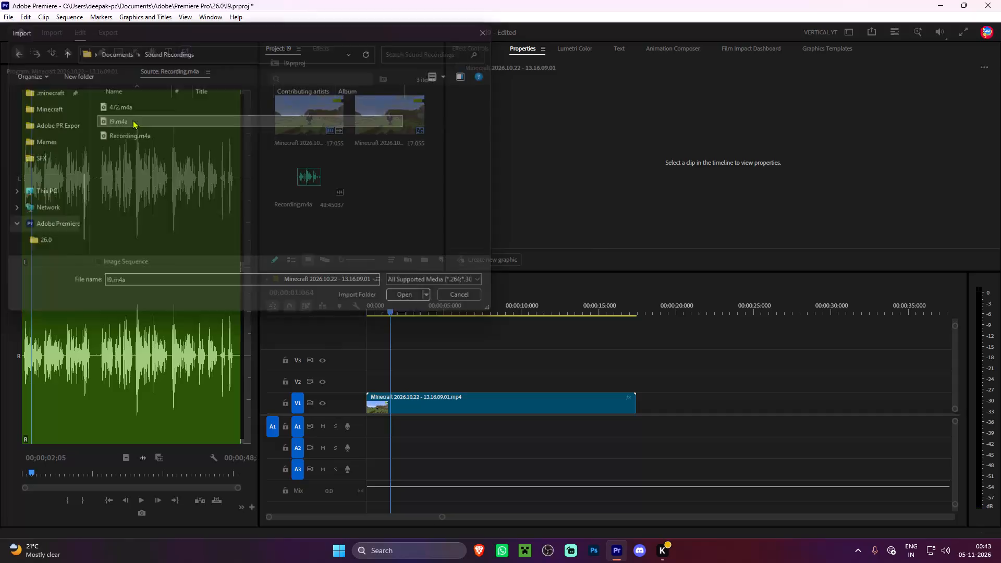
# Place the l9.m4a recording at the start of audio track A1 and lock video track V1.
pyautogui.moveTo(386, 167); pyautogui.dragTo(360, 425)
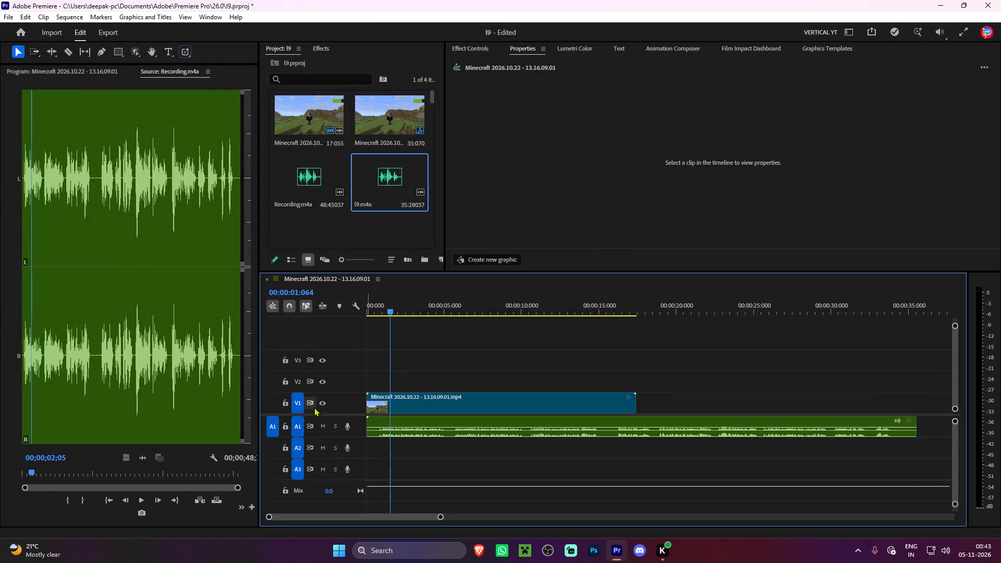
pyautogui.click(284, 403)
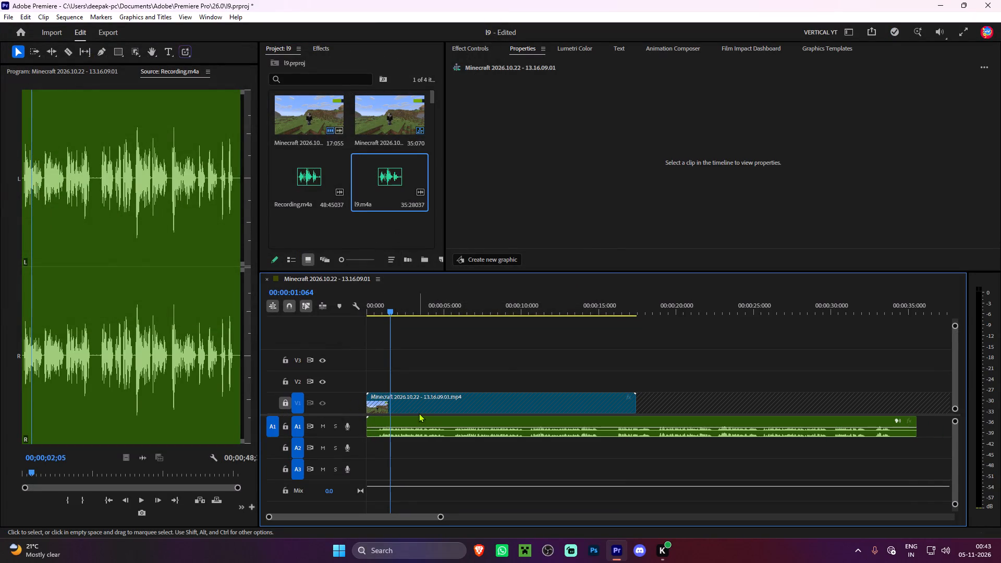
# Apply the saved Parametric Equalizer Preset and Single-band Compressor Preset to the l9.m4a clip on A1.
pyautogui.click(319, 50)
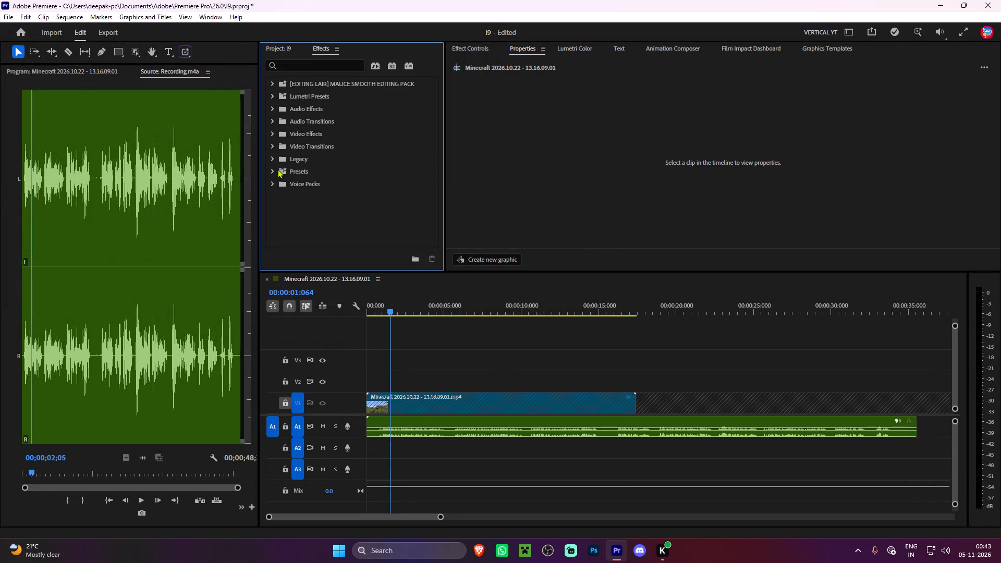
pyautogui.click(268, 169)
pyautogui.scroll(-11, 319, 176)
pyautogui.scroll(-4, 357, 208)
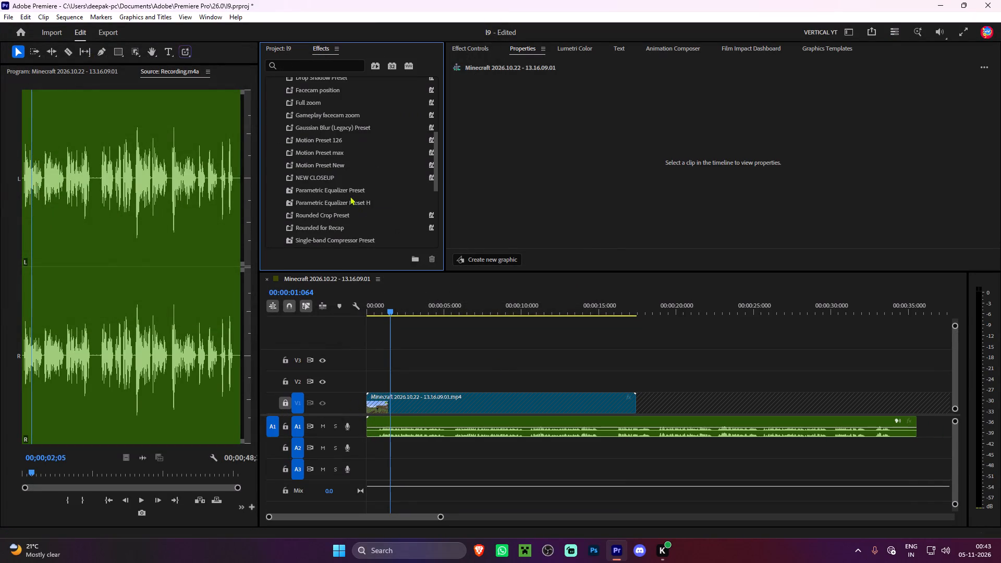
pyautogui.moveTo(324, 189); pyautogui.dragTo(422, 429)
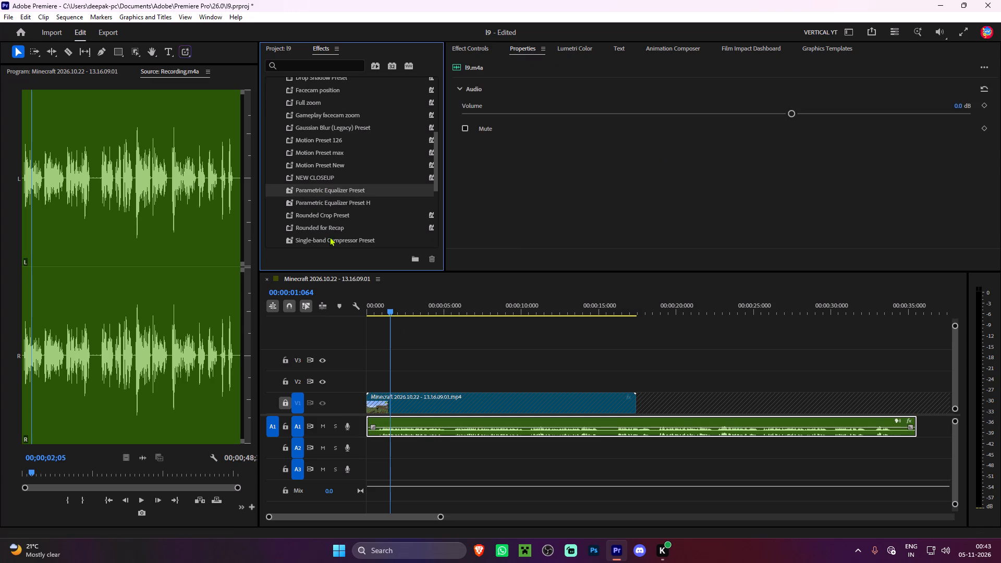
pyautogui.scroll(-2, 320, 222)
pyautogui.moveTo(311, 216); pyautogui.dragTo(414, 422)
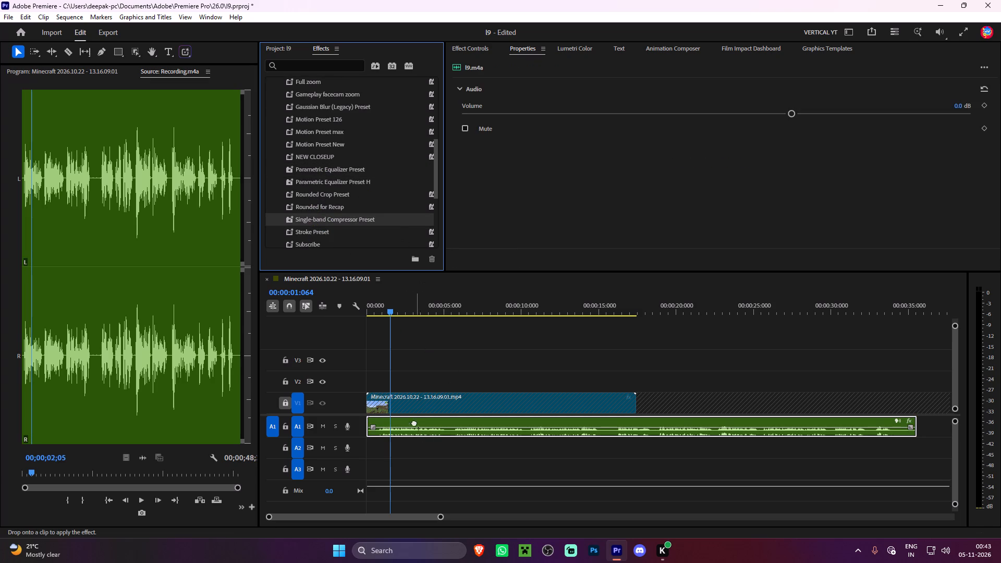
pyautogui.moveTo(414, 422); pyautogui.dragTo(413, 427)
# Apply the saved Parametric Equalizer Preset H and DeNoise Preset to the l9.m4a clip on A1.
pyautogui.scroll(10, 290, 138)
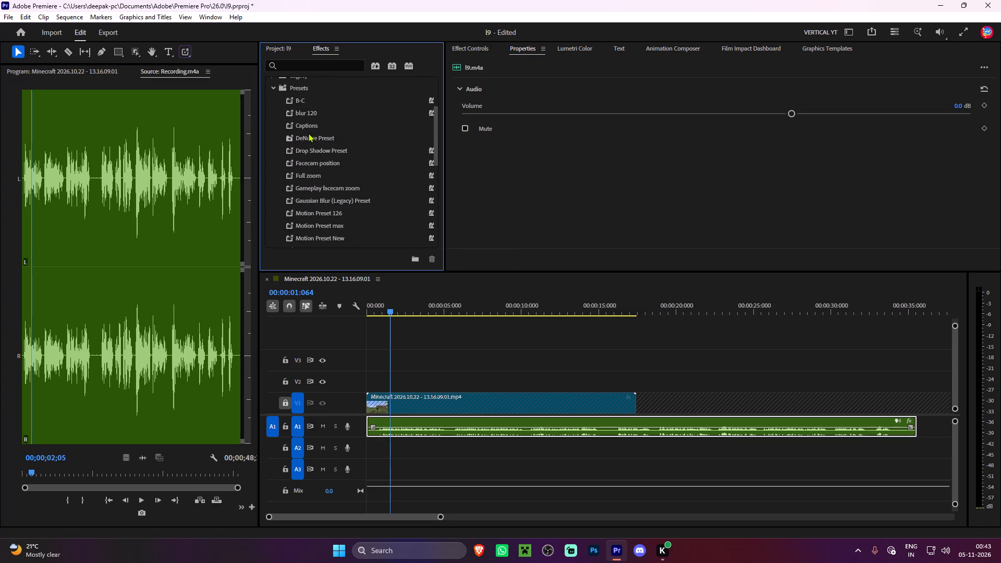
pyautogui.scroll(-6, 333, 219)
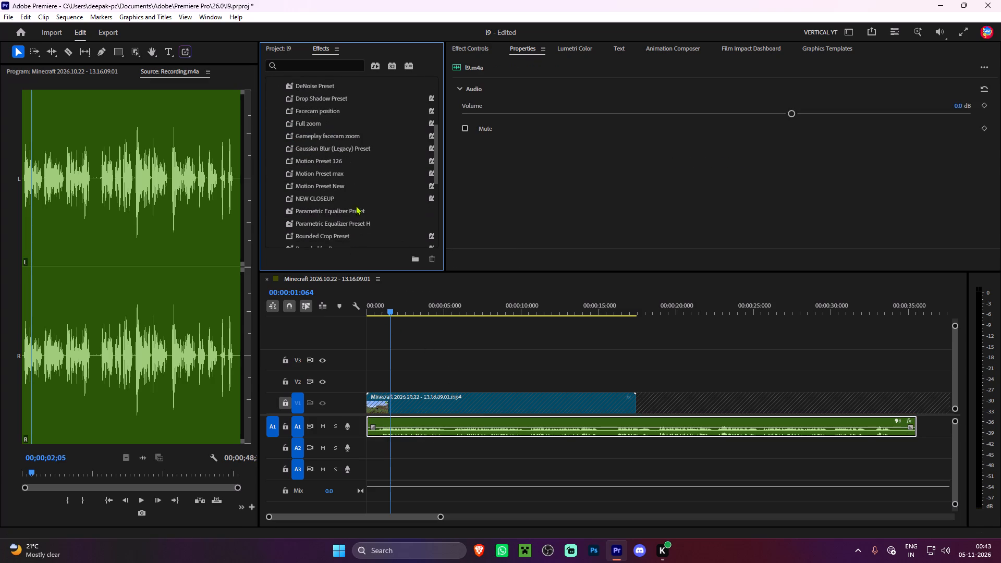
pyautogui.moveTo(358, 220); pyautogui.dragTo(445, 425)
pyautogui.scroll(5, 359, 144)
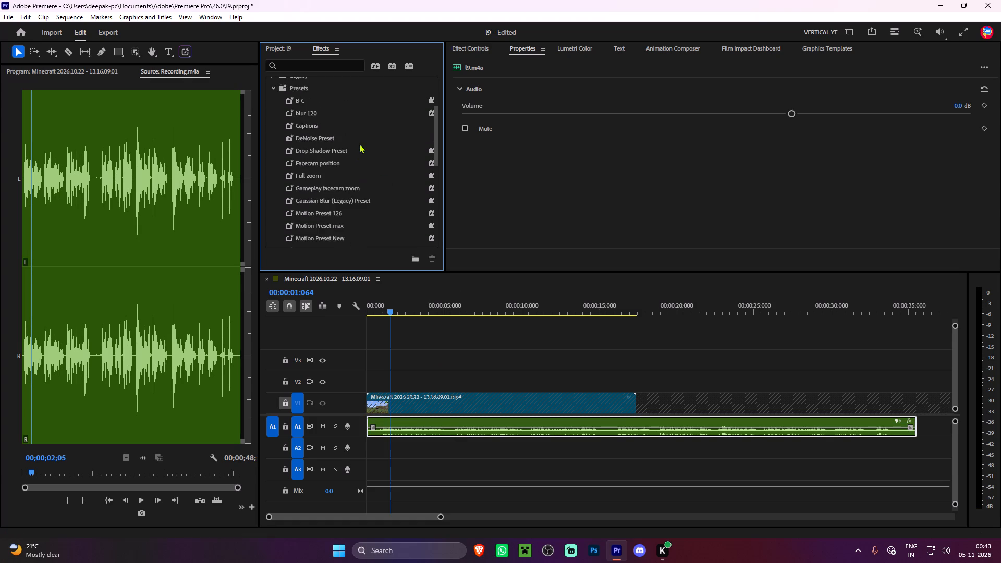
pyautogui.moveTo(308, 136); pyautogui.dragTo(402, 433)
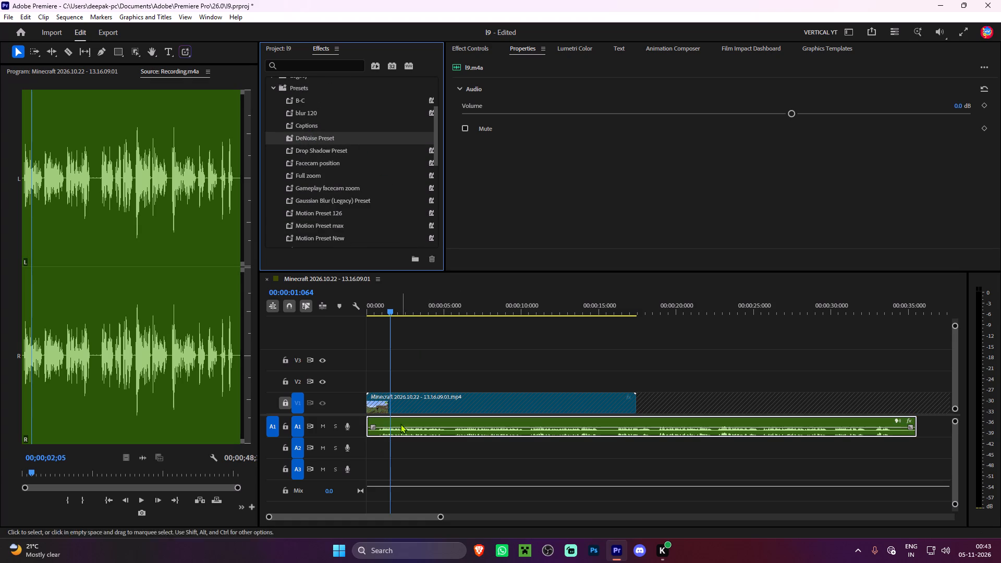
# Ripple-trim the silence at the beginning of the l9.m4a clip up to about 00:00:00:096.
pyautogui.click(376, 313)
pyautogui.scroll(20, 399, 361)
pyautogui.scroll(1, 399, 361)
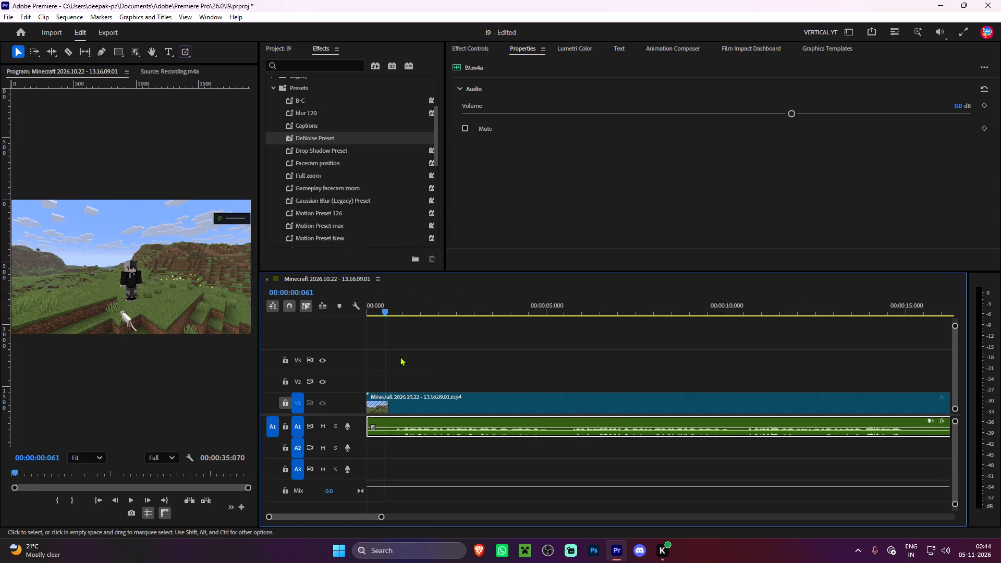
pyautogui.scroll(3, 400, 357)
pyautogui.press('space')
pyautogui.press('space')
pyautogui.click(395, 314)
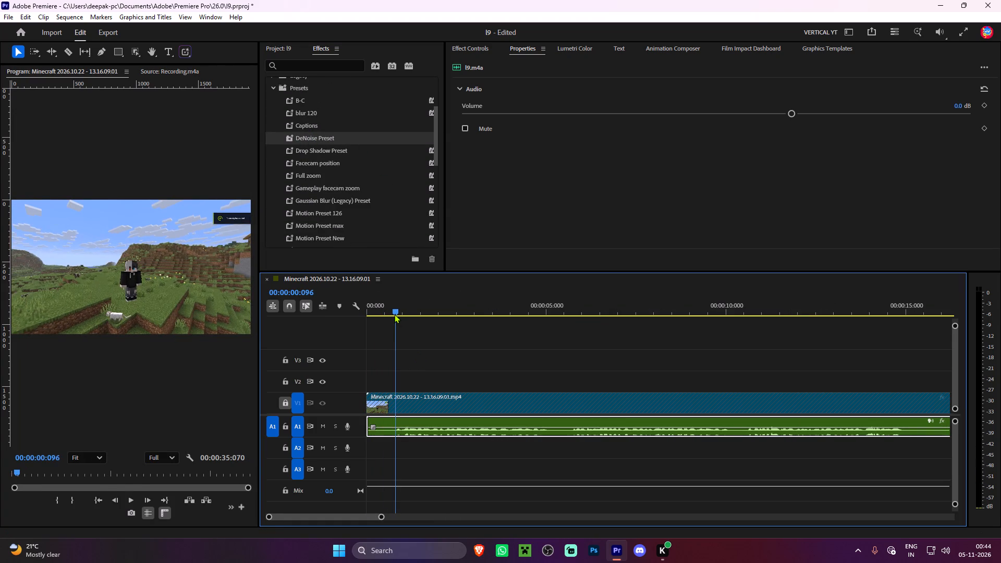
pyautogui.press('q')
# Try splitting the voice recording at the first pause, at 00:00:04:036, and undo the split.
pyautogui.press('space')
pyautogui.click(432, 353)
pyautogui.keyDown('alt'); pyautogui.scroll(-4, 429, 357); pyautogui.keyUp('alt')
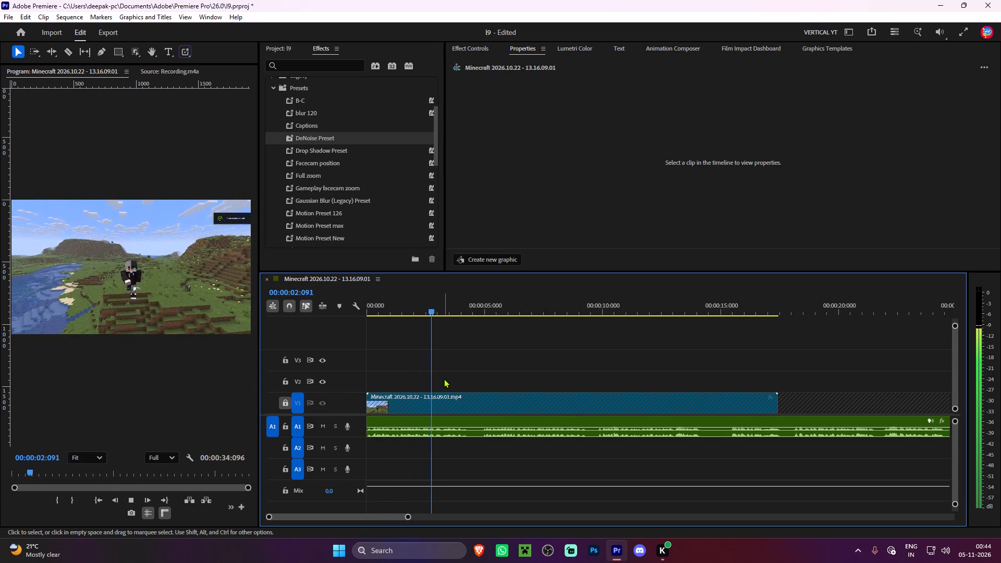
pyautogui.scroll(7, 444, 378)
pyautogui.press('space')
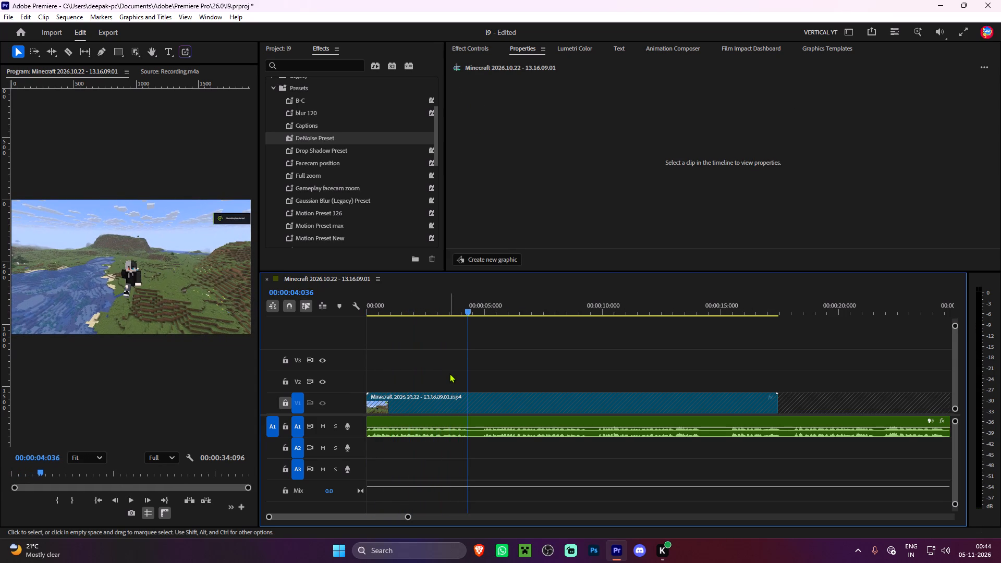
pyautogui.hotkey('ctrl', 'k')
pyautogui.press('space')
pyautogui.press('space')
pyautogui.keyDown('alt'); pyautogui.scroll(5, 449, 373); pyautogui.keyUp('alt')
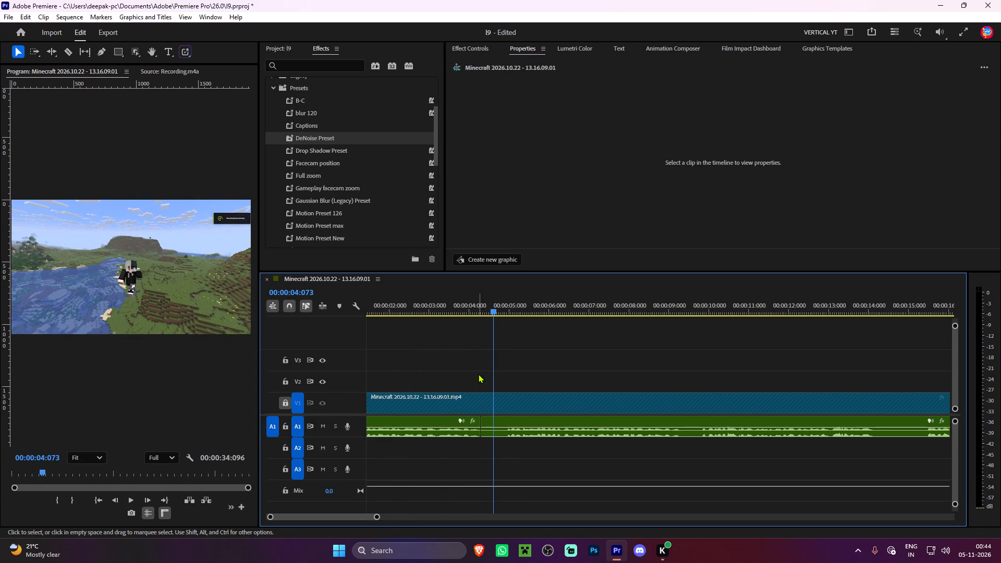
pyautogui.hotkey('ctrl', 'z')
# Split the voice recording at 00:00:04:043 and ripple-trim the pause after the cut up to 00:00:04:113.
pyautogui.click(481, 302)
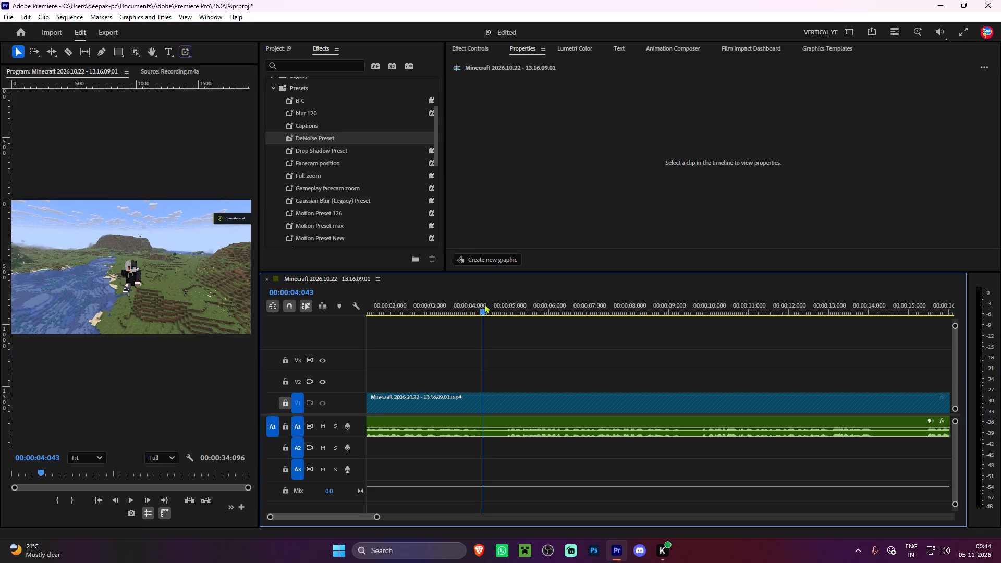
pyautogui.hotkey('ctrl', 'k')
pyautogui.press('space')
pyautogui.press('space')
pyautogui.write('q')
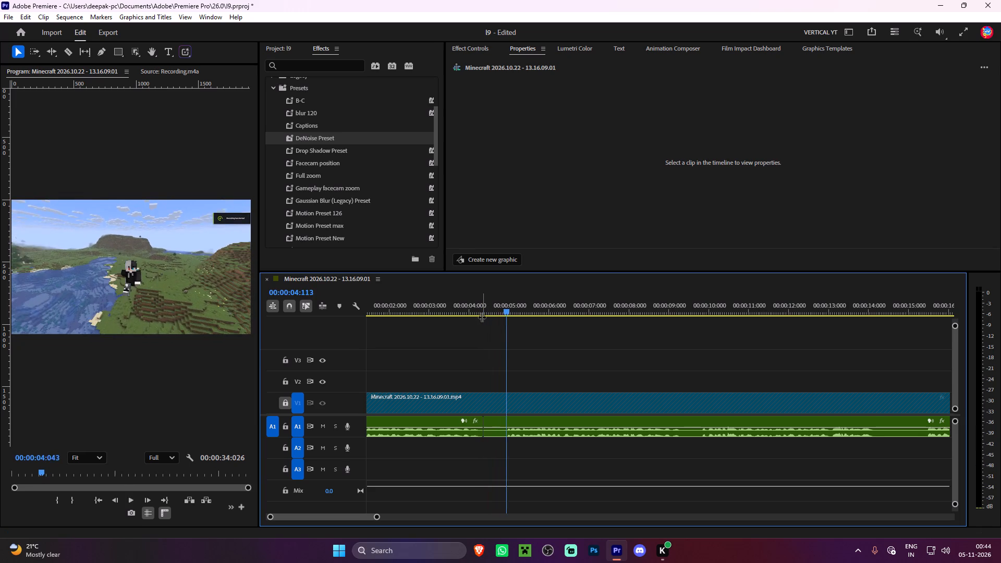
# Play on to the next pause, split the voice recording shortly before 00:00:09:000, and ripple-trim the silence after the cut.
pyautogui.press('space')
pyautogui.click(474, 335)
pyautogui.keyDown('alt'); pyautogui.scroll(-3, 466, 335); pyautogui.keyUp('alt')
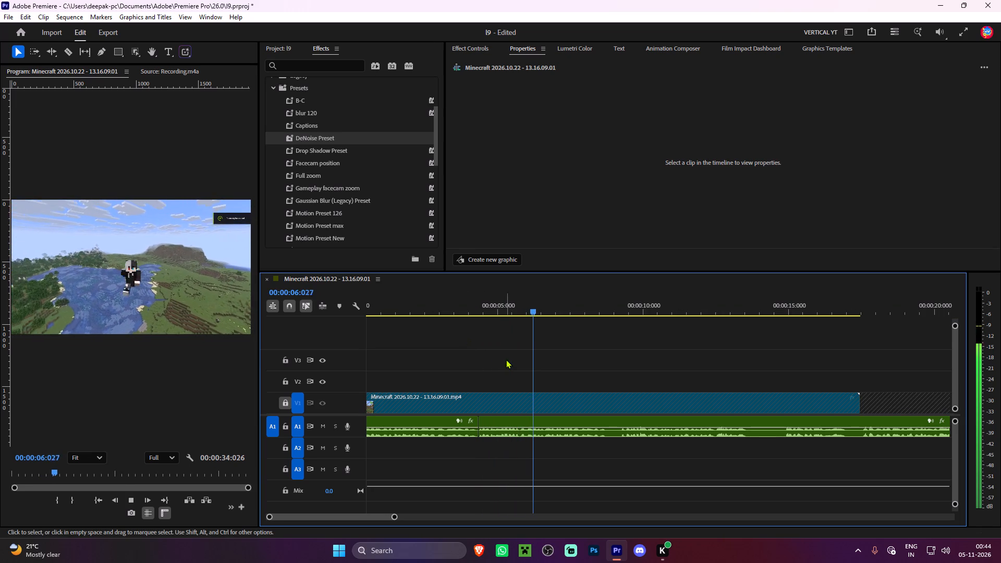
pyautogui.keyDown('alt'); pyautogui.scroll(-4, 489, 365); pyautogui.keyUp('alt')
pyautogui.scroll(5, 484, 371)
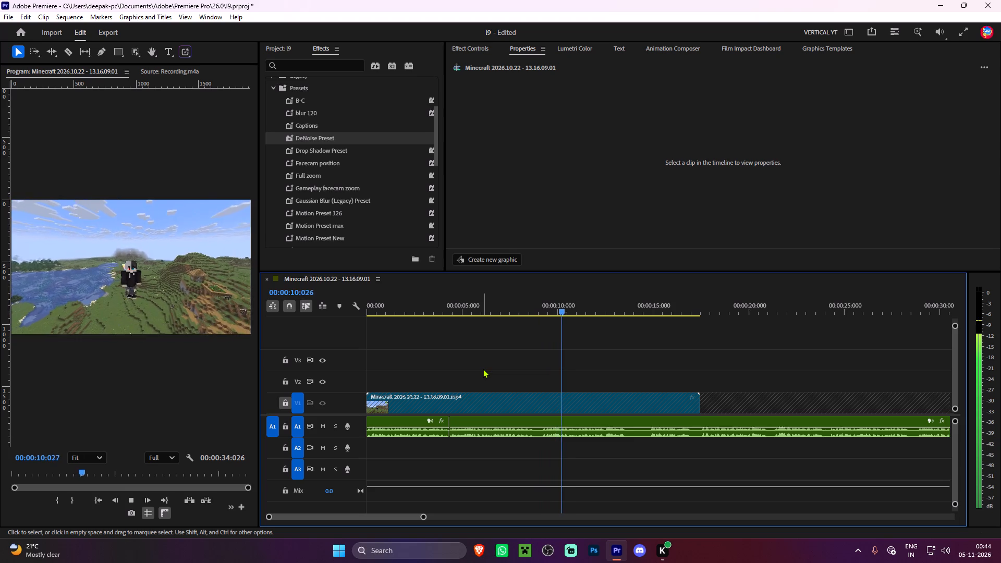
pyautogui.press('space')
pyautogui.click(527, 299)
pyautogui.press('space')
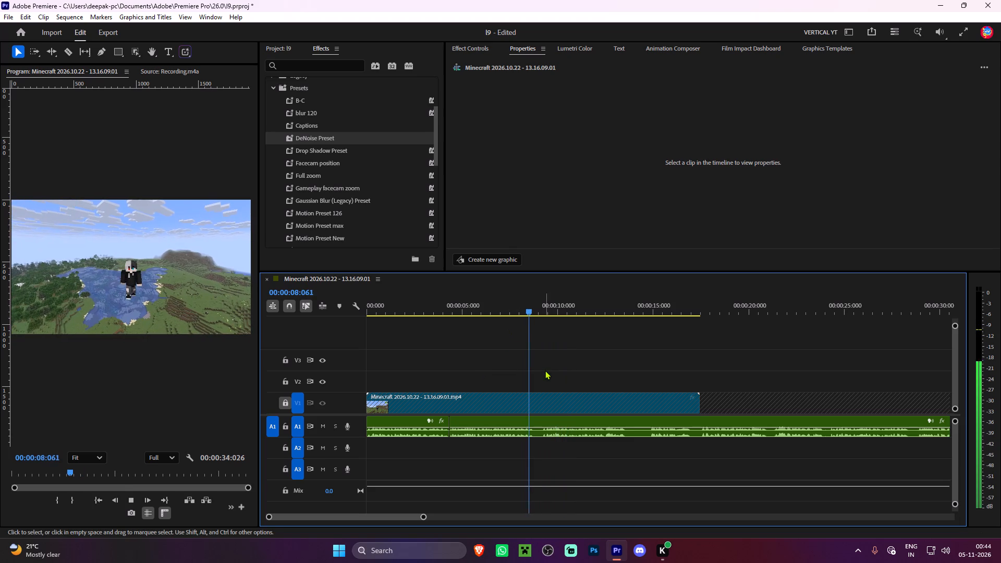
pyautogui.press('space')
pyautogui.hotkey('ctrl', 'k')
pyautogui.press('space')
pyautogui.press('space')
pyautogui.press('space')
pyautogui.press('space')
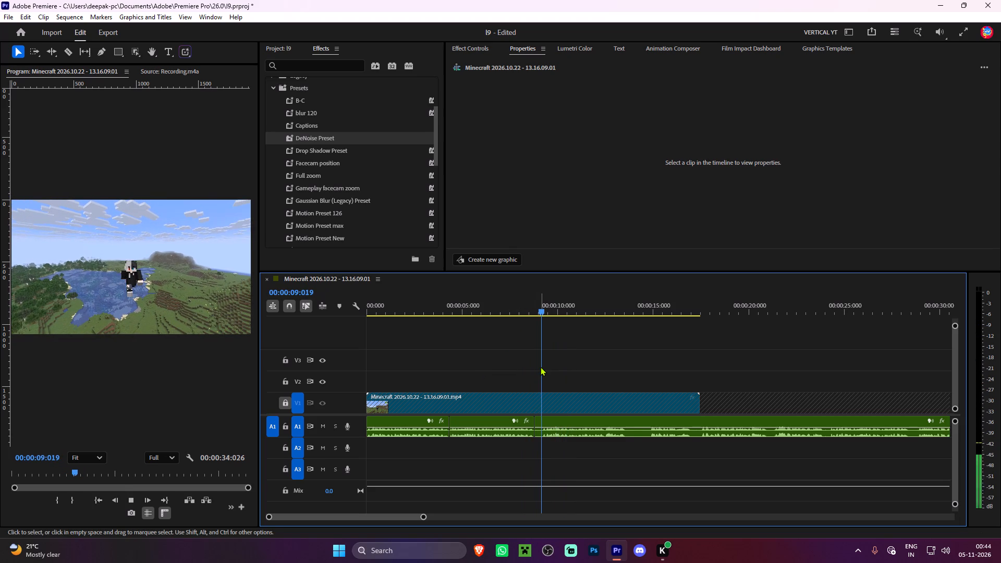
pyautogui.write('q')
# Examine the audio effects applied to the last l9.m4a segment while it plays.
pyautogui.press('space')
pyautogui.click(572, 418)
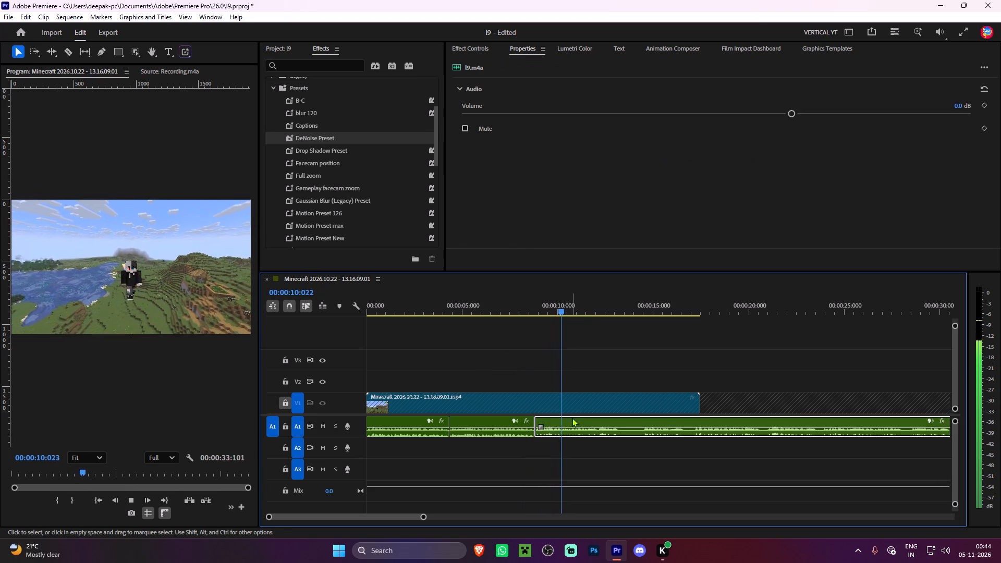
pyautogui.click(469, 48)
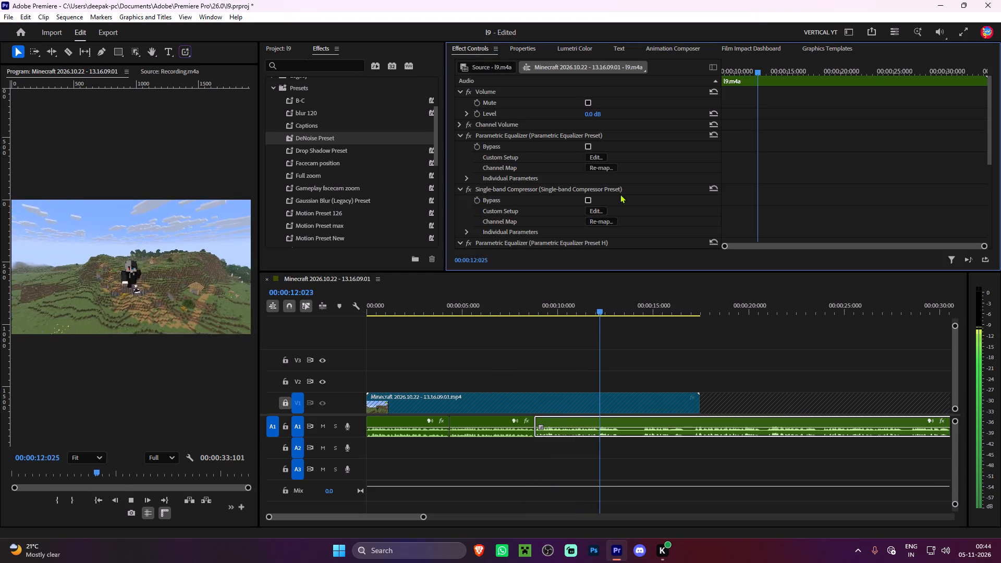
pyautogui.scroll(-16, 620, 194)
# Split the voice recording on A1 at the start of the next pause, at 00:00:13:025.
pyautogui.press('space')
pyautogui.keyDown('alt'); pyautogui.scroll(11, 660, 362); pyautogui.keyUp('alt')
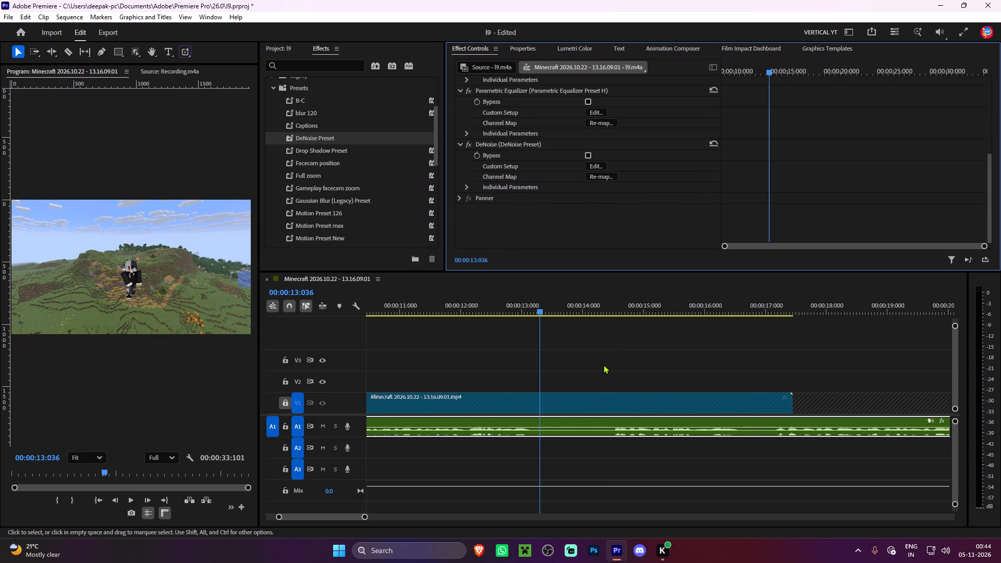
pyautogui.click(591, 362)
pyautogui.click(549, 328)
pyautogui.moveTo(538, 311); pyautogui.dragTo(533, 310)
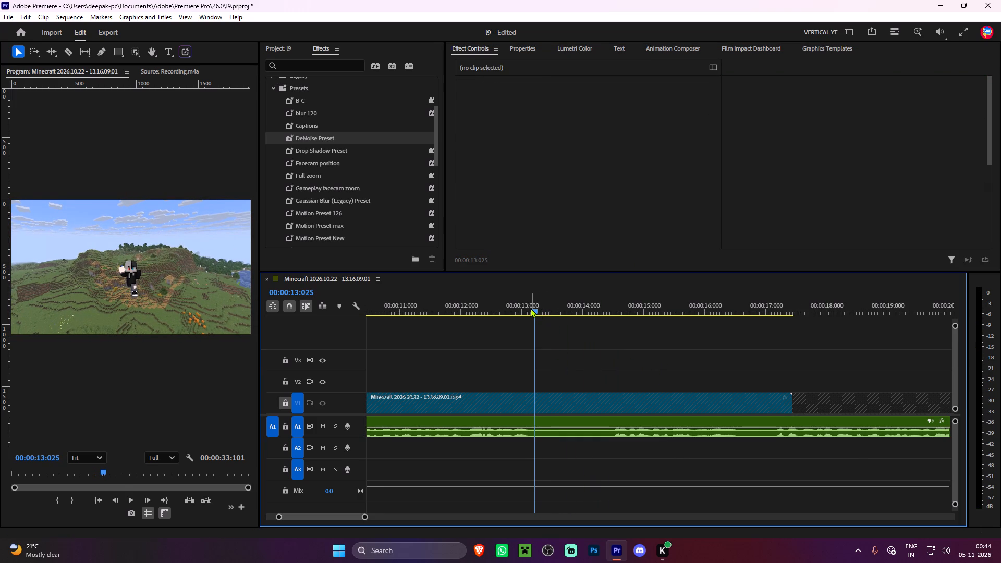
pyautogui.hotkey('ctrl', 'k')
# Ripple-trim the silence after the 00:00:13:025 cut up to 00:00:14:058, where speech resumes.
pyautogui.press('space')
pyautogui.keyDown('alt'); pyautogui.scroll(-6, 545, 336); pyautogui.keyUp('alt')
pyautogui.press('space')
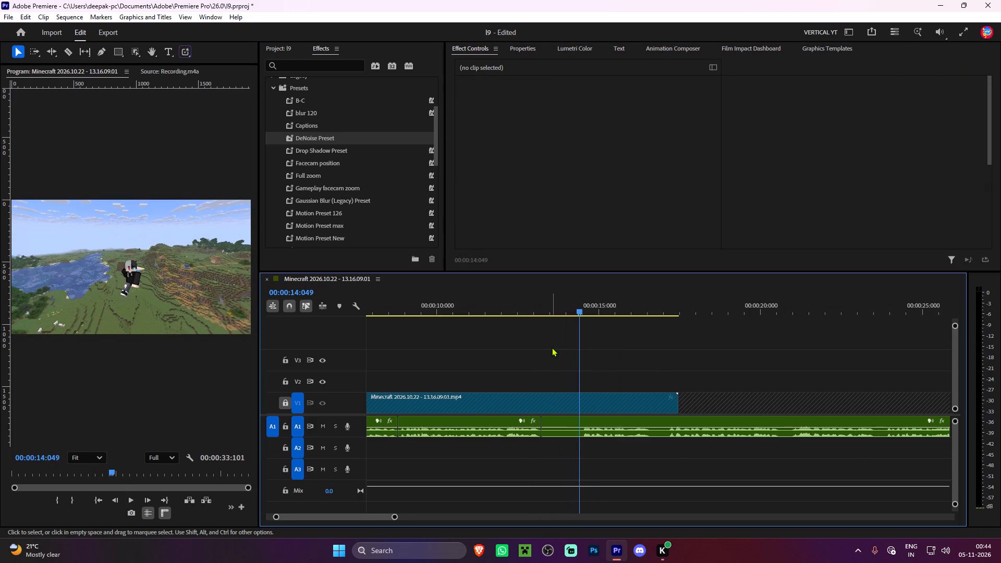
pyautogui.press('Right')
pyautogui.press('Right')
pyautogui.press('Right')
pyautogui.press('Right')
pyautogui.press('Right')
pyautogui.press('Right')
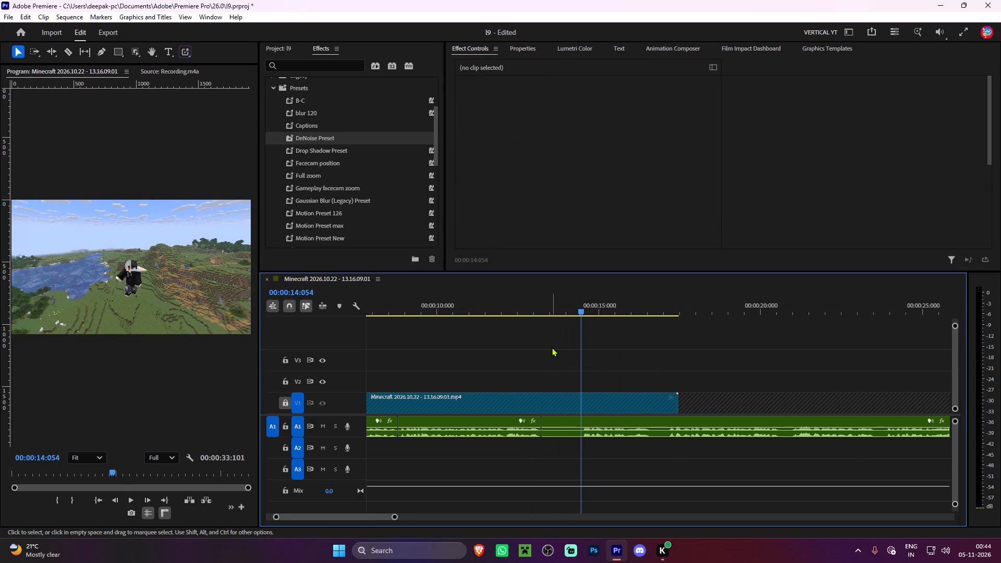
pyautogui.press('Right')
pyautogui.press('Right')
pyautogui.press('Right')
pyautogui.write('q')
# Play on to the next pause and split the voice recording on A1 at 00:00:15:044.
pyautogui.press('space')
pyautogui.click(487, 347)
pyautogui.scroll(-3, 486, 347)
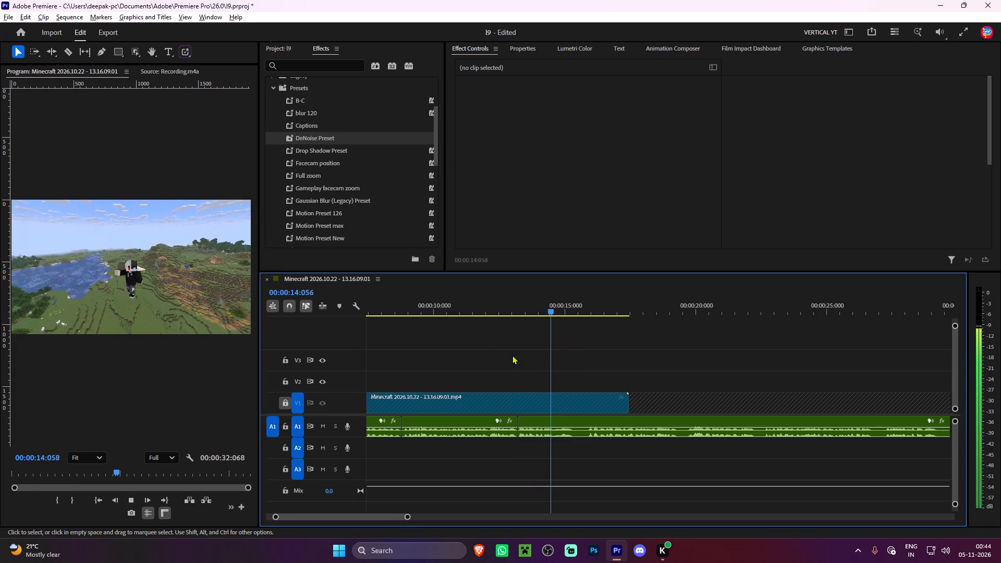
pyautogui.press('space')
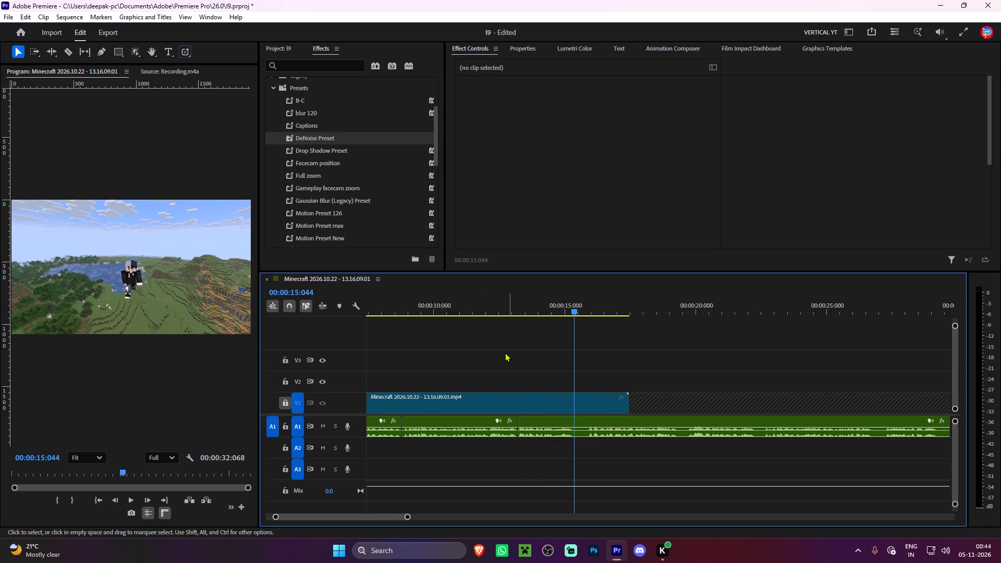
pyautogui.hotkey('ctrl', 'k')
# Dock the Project panel beneath the Program monitor.
pyautogui.click(283, 43)
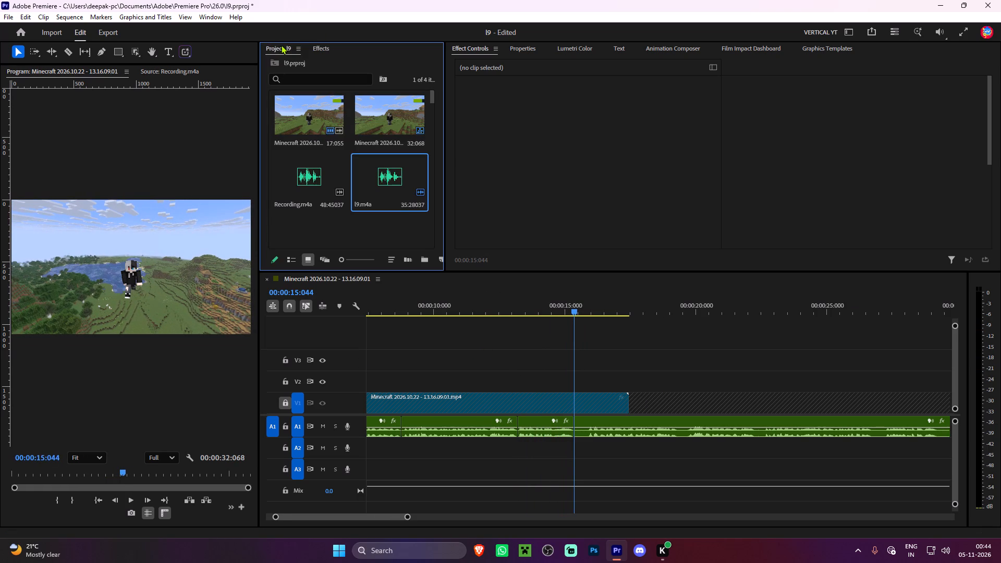
pyautogui.moveTo(281, 45); pyautogui.dragTo(109, 496)
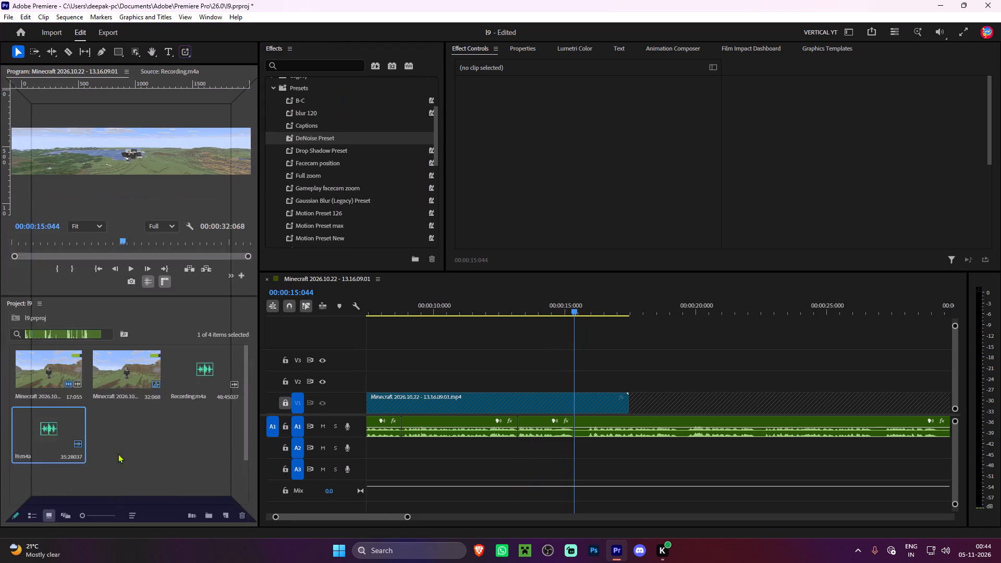
# Ripple-trim the silence after the 00:00:15:044 cut up to shortly before 00:00:16:000.
pyautogui.press('space')
pyautogui.press('space')
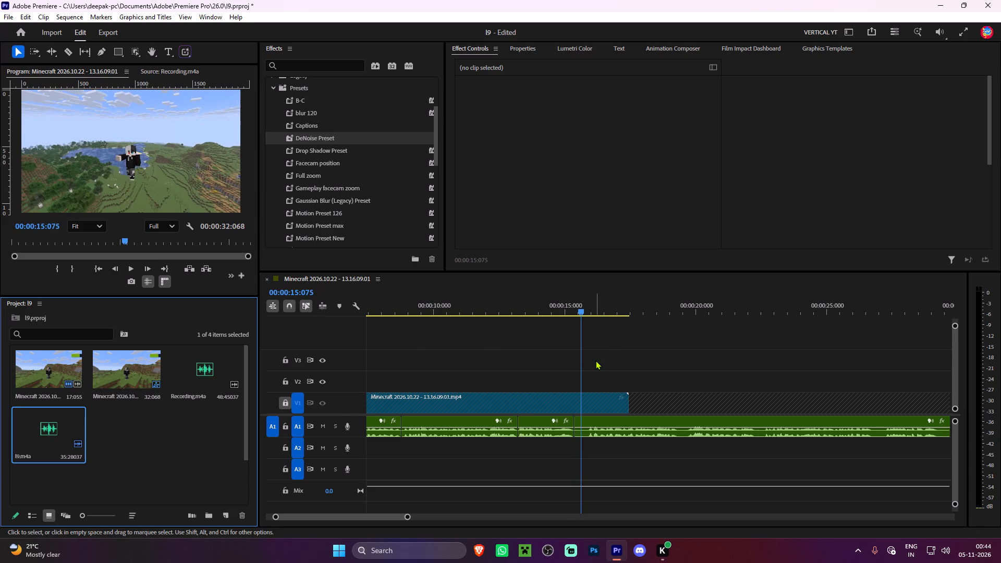
pyautogui.press('space')
pyautogui.press('space')
pyautogui.keyDown('alt'); pyautogui.scroll(5, 610, 360); pyautogui.keyUp('alt')
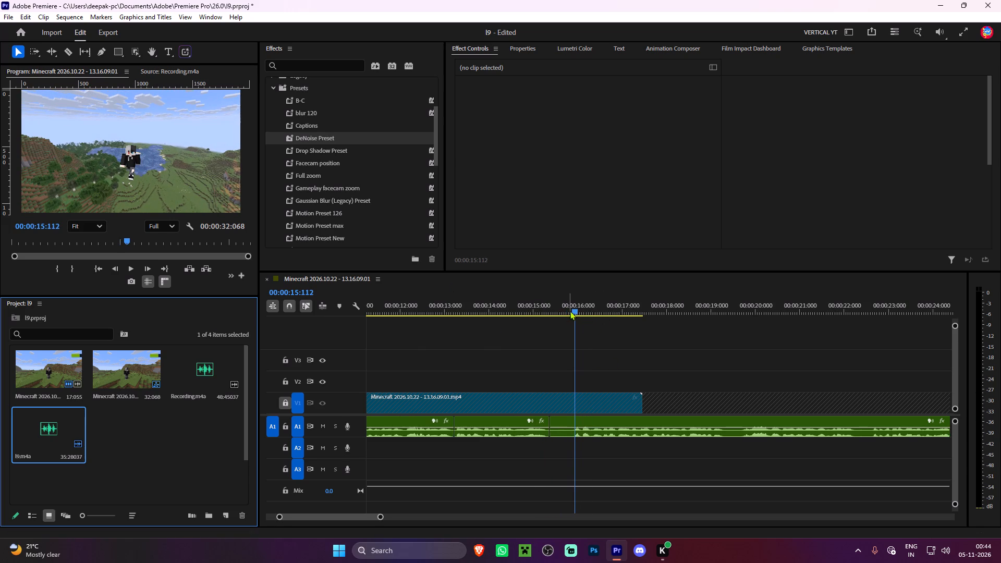
pyautogui.click(572, 311)
pyautogui.press('q')
# Play on to the next pause and split the voice recording on A1 shortly before 00:00:19:000.
pyautogui.press('space')
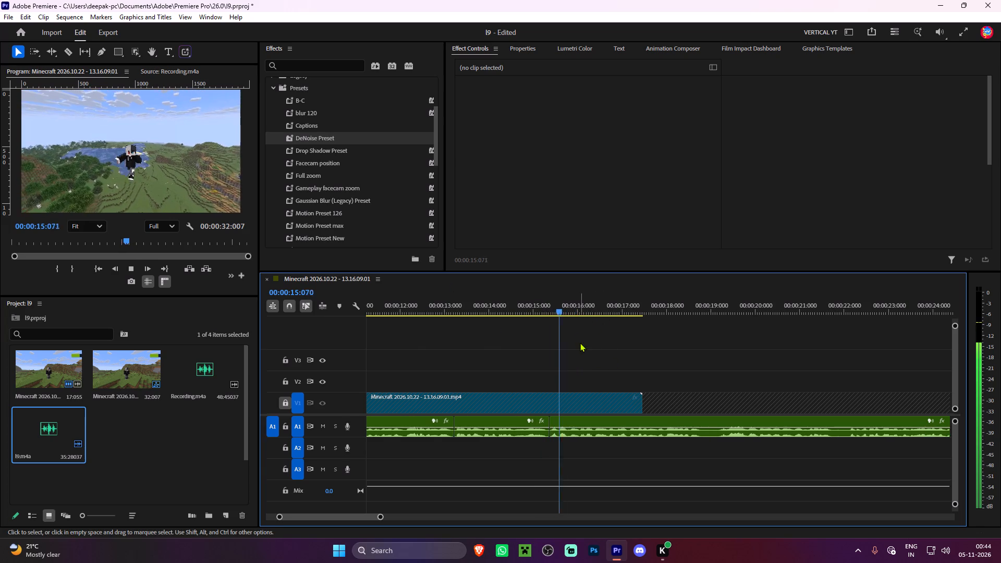
pyautogui.click(580, 342)
pyautogui.keyDown('alt'); pyautogui.scroll(-5, 580, 349); pyautogui.keyUp('alt')
pyautogui.scroll(-5, 581, 354)
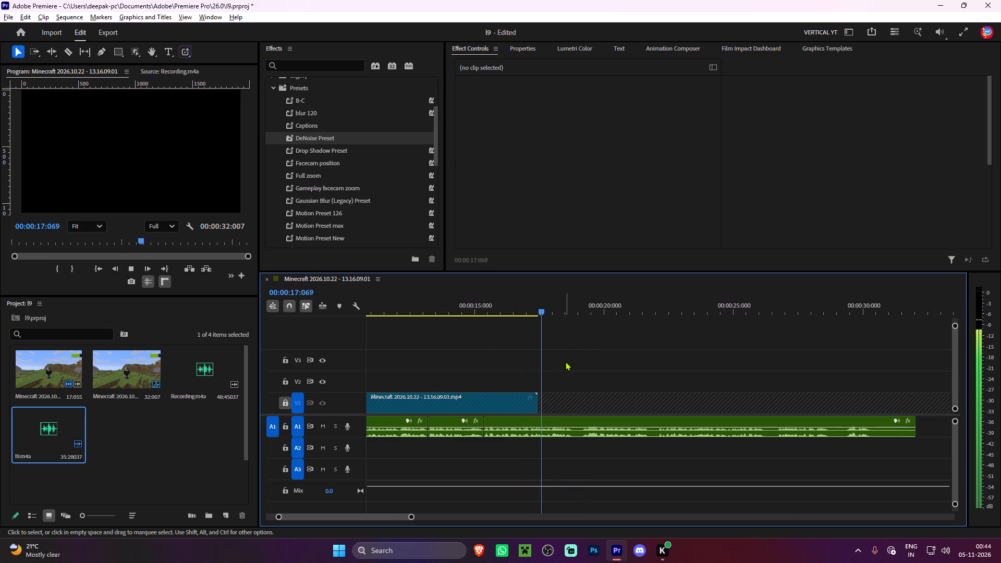
pyautogui.press('space')
pyautogui.press('space')
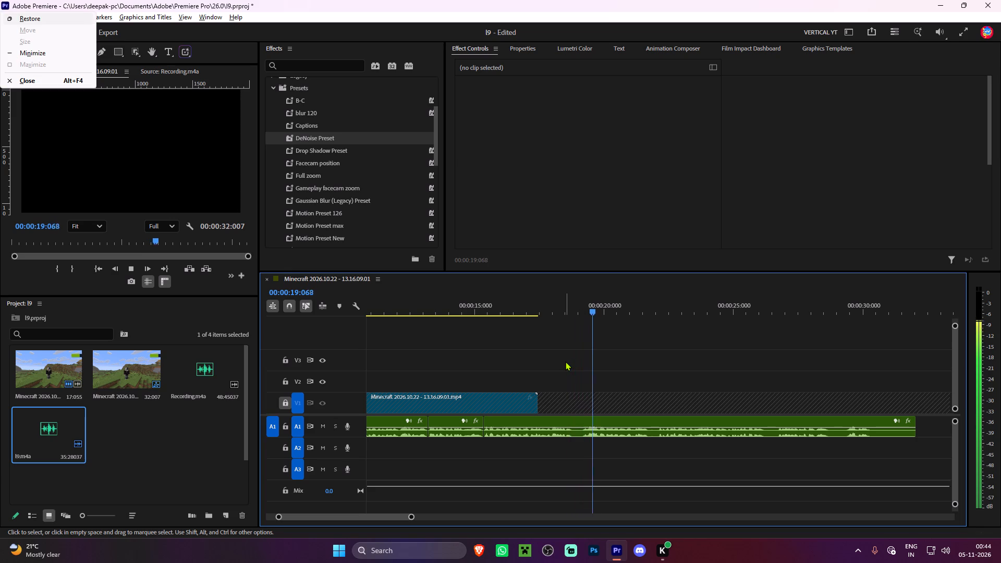
pyautogui.click(547, 310)
pyautogui.press('space')
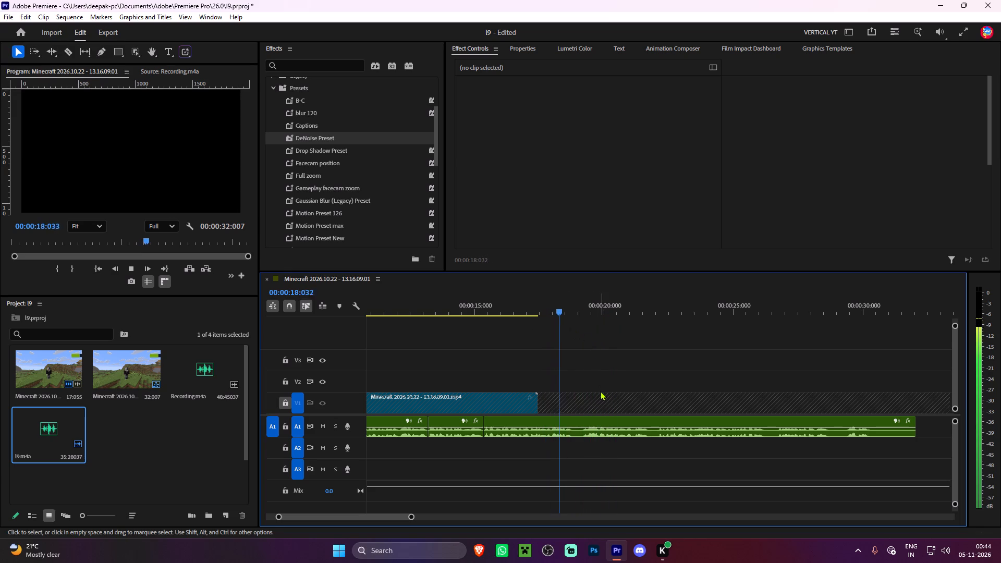
pyautogui.press('space')
pyautogui.hotkey('ctrl', 'k')
# Ripple-trim the silence after the new cut up to about 00:00:19:015, where speech resumes.
pyautogui.press('space')
pyautogui.press('space')
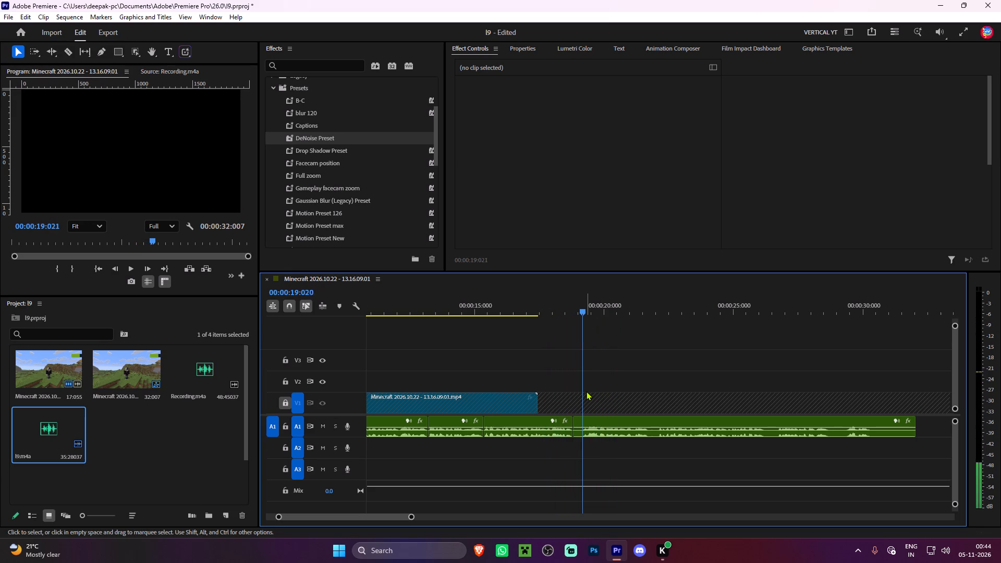
pyautogui.press('Left')
pyautogui.press('Left')
pyautogui.press('Left')
pyautogui.press('Left')
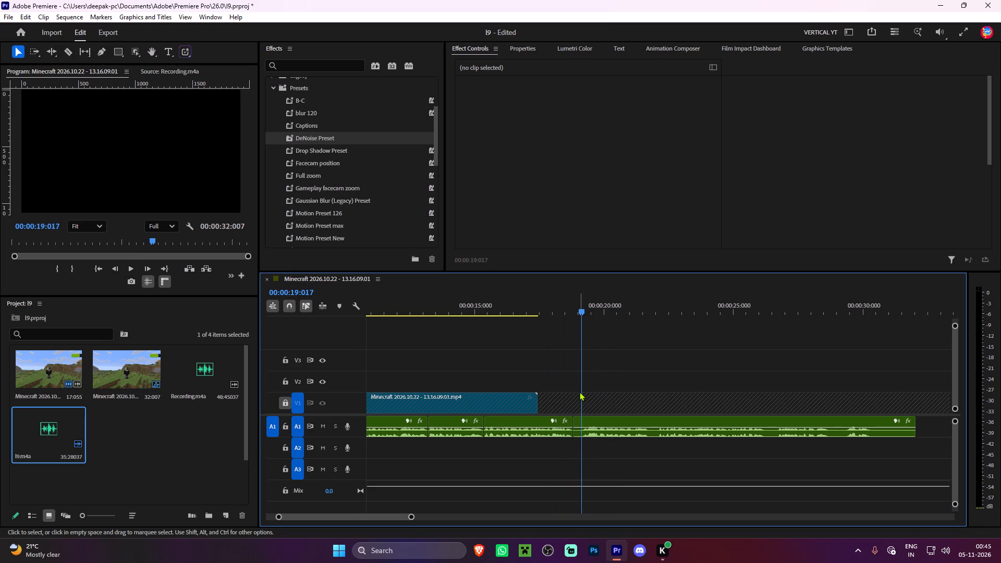
pyautogui.press('Left')
pyautogui.press('Left')
pyautogui.write('q')
# Play on to the next pause and split the voice recording on A1 at 00:00:21:059.
pyautogui.press('space')
pyautogui.click(550, 346)
pyautogui.scroll(-10, 550, 346)
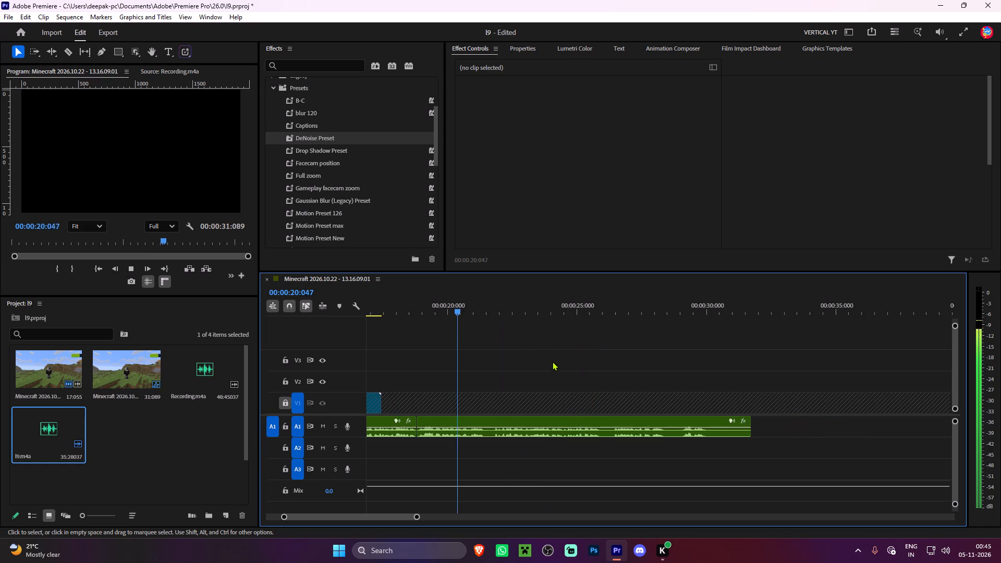
pyautogui.keyDown('alt'); pyautogui.scroll(4, 555, 378); pyautogui.keyUp('alt')
pyautogui.press('space')
pyautogui.press('space')
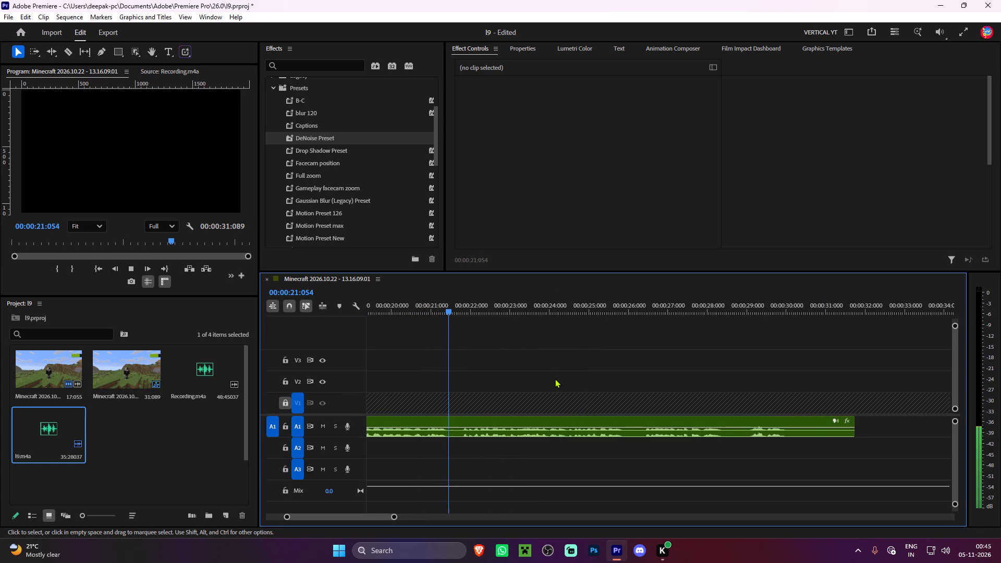
pyautogui.press('space')
pyautogui.hotkey('ctrl', 'k')
# Ripple-trim the silence after the 00:00:21:059 cut up to shortly before 00:00:21:099.
pyautogui.press('space')
pyautogui.press('space')
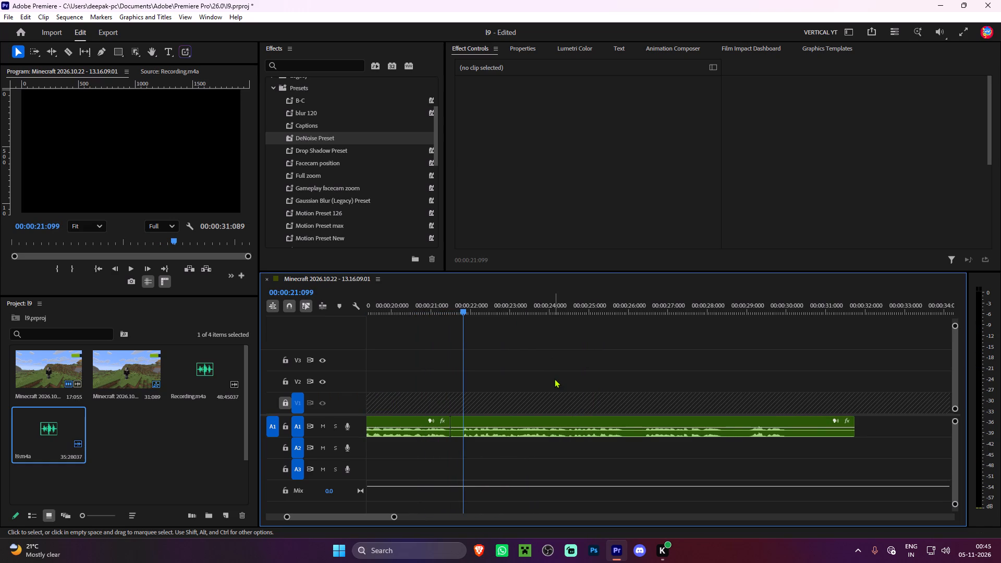
pyautogui.press('Left')
pyautogui.press('Left')
pyautogui.press('Left')
pyautogui.press('Left')
pyautogui.press('Left')
pyautogui.press('Left')
pyautogui.write('q')
# Play on to the next pause and split the voice recording on A1 at 00:00:25:075.
pyautogui.press('space')
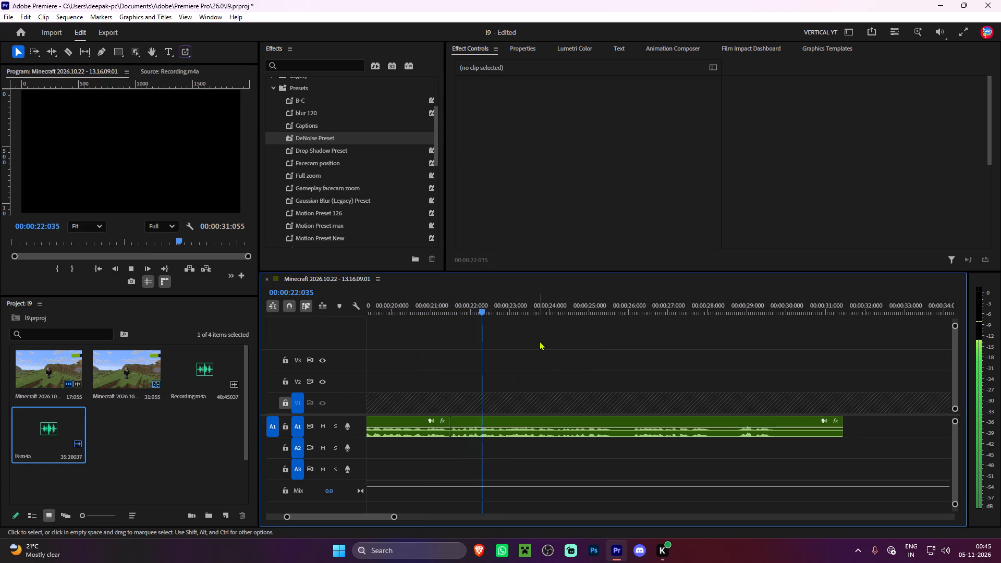
pyautogui.click(539, 341)
pyautogui.keyDown('alt'); pyautogui.scroll(-3, 542, 341); pyautogui.keyUp('alt')
pyautogui.scroll(-4, 498, 335)
pyautogui.scroll(5, 489, 338)
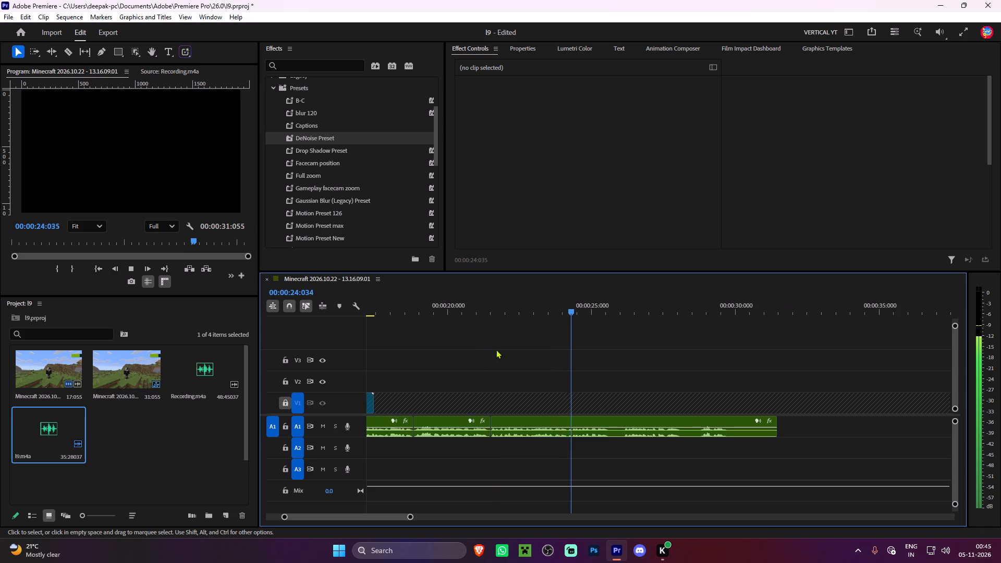
pyautogui.keyDown('alt'); pyautogui.scroll(4, 620, 417); pyautogui.keyUp('alt')
pyautogui.press('space')
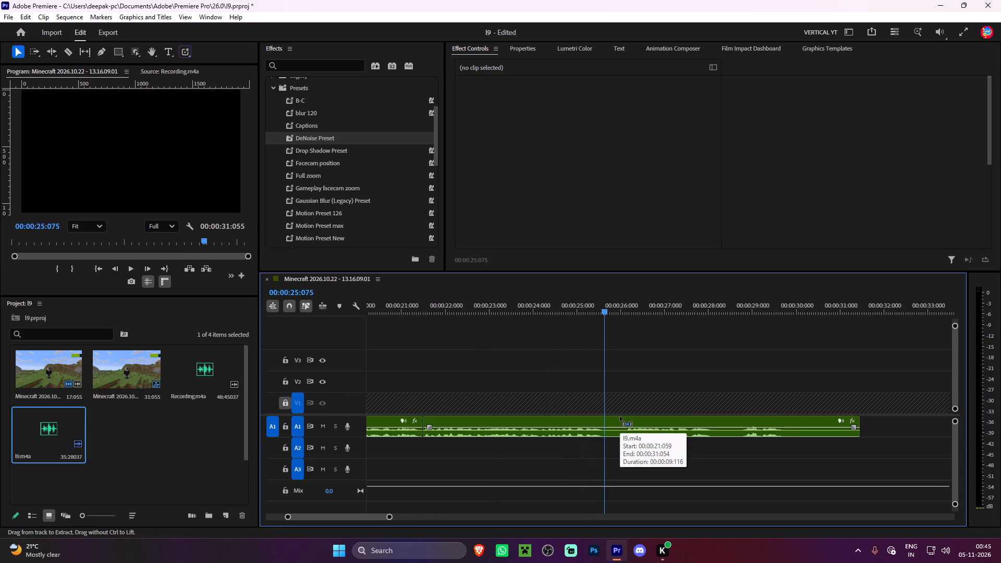
pyautogui.hotkey('ctrl', 'k')
# Ripple-trim the silence after the 00:00:25:075 cut up to where speech resumes.
pyautogui.press('space')
pyautogui.press('space')
pyautogui.press('q')
# Play on to the next pause and split the voice recording on A1 at 00:00:27:075.
pyautogui.press('space')
pyautogui.click(667, 358)
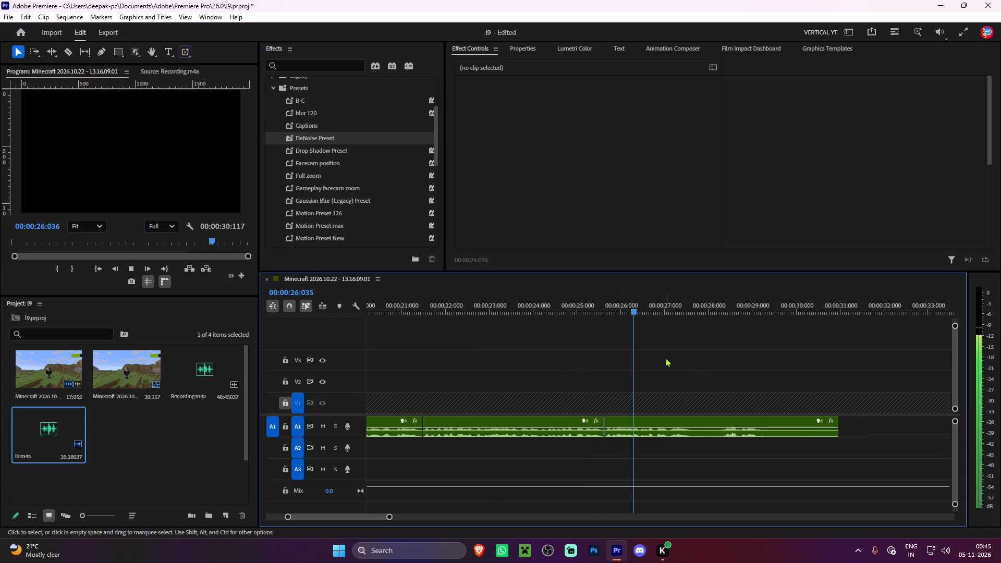
pyautogui.scroll(-4, 677, 358)
pyautogui.press('space')
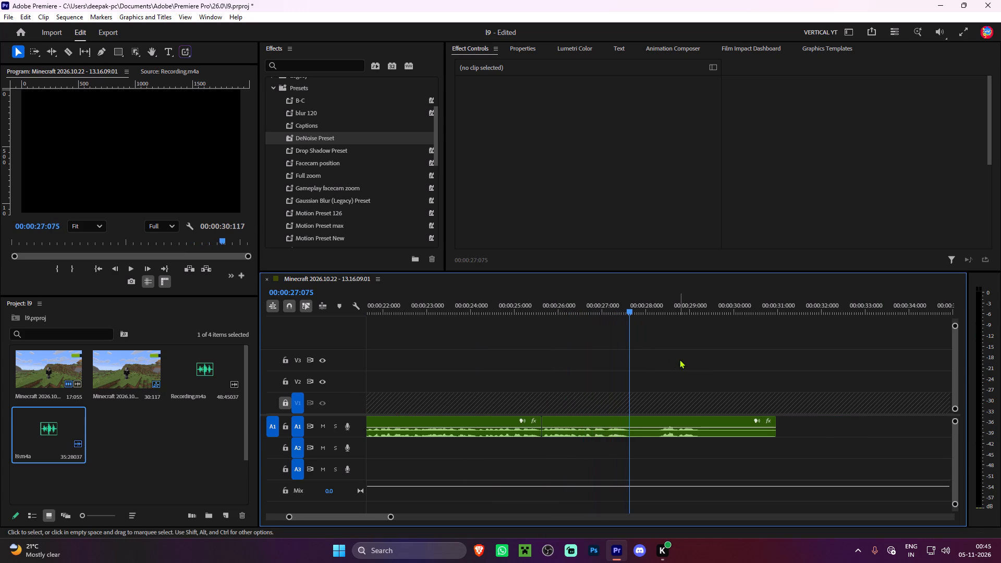
pyautogui.hotkey('ctrl', 'k')
# Ripple-trim the silence after the 00:00:27:075 cut up to ten frames before 00:00:28:038.
pyautogui.press('space')
pyautogui.press('space')
pyautogui.press('space')
pyautogui.press('space')
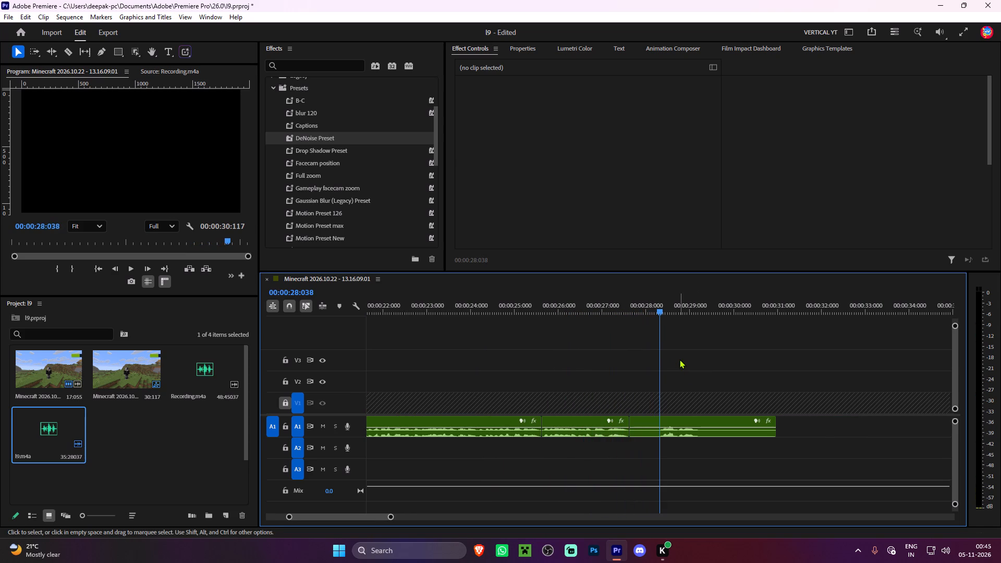
pyautogui.press('Left')
pyautogui.press('Left')
pyautogui.press('Left')
pyautogui.press('Left')
pyautogui.press('Left')
pyautogui.press('Left')
pyautogui.press('Left')
pyautogui.press('Left')
pyautogui.press('Left')
pyautogui.press('Left')
pyautogui.write('q')
# Play to the end of the speech and ripple-trim the rest of the voice recording after 00:00:28:088.
pyautogui.press('space')
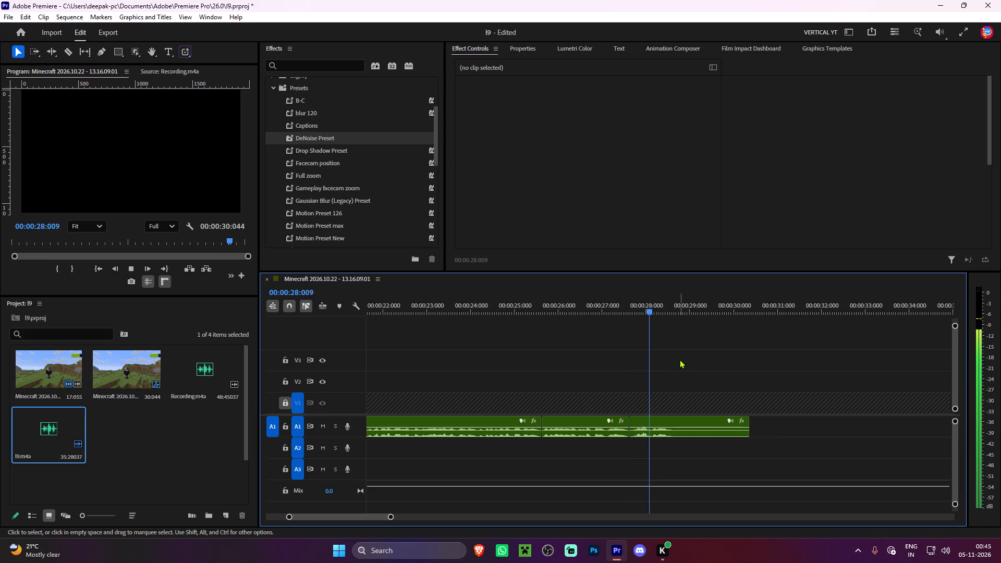
pyautogui.press('space')
pyautogui.write('w')
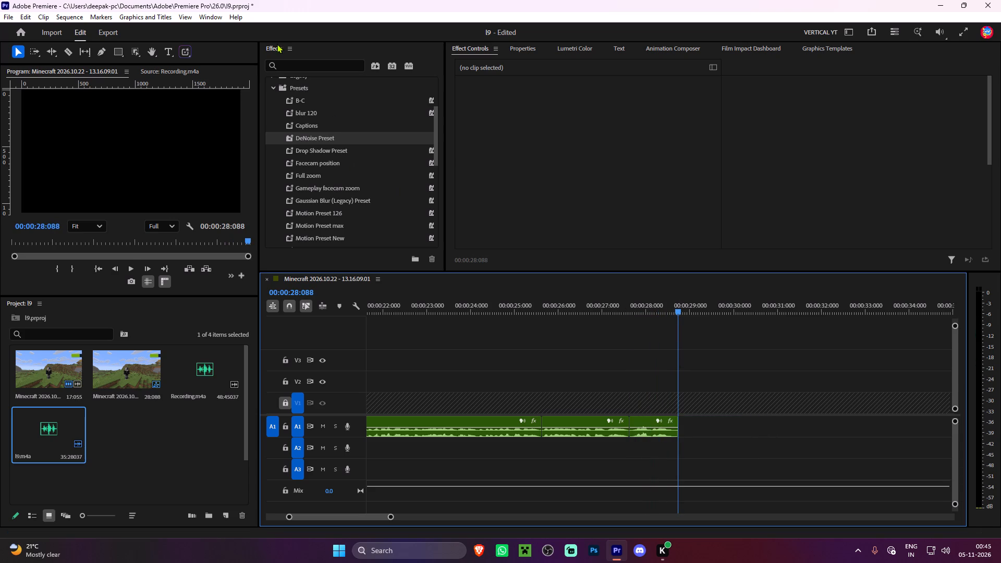
# Import the gameplay video Minecraft 2026.11.05 - 00.01.44.06.mp4 from the Minecraft folder in Videos > Game Captures.
pyautogui.doubleClick(125, 447)
pyautogui.scroll(2, 41, 187)
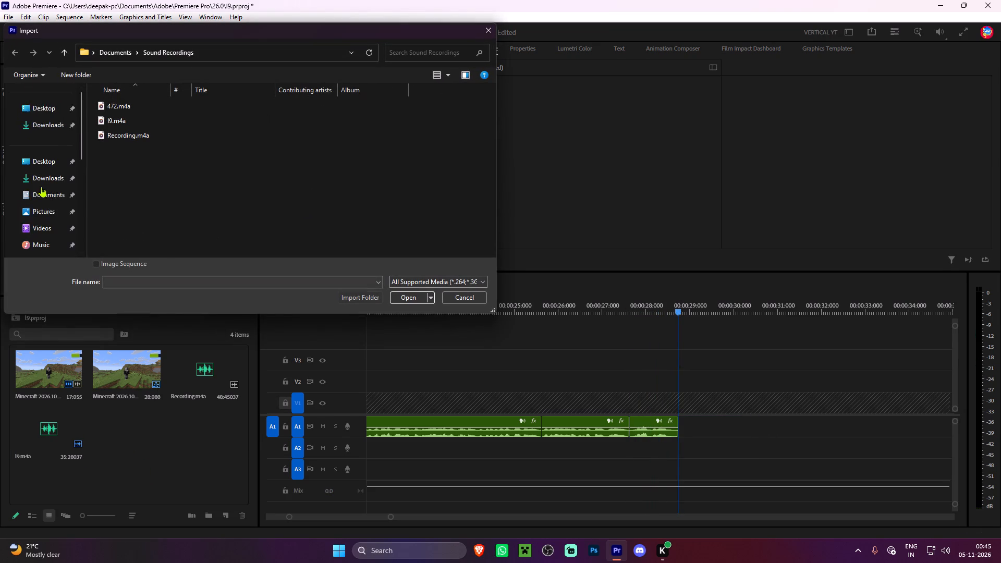
pyautogui.click(53, 222)
pyautogui.click(131, 120)
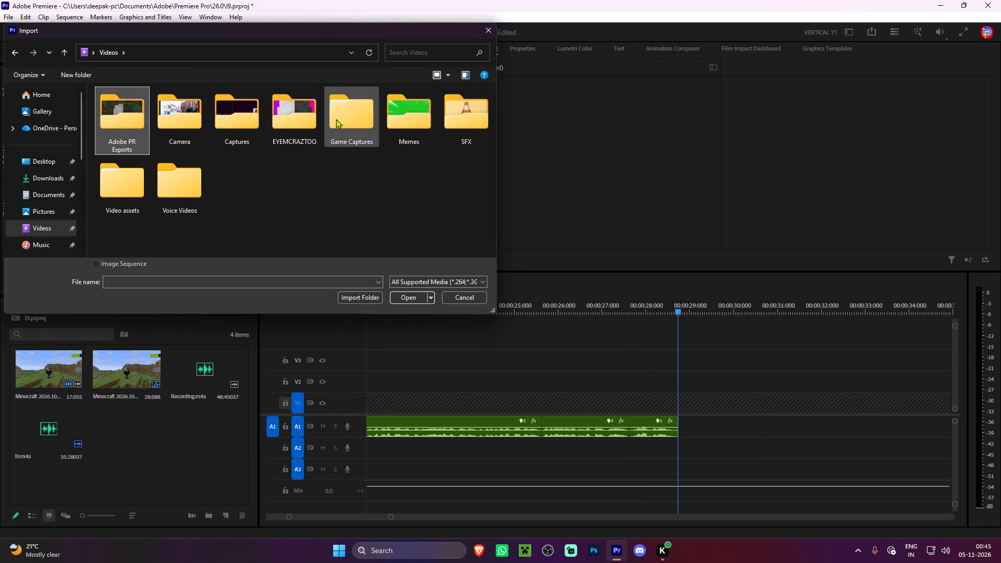
pyautogui.doubleClick(343, 119)
pyautogui.doubleClick(129, 121)
pyautogui.moveTo(218, 132); pyautogui.dragTo(207, 138)
pyautogui.doubleClick(170, 122)
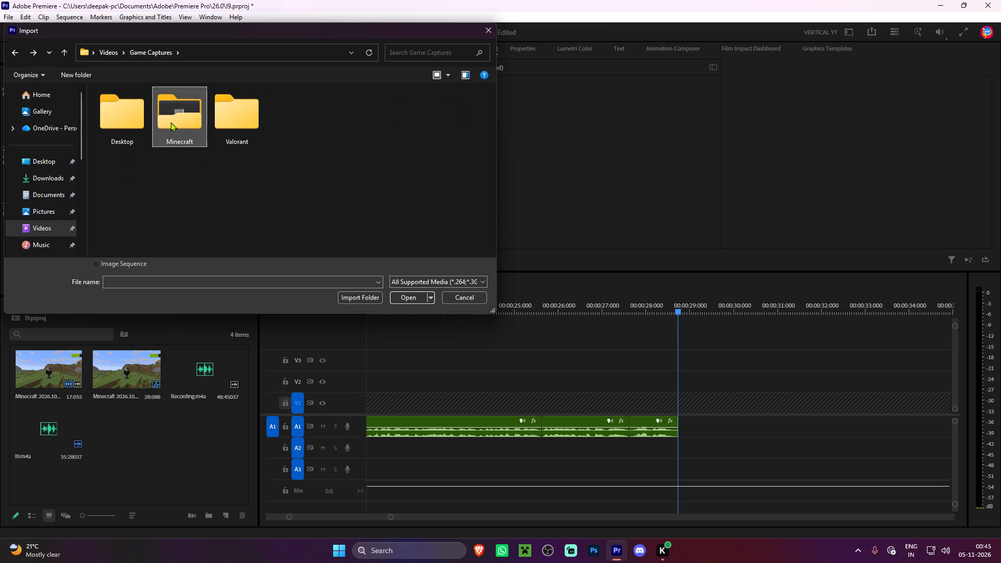
pyautogui.doubleClick(103, 122)
pyautogui.doubleClick(127, 118)
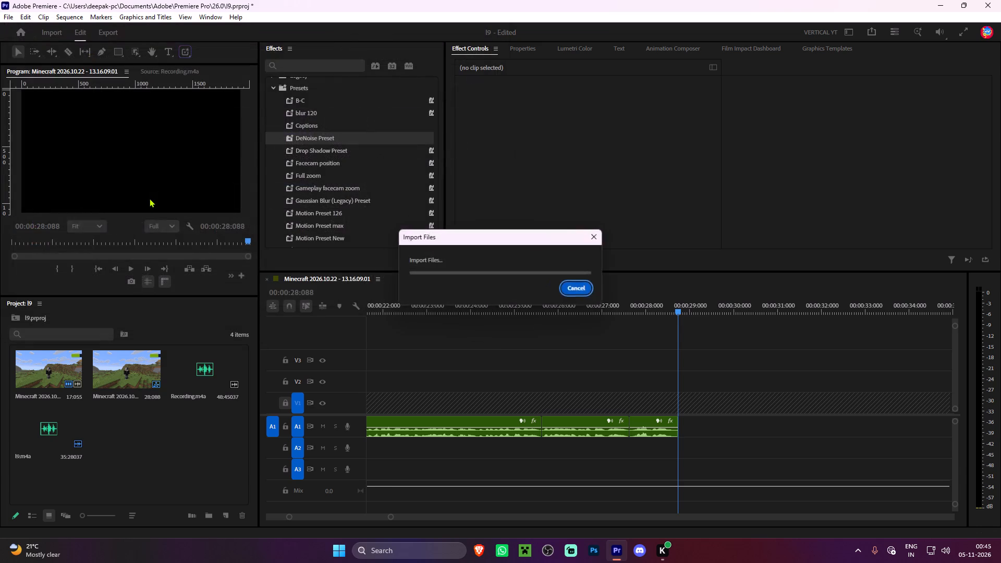
# Preview the imported Minecraft 2026.11.05 gameplay clip in the Source monitor.
pyautogui.doubleClick(118, 433)
pyautogui.press('space')
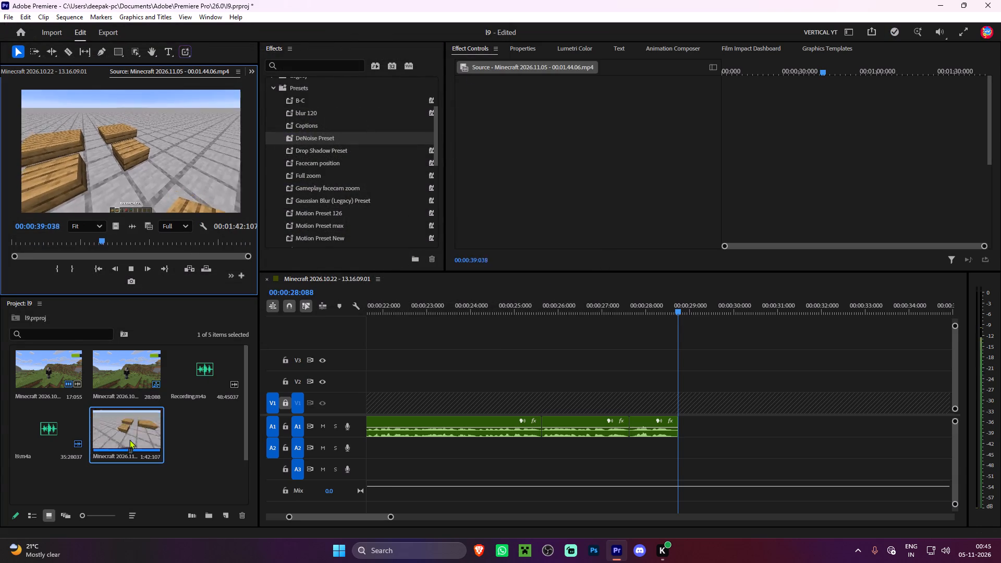
pyautogui.press('space')
pyautogui.moveTo(126, 432); pyautogui.dragTo(685, 420)
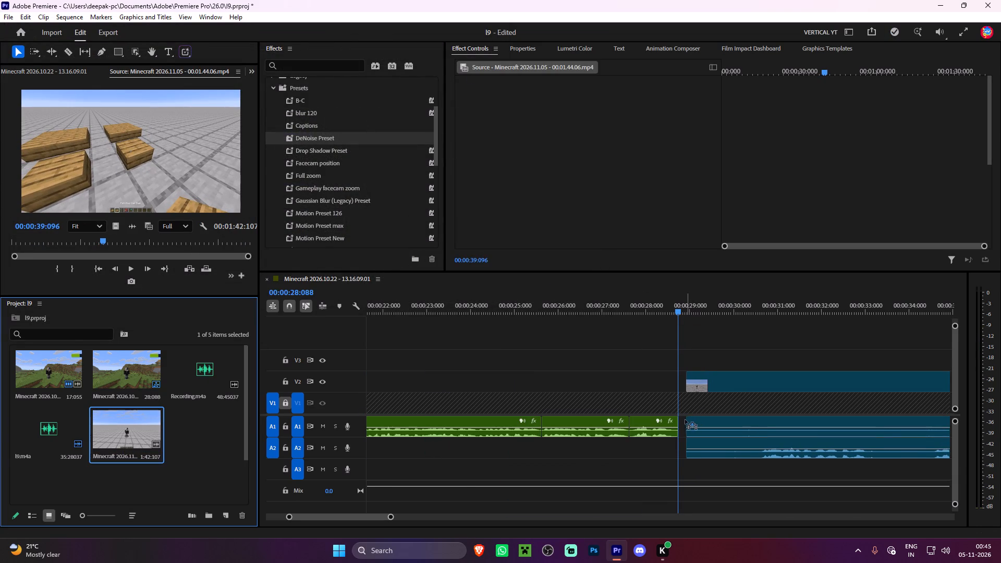
pyautogui.moveTo(685, 420); pyautogui.dragTo(232, 183)
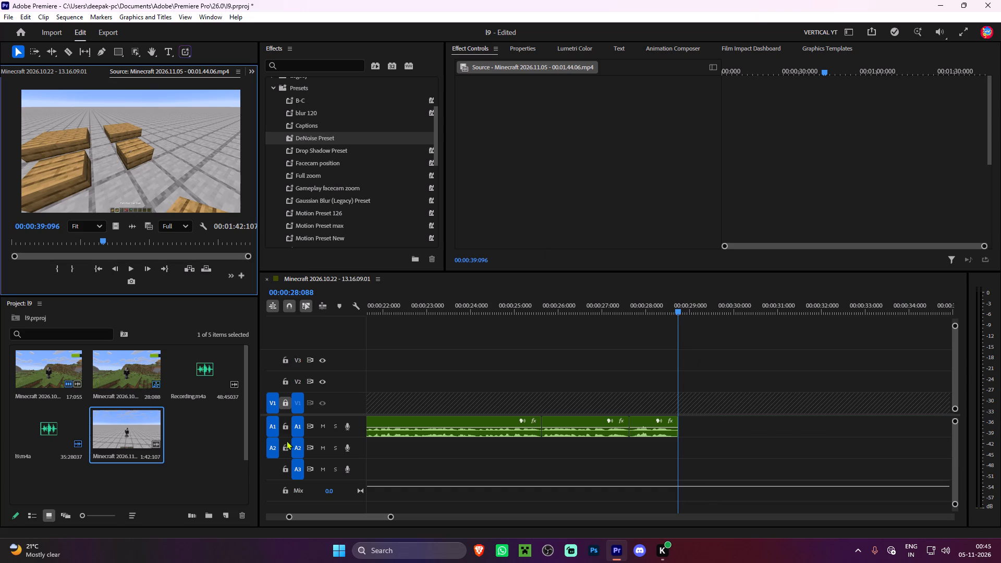
# Unlock V1 and delete the old Minecraft 2026.10.22 gameplay clip from it.
pyautogui.click(289, 400)
pyautogui.keyDown('alt'); pyautogui.scroll(-6, 482, 403); pyautogui.keyUp('alt')
pyautogui.keyDown('alt'); pyautogui.scroll(8, 498, 406); pyautogui.keyUp('alt')
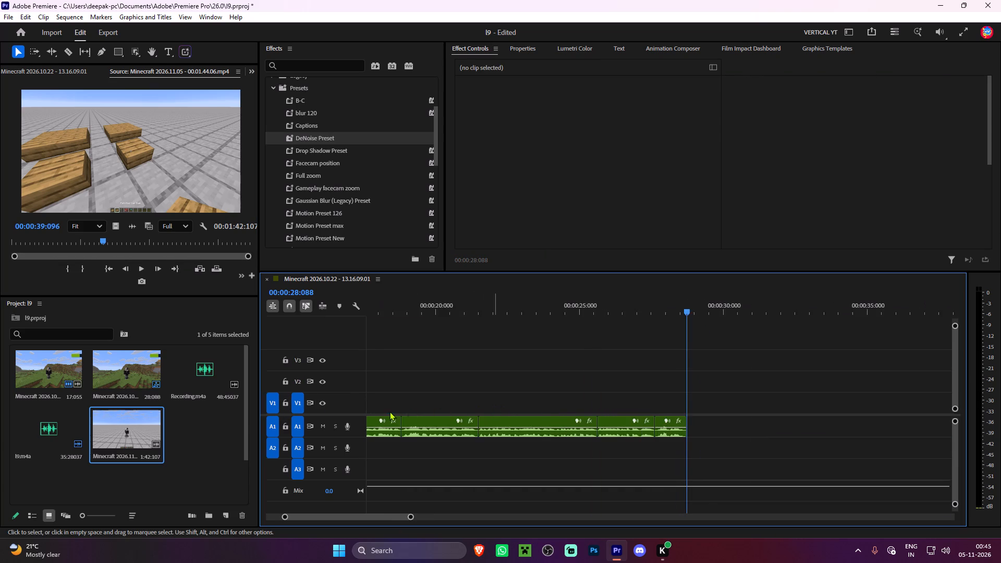
pyautogui.keyDown('alt'); pyautogui.scroll(3, 389, 411); pyautogui.keyUp('alt')
pyautogui.click(394, 407)
pyautogui.press('Delete')
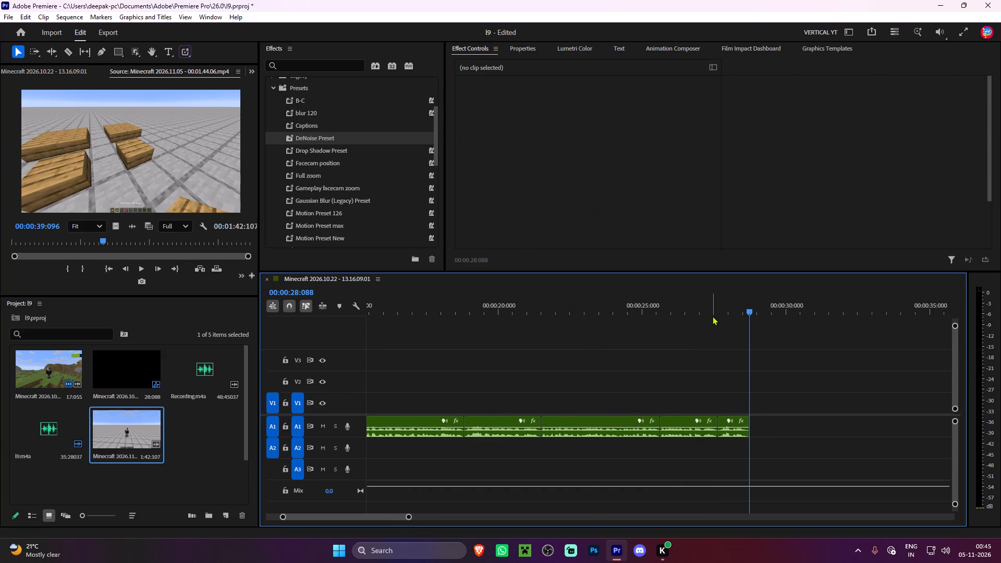
# Place the Minecraft 2026.11.05 clip on V1 at 00:00:28:088, right after the end of the voice recording.
pyautogui.press('space')
pyautogui.scroll(-6, 742, 338)
pyautogui.keyDown('alt'); pyautogui.scroll(-7, 703, 356); pyautogui.keyUp('alt')
pyautogui.keyDown('shift'); pyautogui.moveTo(757, 308); pyautogui.dragTo(761, 308); pyautogui.keyUp('shift')
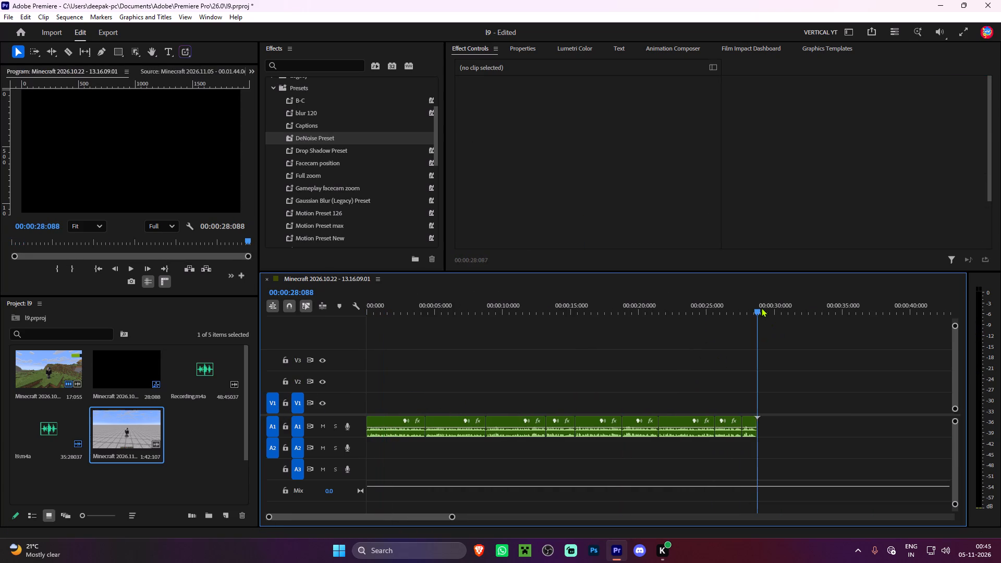
pyautogui.keyDown('shift'); pyautogui.moveTo(761, 308); pyautogui.dragTo(763, 308); pyautogui.keyUp('shift')
pyautogui.moveTo(123, 419); pyautogui.dragTo(759, 401)
pyautogui.scroll(-18, 774, 407)
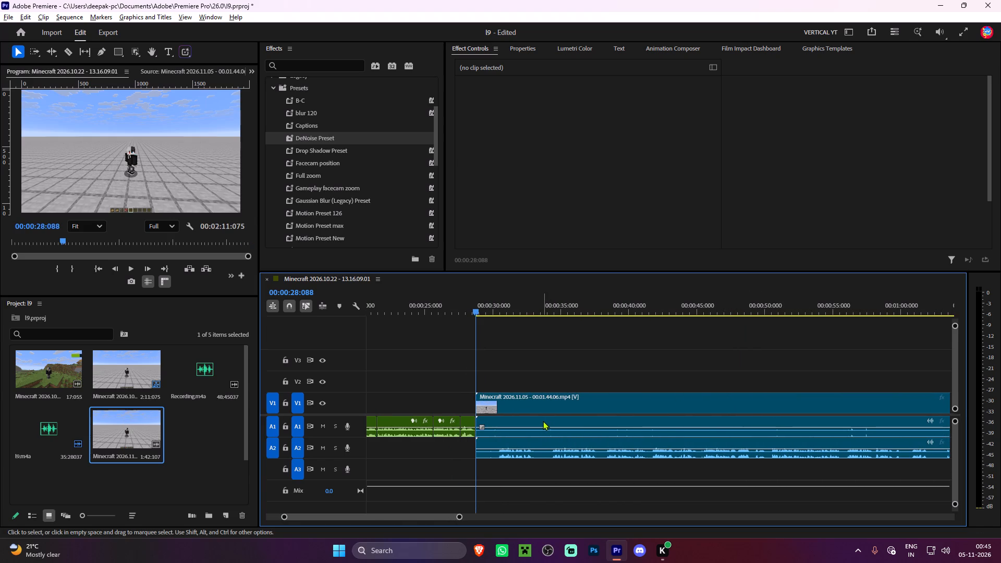
# Apply the Parametric Equalizer Preset to the new gameplay clip's audio on A2.
pyautogui.keyDown('alt'); pyautogui.click(547, 442); pyautogui.keyUp('alt')
pyautogui.click(538, 347)
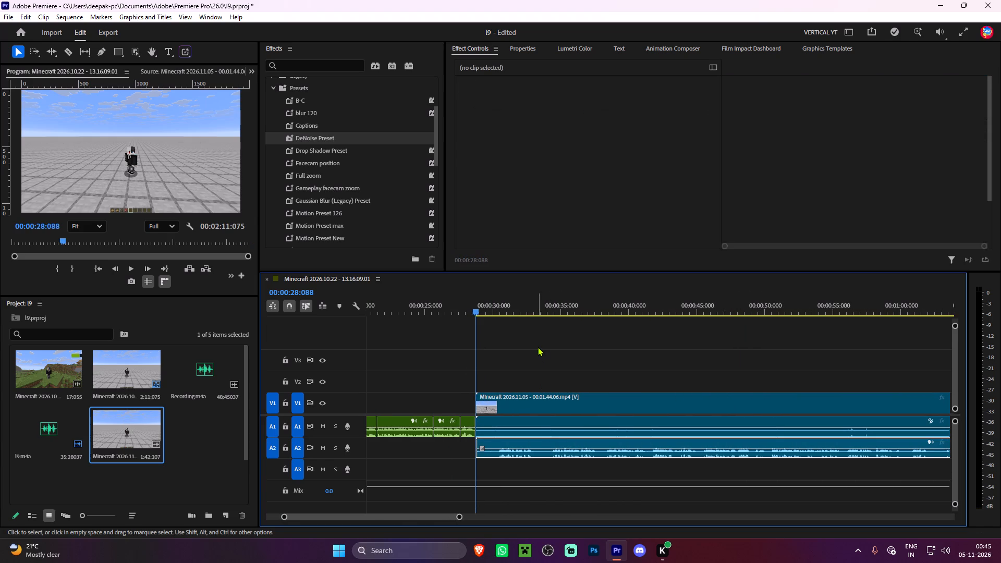
pyautogui.keyDown('alt'); pyautogui.click(539, 442); pyautogui.keyUp('alt')
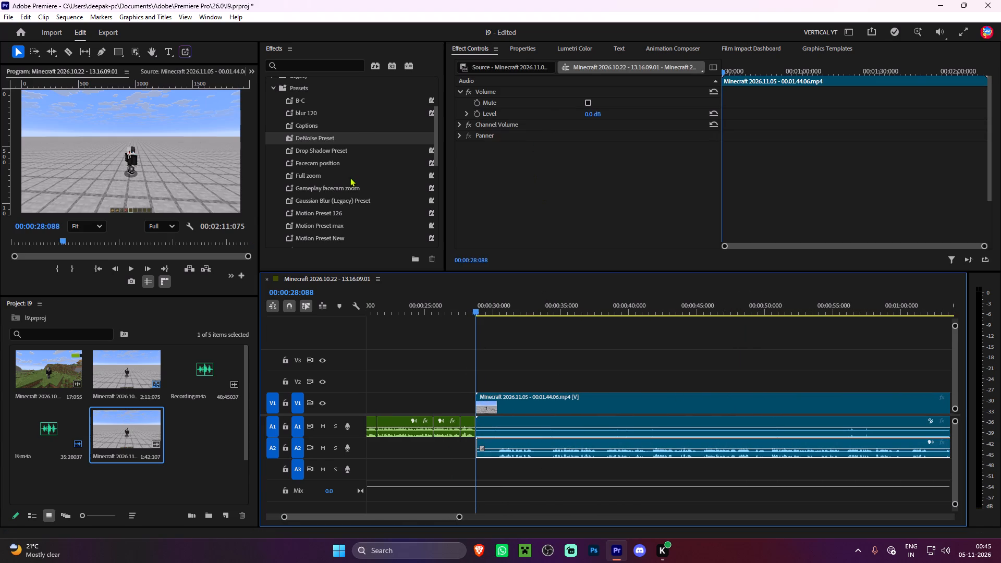
pyautogui.scroll(-4, 340, 227)
pyautogui.click(632, 380)
pyautogui.click(606, 410)
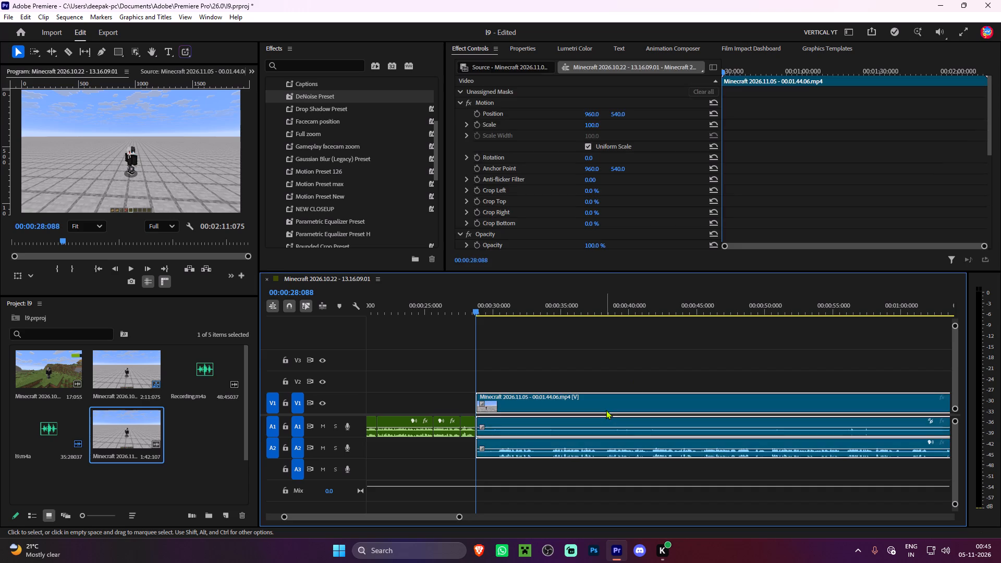
pyautogui.click(609, 364)
pyautogui.keyDown('alt'); pyautogui.click(570, 446); pyautogui.keyUp('alt')
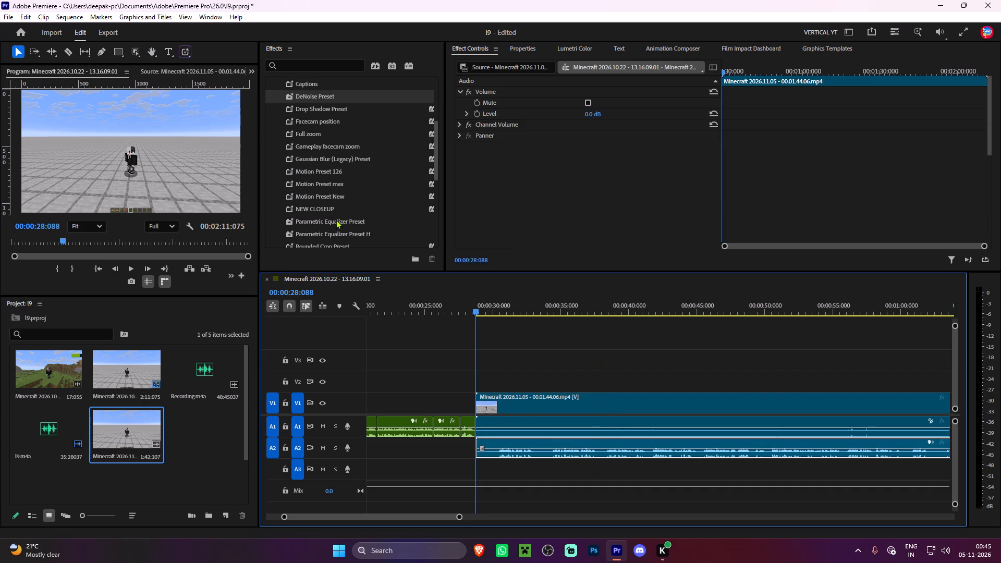
pyautogui.moveTo(336, 219); pyautogui.dragTo(531, 447)
# Add the Single-band Compressor Preset and the Parametric Equalizer Preset H to the gameplay clip's A2 audio.
pyautogui.scroll(-5, 311, 229)
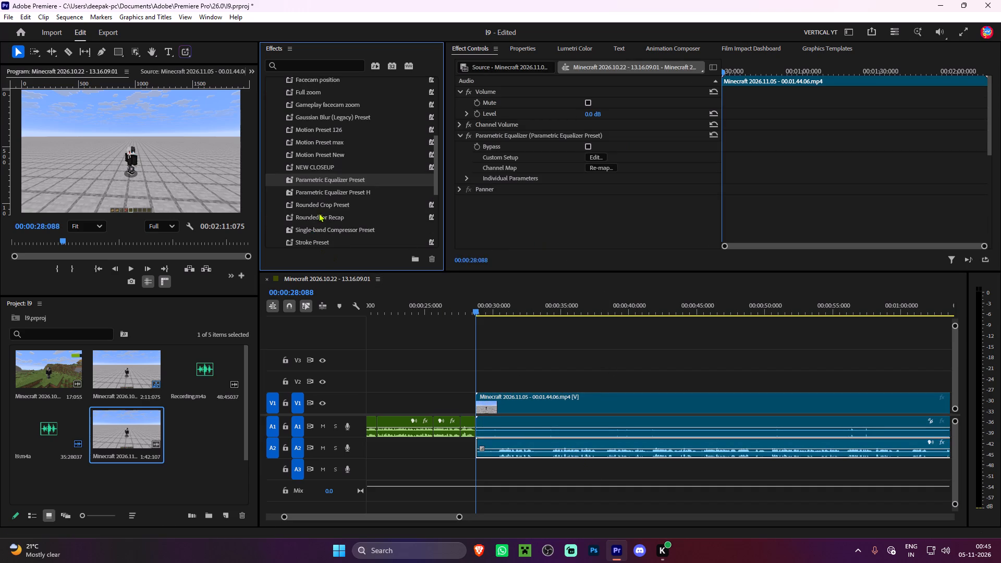
pyautogui.moveTo(309, 216); pyautogui.dragTo(534, 450)
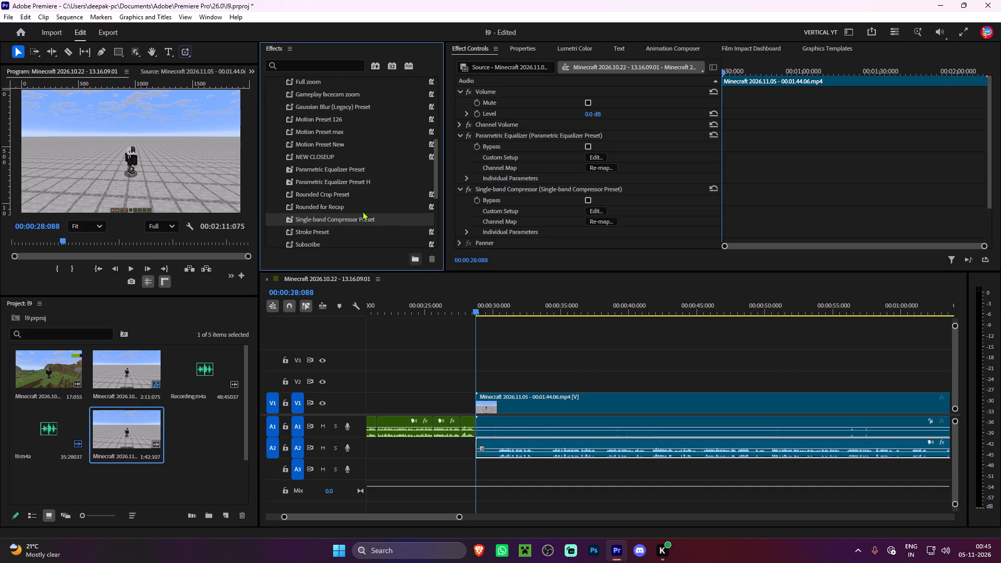
pyautogui.moveTo(348, 181); pyautogui.dragTo(532, 449)
# Apply the DeNoise Preset to the new gameplay clip's audio on A2.
pyautogui.scroll(7, 309, 143)
pyautogui.moveTo(309, 116); pyautogui.dragTo(460, 424)
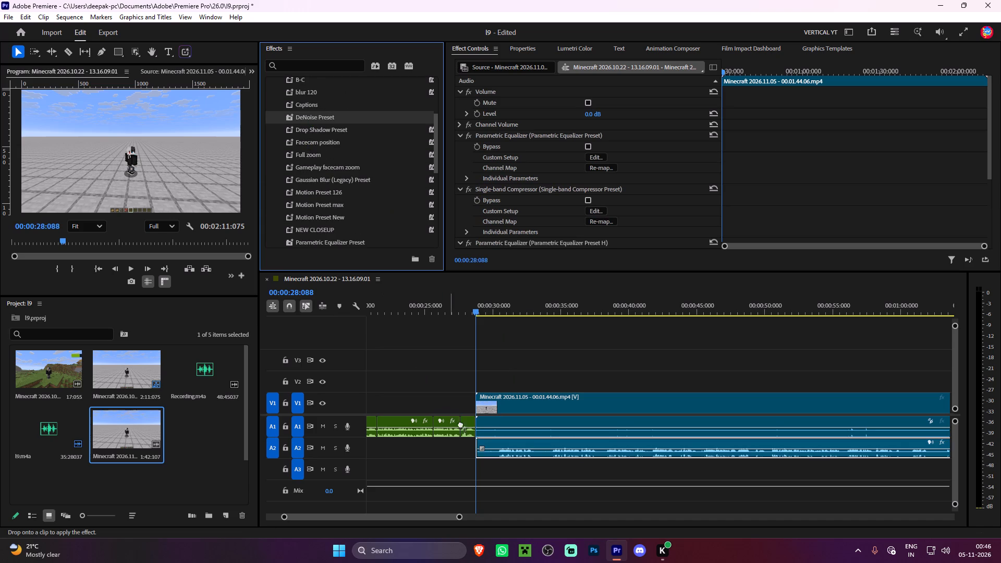
pyautogui.moveTo(460, 424); pyautogui.dragTo(492, 447)
pyautogui.click(512, 351)
# Play back the new gameplay clip from its start and listen for where the usable commentary begins.
pyautogui.press('space')
pyautogui.keyDown('alt'); pyautogui.scroll(5, 527, 380); pyautogui.keyUp('alt')
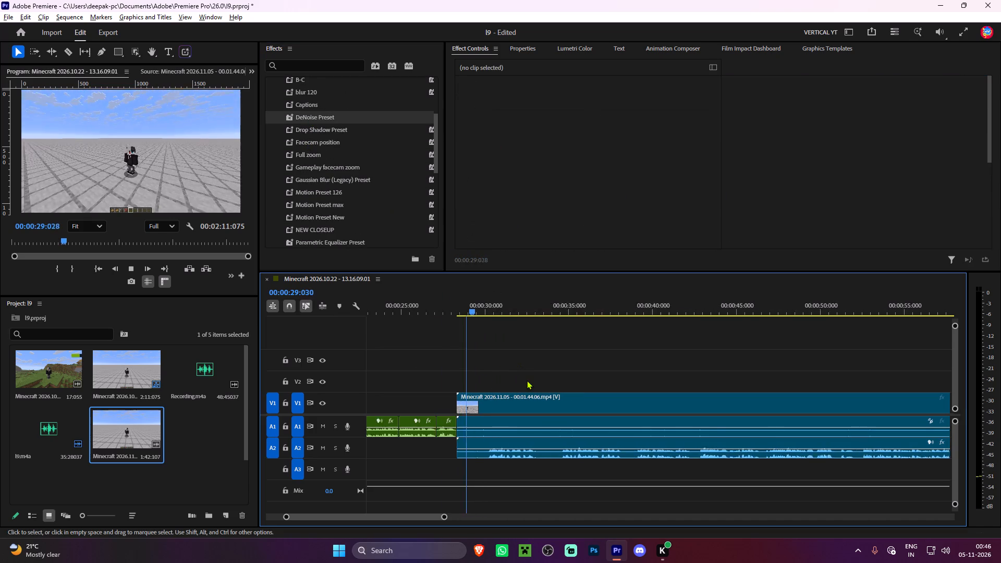
pyautogui.keyDown('alt'); pyautogui.scroll(2, 527, 380); pyautogui.keyUp('alt')
pyautogui.scroll(-7, 526, 388)
pyautogui.scroll(-14, 512, 399)
pyautogui.scroll(-7, 514, 396)
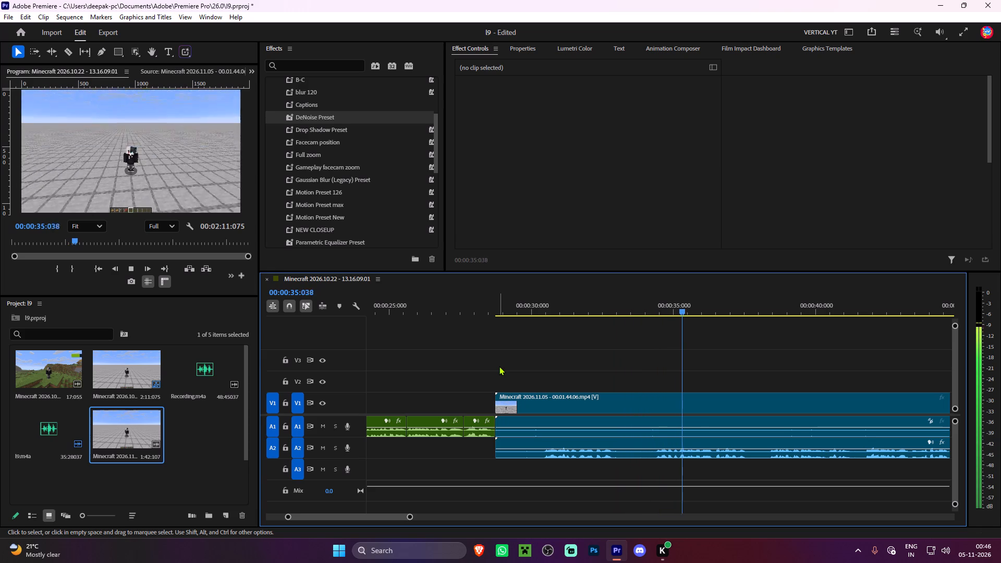
pyautogui.scroll(-6, 499, 366)
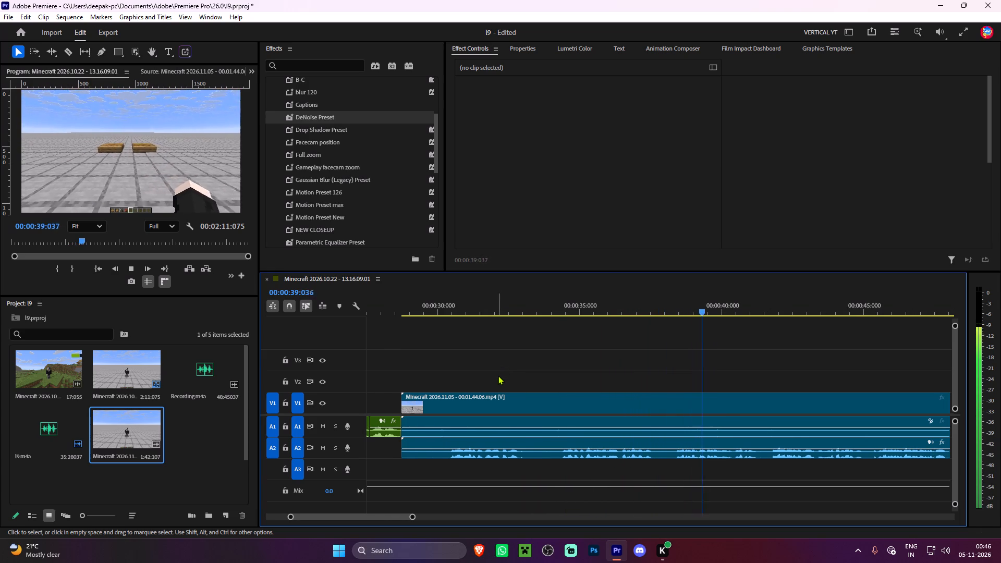
pyautogui.scroll(-5, 499, 377)
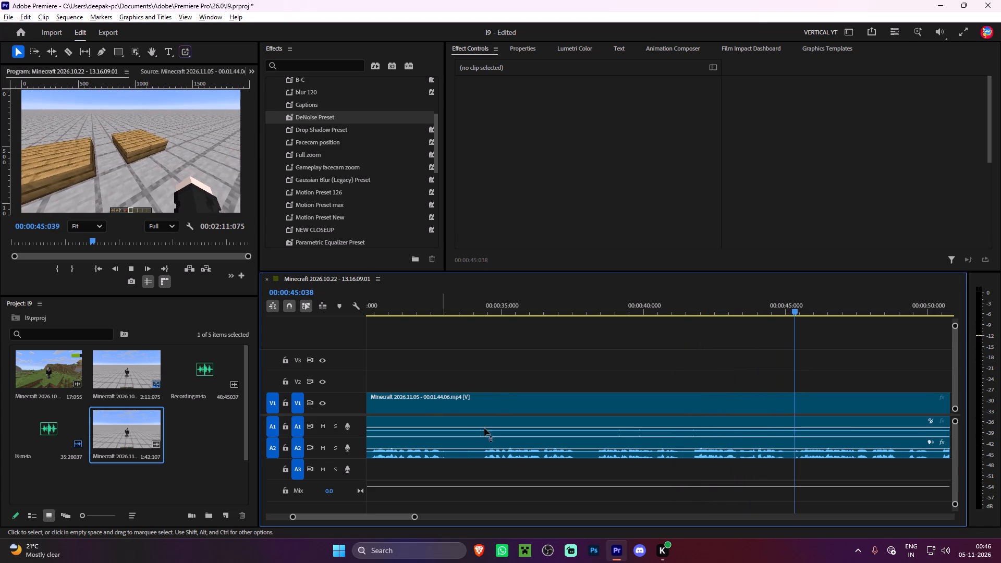
pyautogui.keyDown('alt'); pyautogui.scroll(-4, 495, 375); pyautogui.keyUp('alt')
pyautogui.scroll(6, 487, 364)
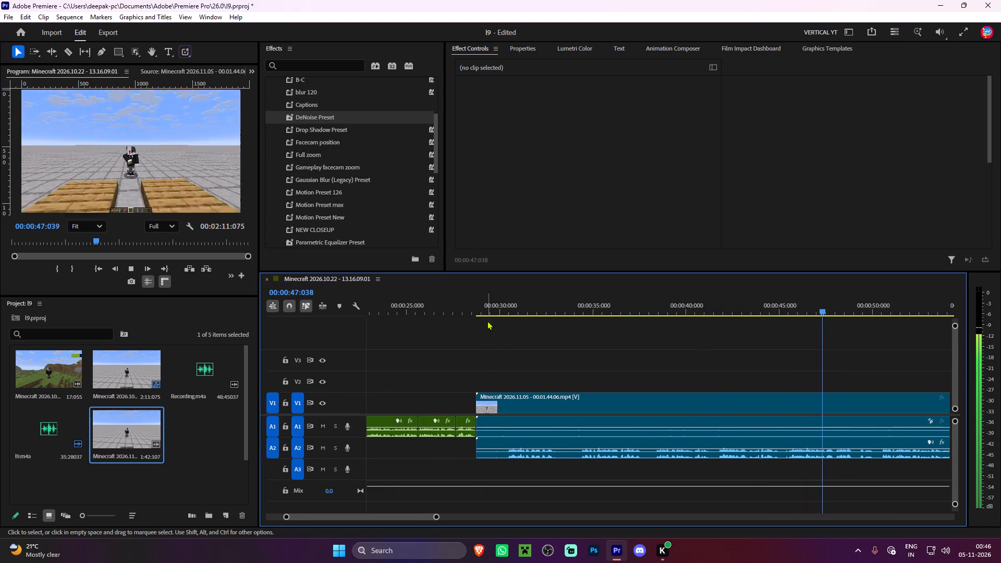
# Ripple-trim the opening of the gameplay clip up to about 00:00:34, keeping it joined to the voice-over.
pyautogui.click(504, 309)
pyautogui.press('space')
pyautogui.keyDown('alt'); pyautogui.scroll(6, 516, 336); pyautogui.keyUp('alt')
pyautogui.scroll(-6, 516, 342)
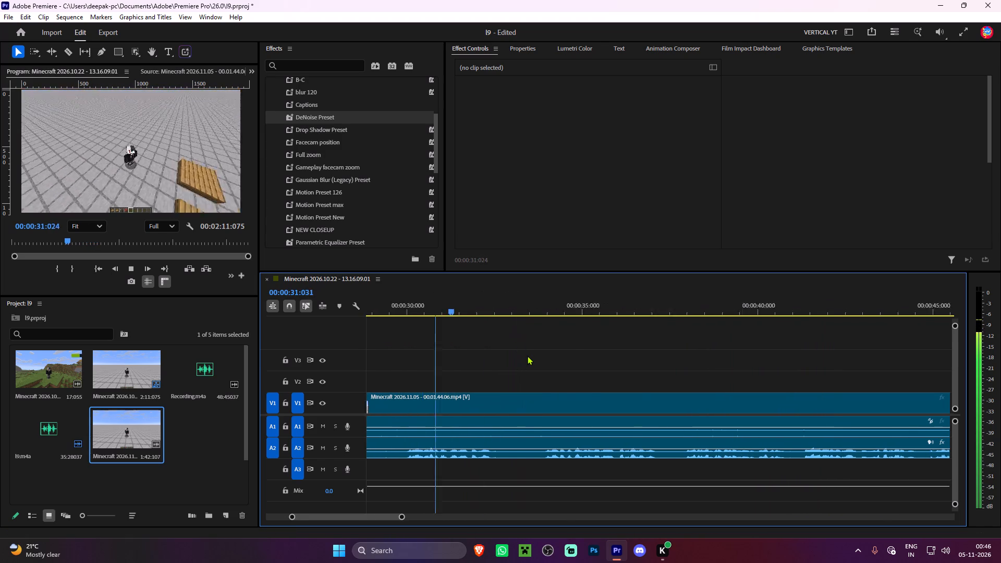
pyautogui.scroll(-1, 527, 356)
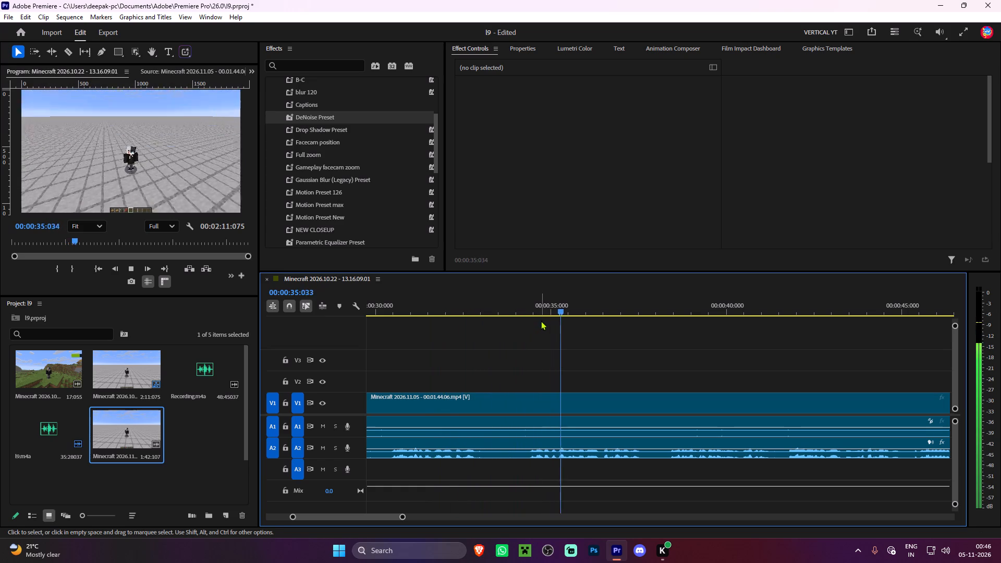
pyautogui.moveTo(538, 312); pyautogui.dragTo(525, 317)
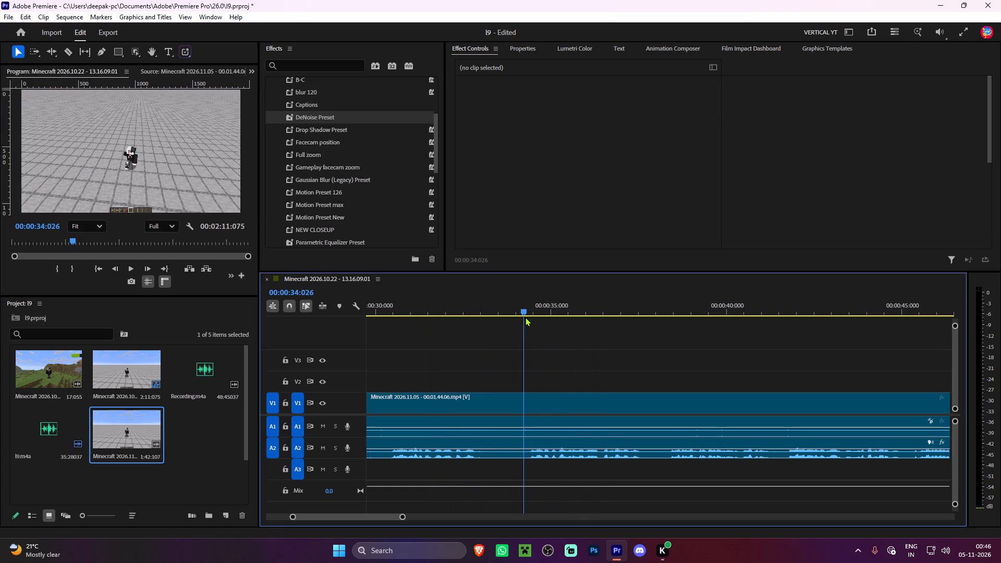
pyautogui.moveTo(525, 317); pyautogui.dragTo(529, 322)
pyautogui.write('q')
# Split the gameplay clip at about 00:00:32 and ripple-trim the pause after the split up to 00:00:32:085.
pyautogui.press('space')
pyautogui.scroll(-4, 533, 345)
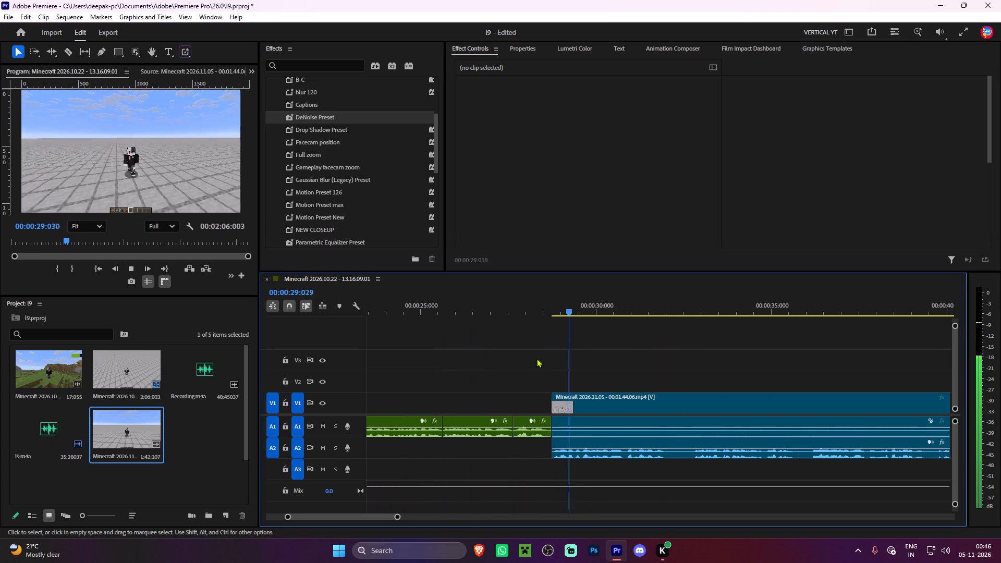
pyautogui.scroll(-8, 536, 358)
pyautogui.keyDown('alt'); pyautogui.scroll(-4, 531, 358); pyautogui.keyUp('alt')
pyautogui.keyDown('alt'); pyautogui.scroll(5, 558, 369); pyautogui.keyUp('alt')
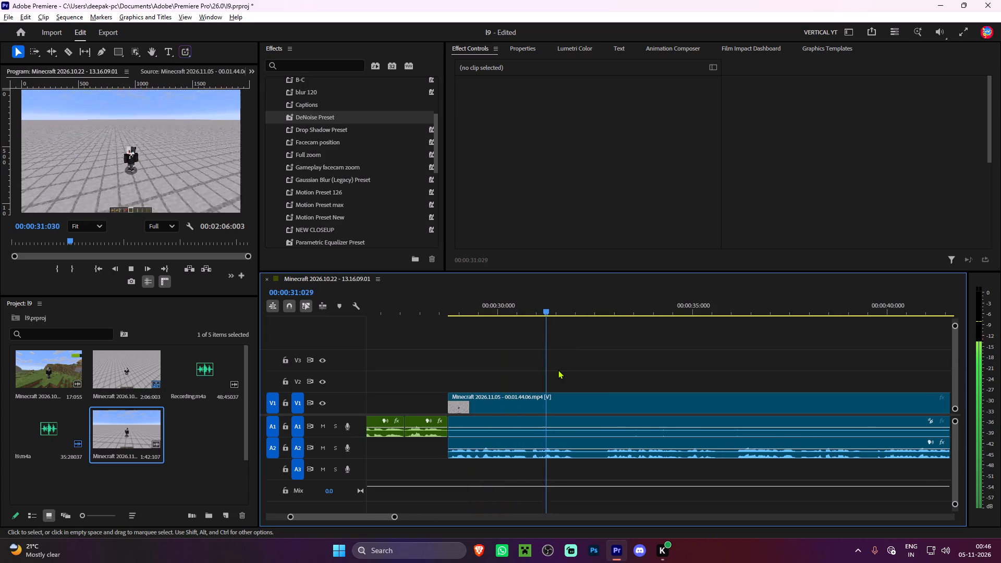
pyautogui.scroll(-3, 558, 370)
pyautogui.press('space')
pyautogui.hotkey('ctrl', 'k')
pyautogui.press('space')
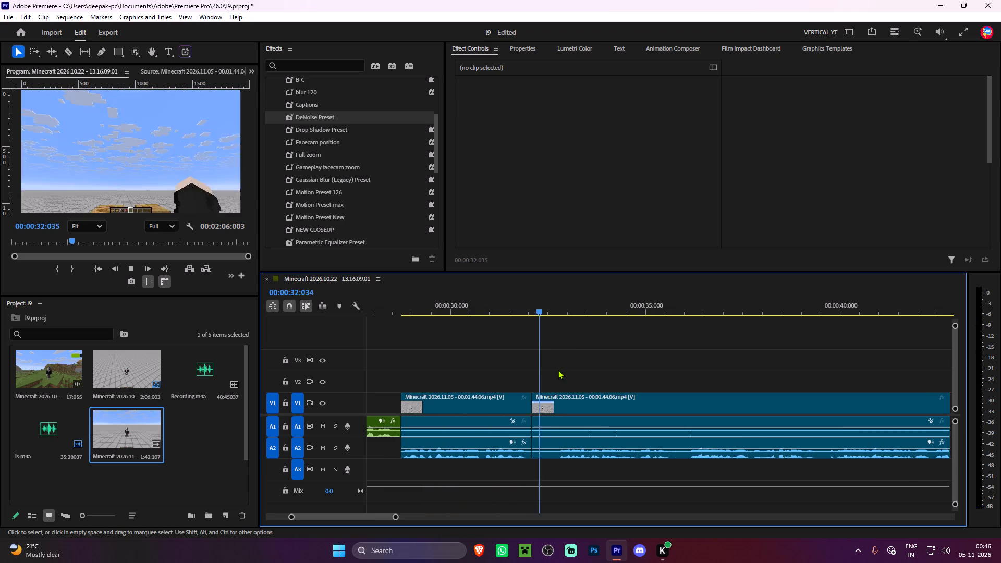
pyautogui.press('space')
pyautogui.click(559, 307)
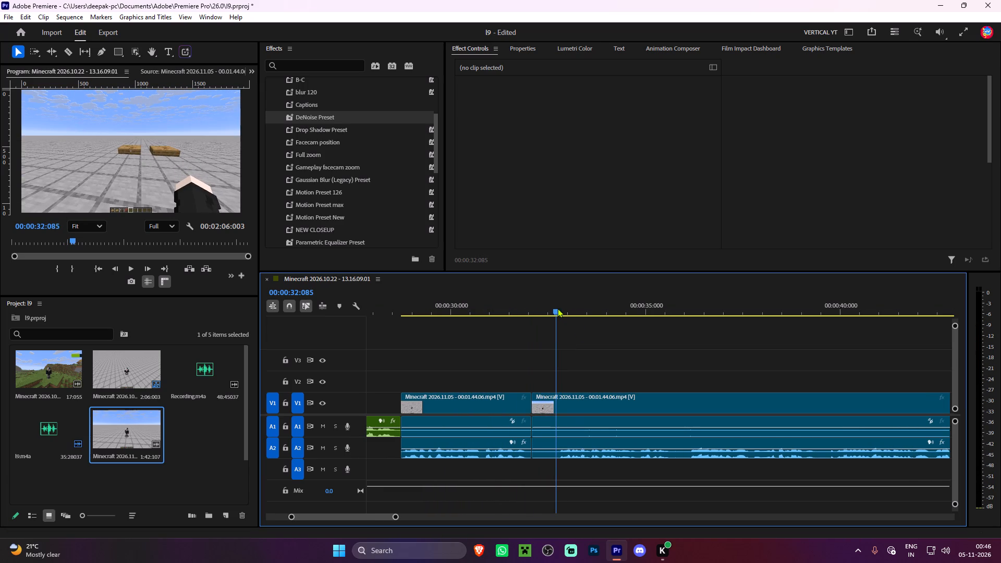
pyautogui.press('q')
# Play the gameplay from just before the cut near 00:00:32 to about 00:00:44, listening for the next pause.
pyautogui.click(525, 307)
pyautogui.press('space')
pyautogui.scroll(-5, 526, 308)
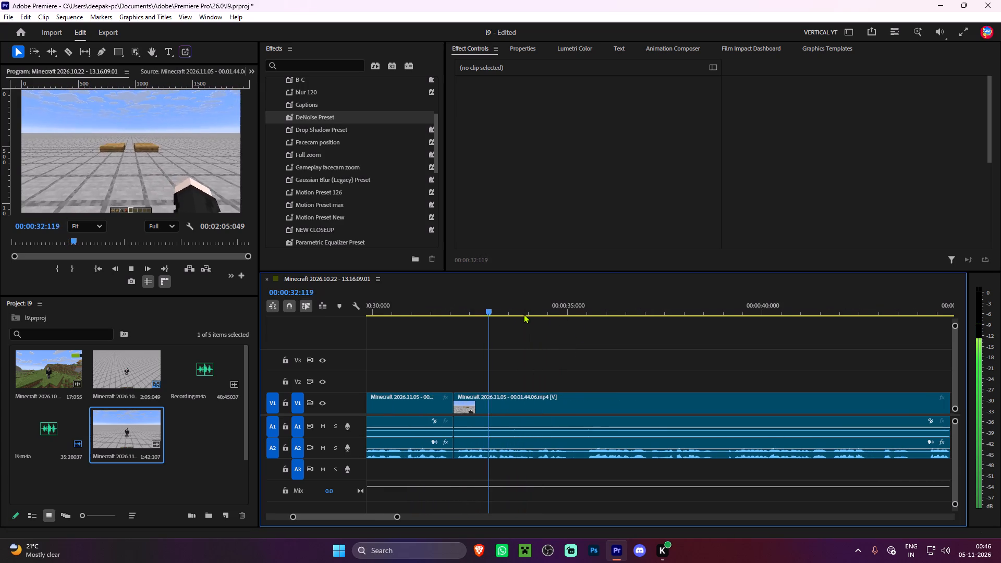
pyautogui.keyDown('alt'); pyautogui.scroll(-4, 519, 331); pyautogui.keyUp('alt')
pyautogui.keyDown('alt'); pyautogui.scroll(3, 520, 374); pyautogui.keyUp('alt')
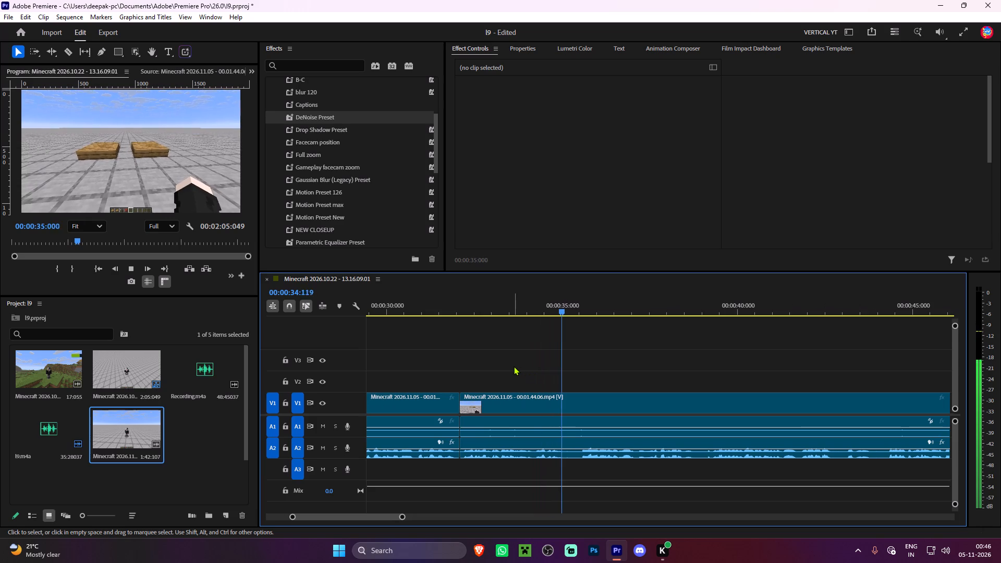
pyautogui.press('space')
pyautogui.press('space')
pyautogui.keyDown('alt'); pyautogui.scroll(-5, 509, 366); pyautogui.keyUp('alt')
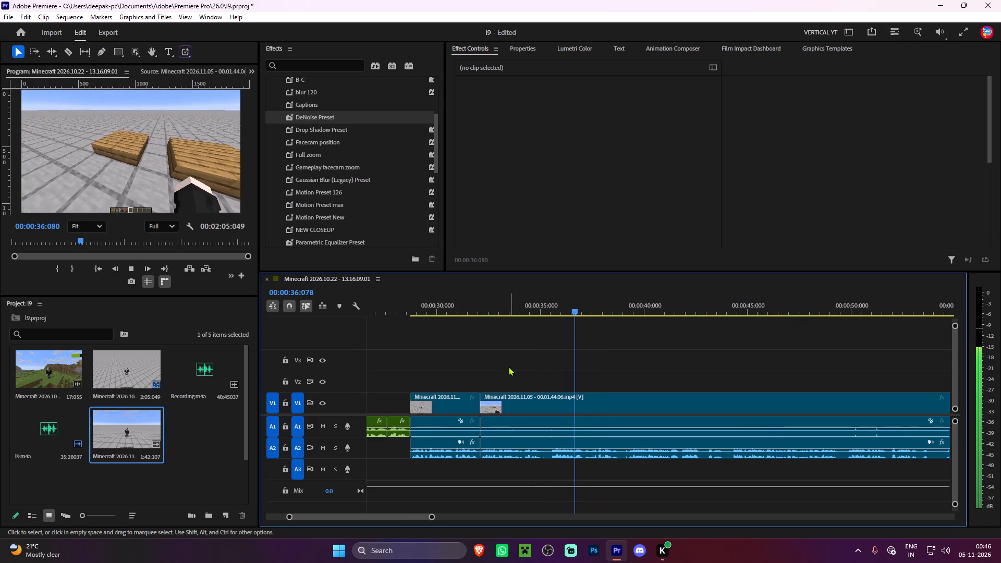
pyautogui.keyDown('alt'); pyautogui.scroll(-4, 507, 366); pyautogui.keyUp('alt')
pyautogui.scroll(-6, 503, 373)
pyautogui.keyDown('alt'); pyautogui.scroll(4, 502, 380); pyautogui.keyUp('alt')
pyautogui.scroll(3, 503, 380)
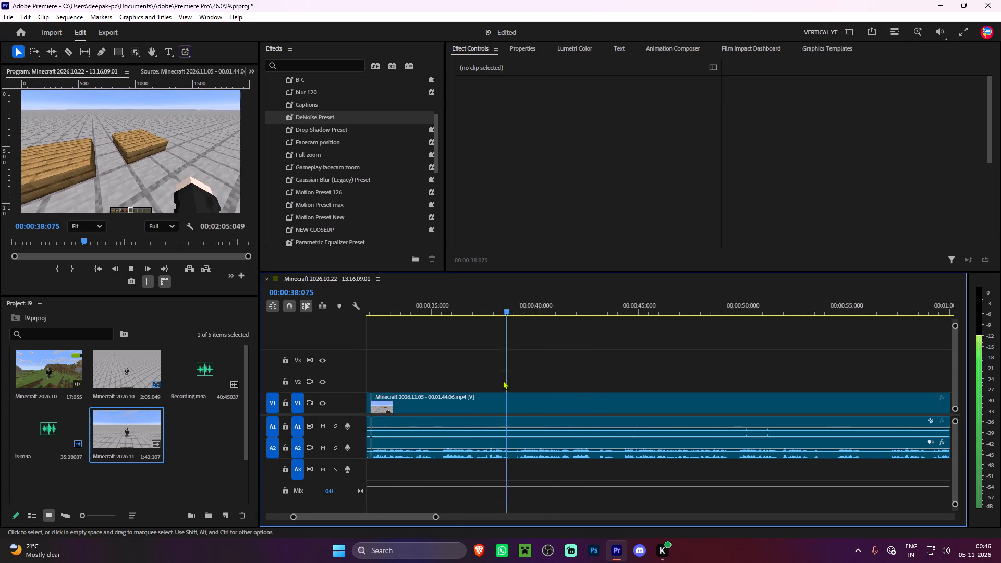
pyautogui.scroll(2, 503, 380)
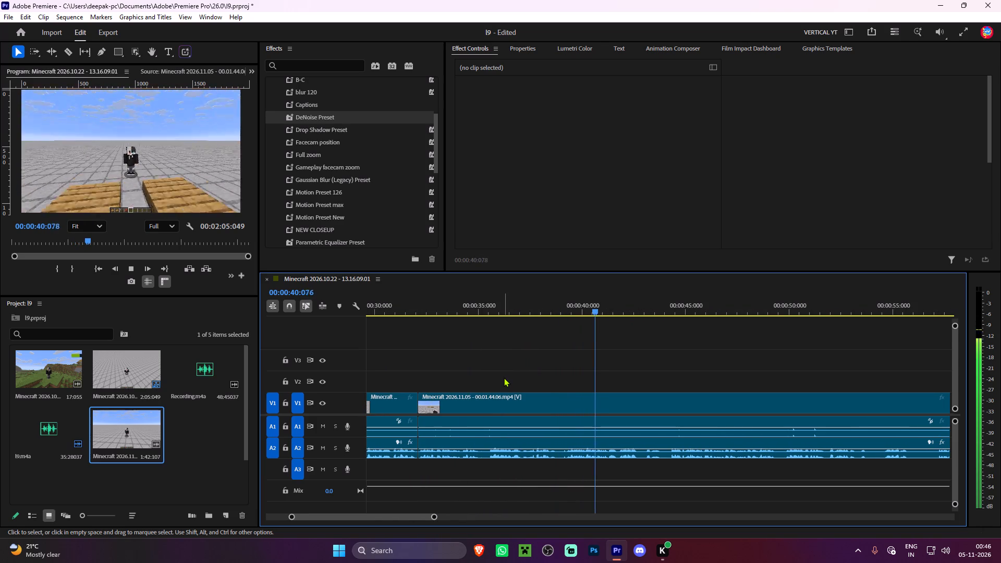
pyautogui.scroll(-5, 505, 380)
pyautogui.keyDown('alt'); pyautogui.scroll(3, 506, 381); pyautogui.keyUp('alt')
pyautogui.scroll(-4, 507, 383)
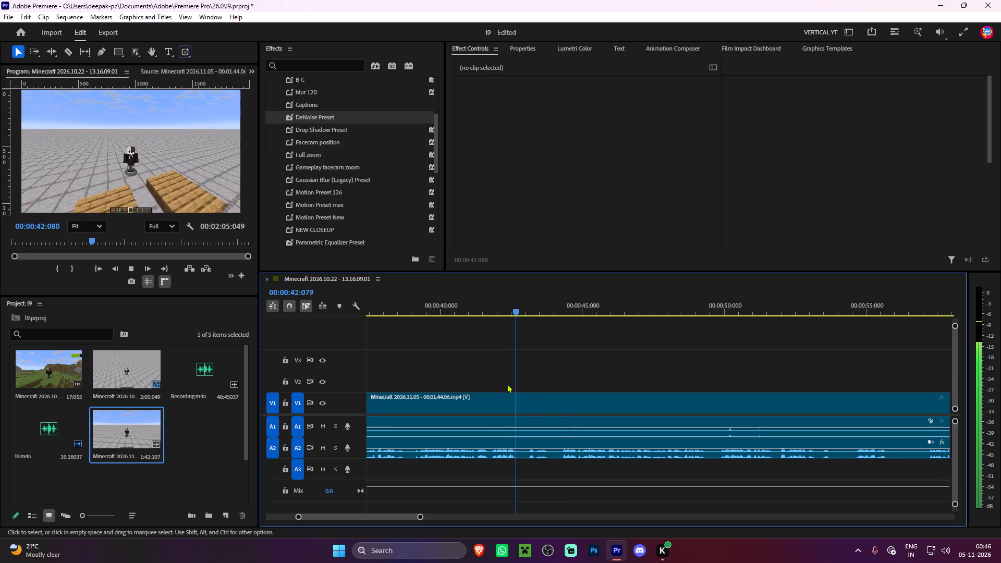
pyautogui.press('space')
pyautogui.press('space')
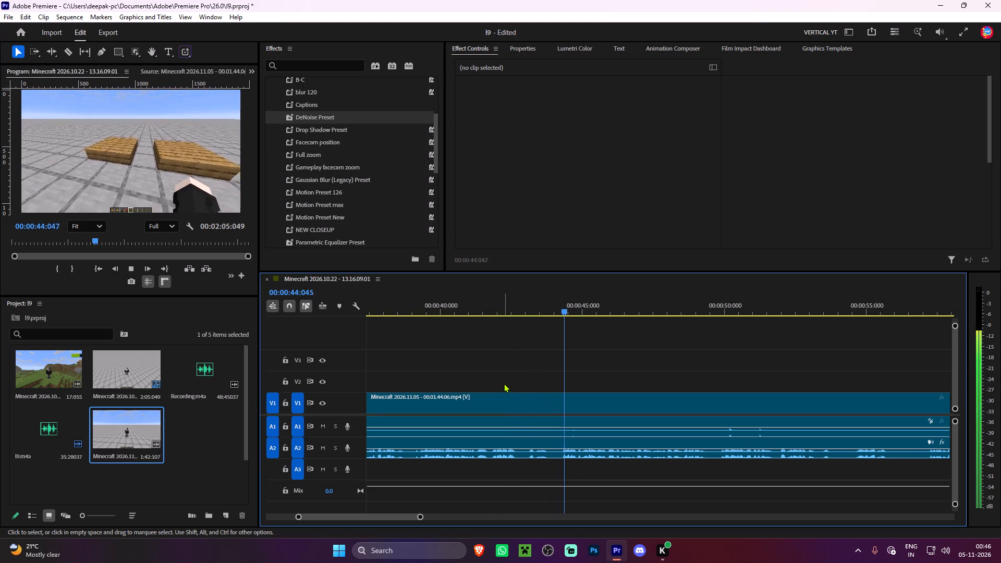
# Split the gameplay clip just before 00:00:43 and ripple-trim the pause up to 00:00:43:006.
pyautogui.click(493, 308)
pyautogui.press('space')
pyautogui.press('space')
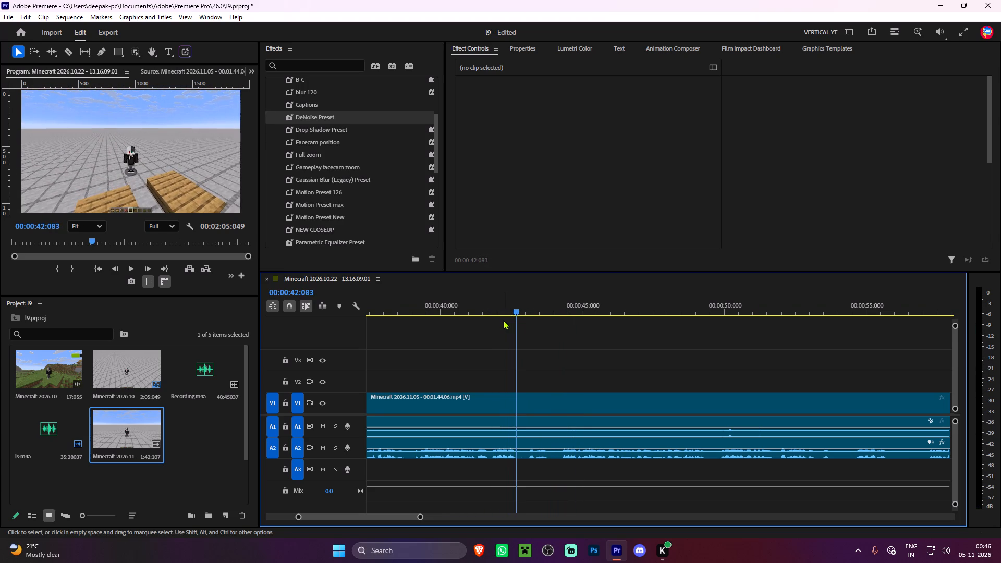
pyautogui.press('space')
pyautogui.press('space')
pyautogui.hotkey('ctrl', 'k')
pyautogui.press('space')
pyautogui.press('space')
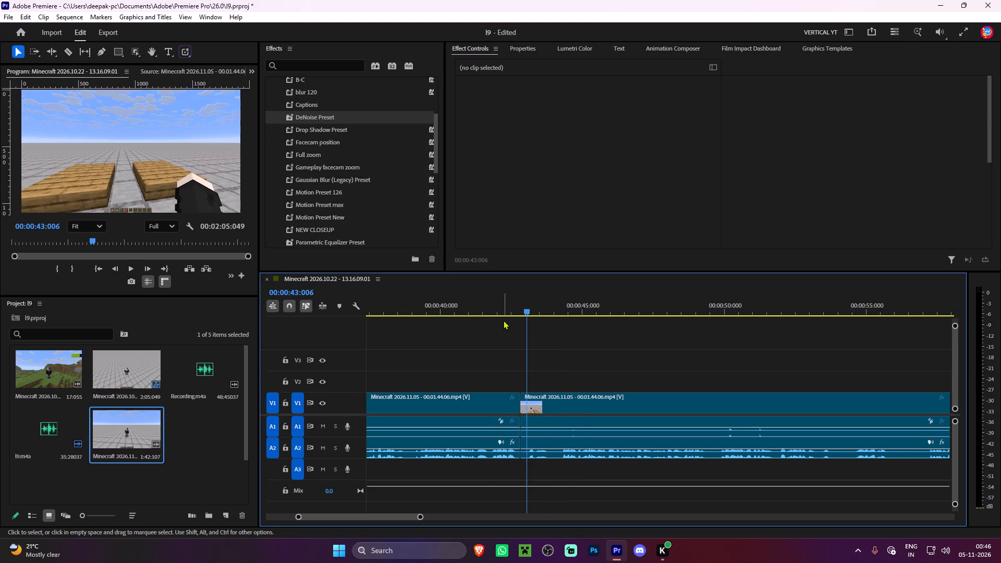
pyautogui.write('q')
# Split the gameplay clip at 00:00:43:071 and ripple-trim the pause after it up to about 00:00:44.
pyautogui.press('space')
pyautogui.press('space')
pyautogui.press('space')
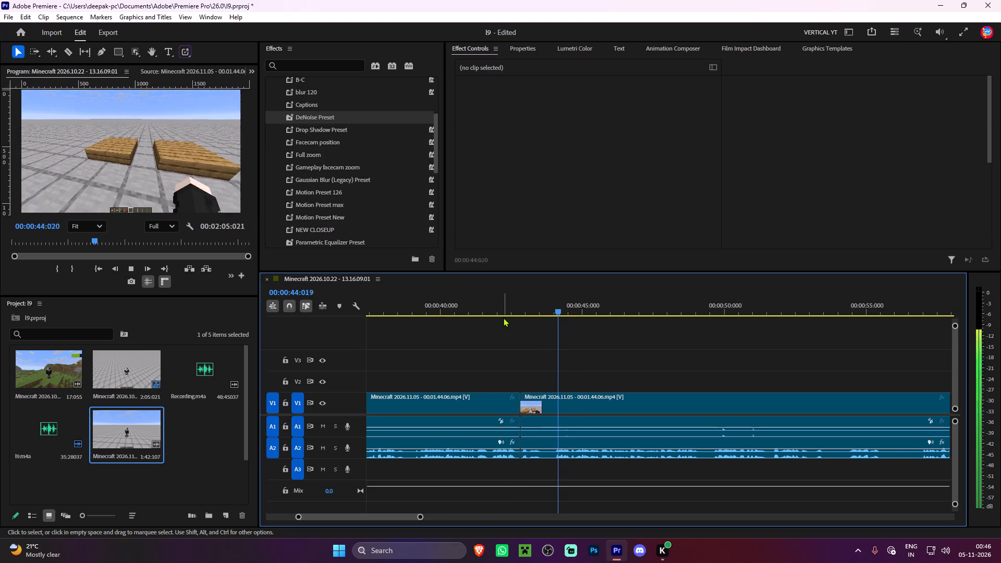
pyautogui.click(535, 305)
pyautogui.press('space')
pyautogui.press('space')
pyautogui.press('space')
pyautogui.press('space')
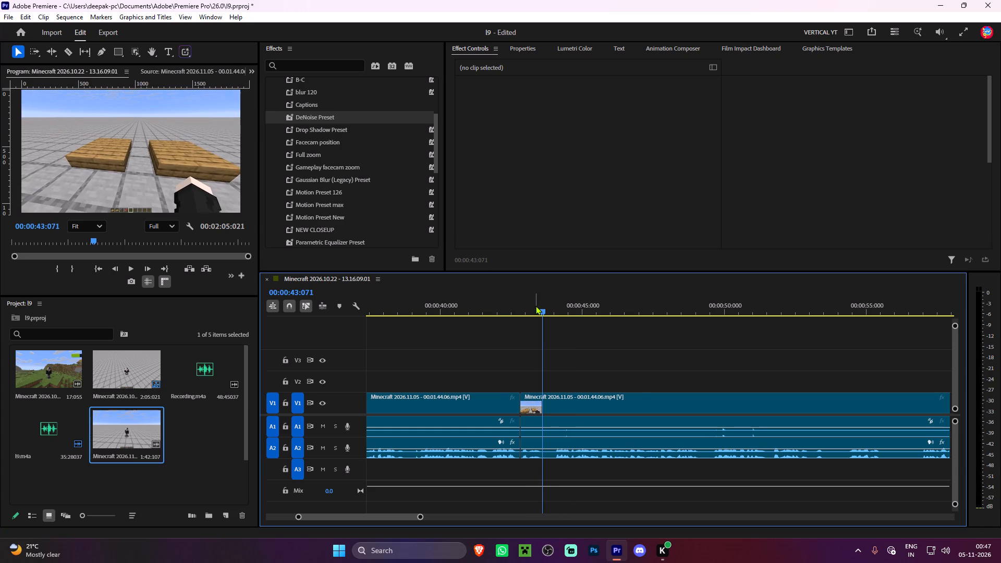
pyautogui.hotkey('ctrl', 'k')
pyautogui.press('space')
pyautogui.press('space')
pyautogui.press('space')
pyautogui.press('space')
pyautogui.write('q')
# Split the gameplay clip at 00:00:48:086 and ripple-trim the pause after it up to about 00:00:49.
pyautogui.press('space')
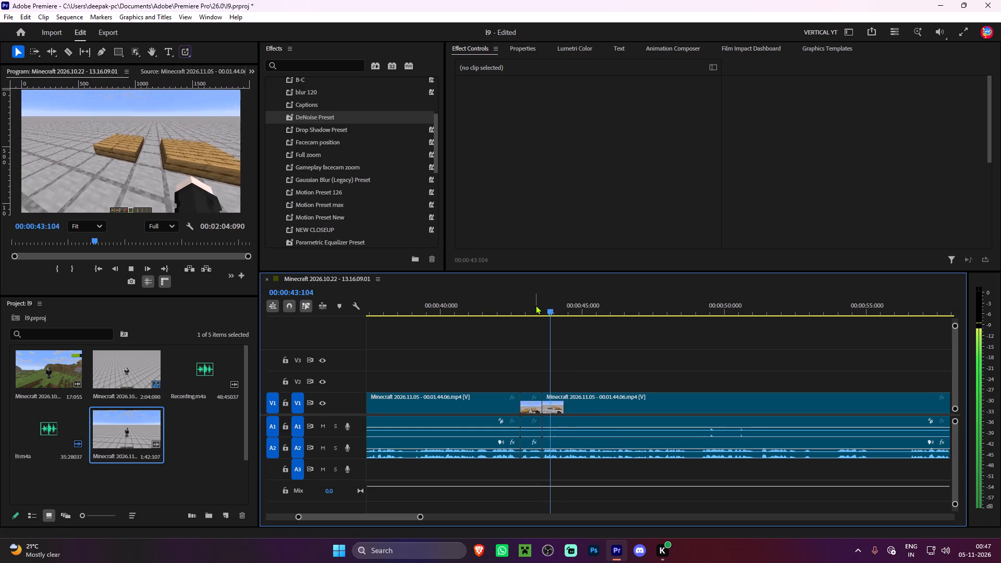
pyautogui.click(495, 312)
pyautogui.press('space')
pyautogui.scroll(-5, 512, 363)
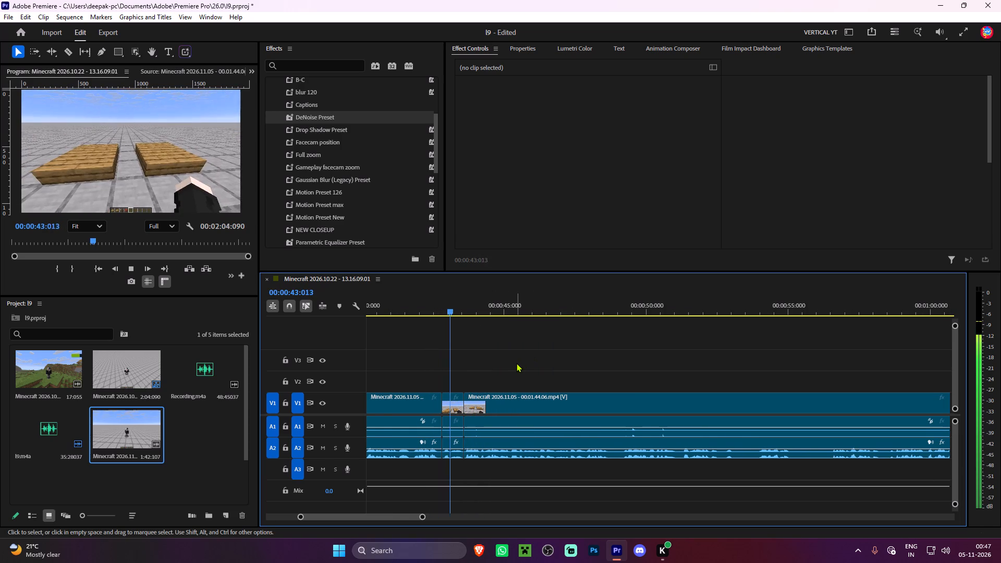
pyautogui.scroll(-4, 516, 355)
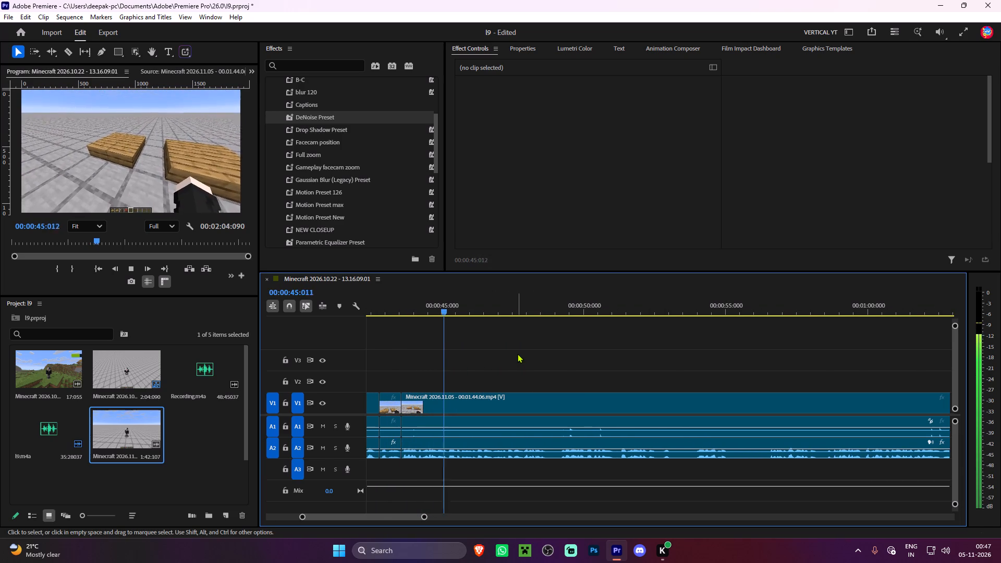
pyautogui.keyDown('alt'); pyautogui.click(511, 336); pyautogui.keyUp('alt')
pyautogui.scroll(-3, 509, 338)
pyautogui.scroll(4, 509, 343)
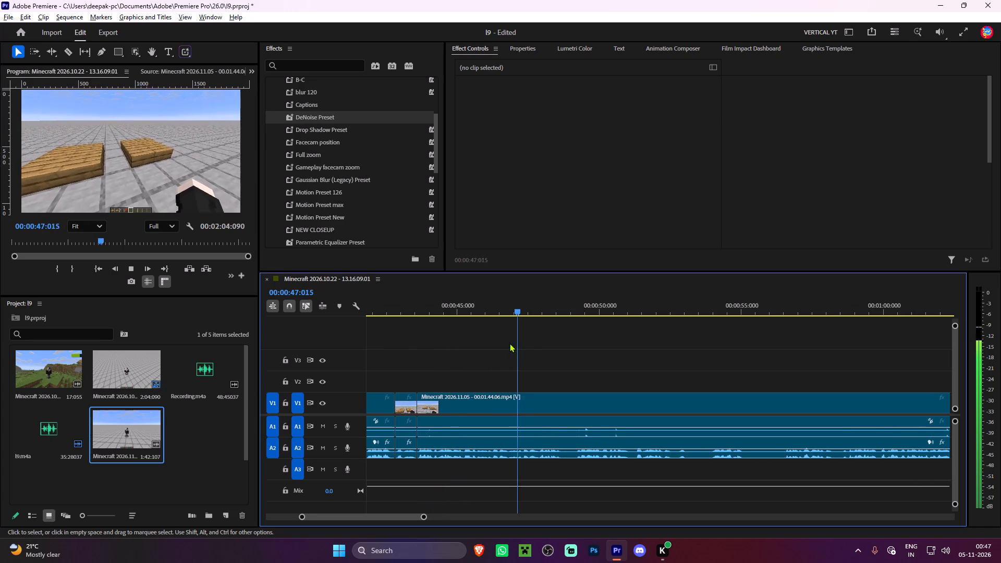
pyautogui.keyDown('alt'); pyautogui.scroll(3, 530, 360); pyautogui.keyUp('alt')
pyautogui.scroll(-2, 530, 360)
pyautogui.press('space')
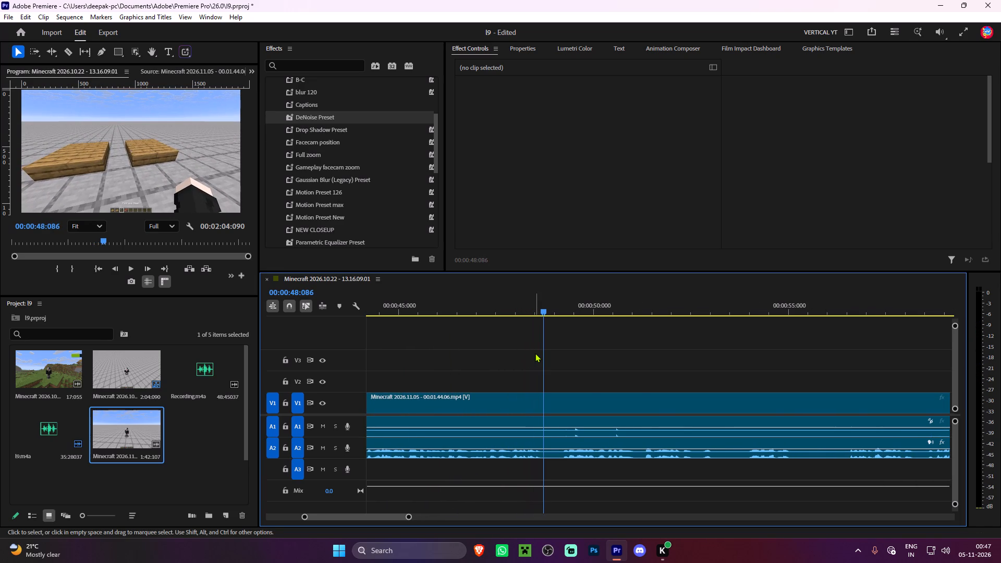
pyautogui.hotkey('ctrl', 'k')
pyautogui.press('space')
pyautogui.press('space')
pyautogui.write('q')
# Split the gameplay clip at about 00:00:52 and ripple-trim the inventory section after it up to about 00:00:56.
pyautogui.press('space')
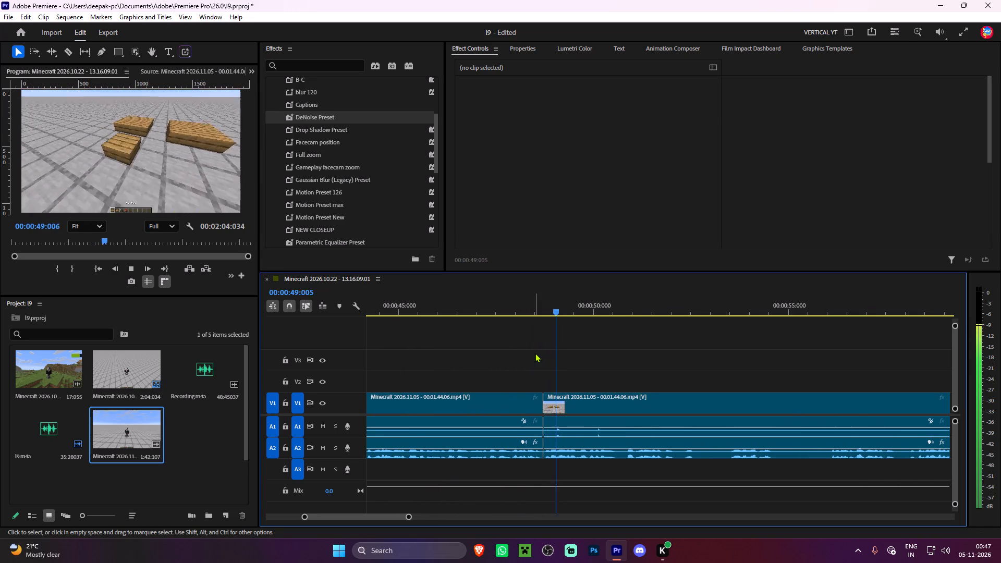
pyautogui.click(502, 348)
pyautogui.keyDown('alt'); pyautogui.scroll(-2, 502, 348); pyautogui.keyUp('alt')
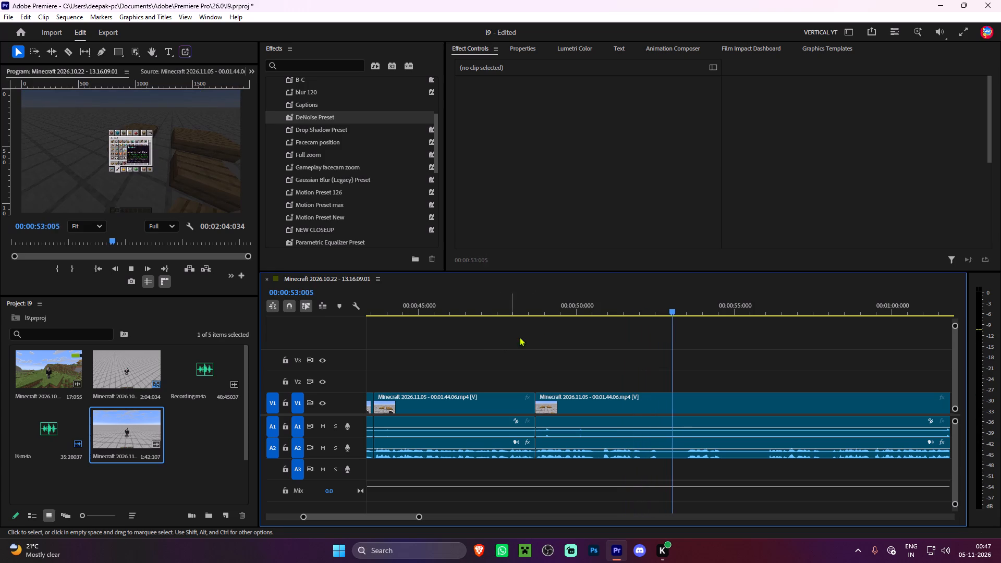
pyautogui.click(611, 298)
pyautogui.press('space')
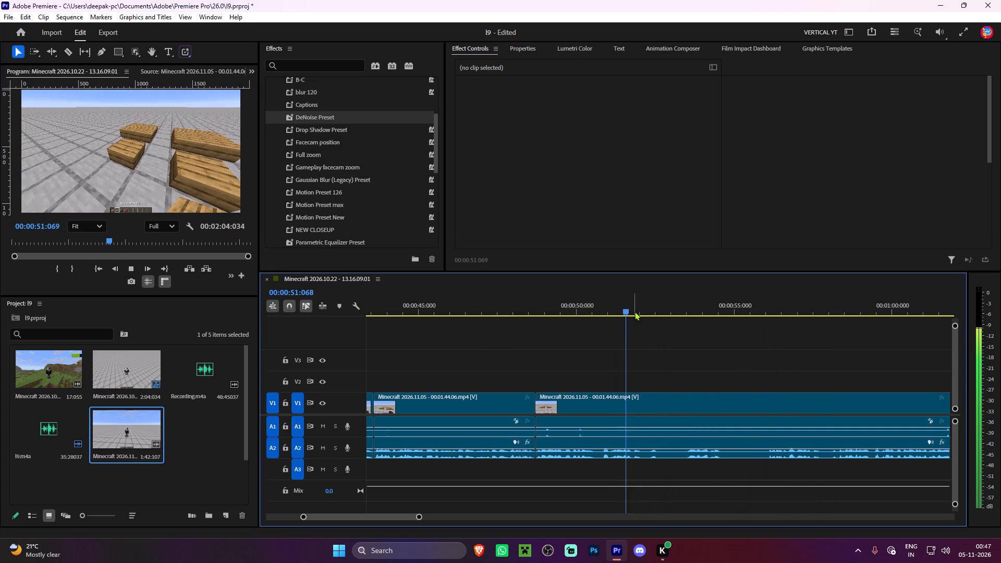
pyautogui.press('space')
pyautogui.hotkey('ctrl', 'k')
pyautogui.press('space')
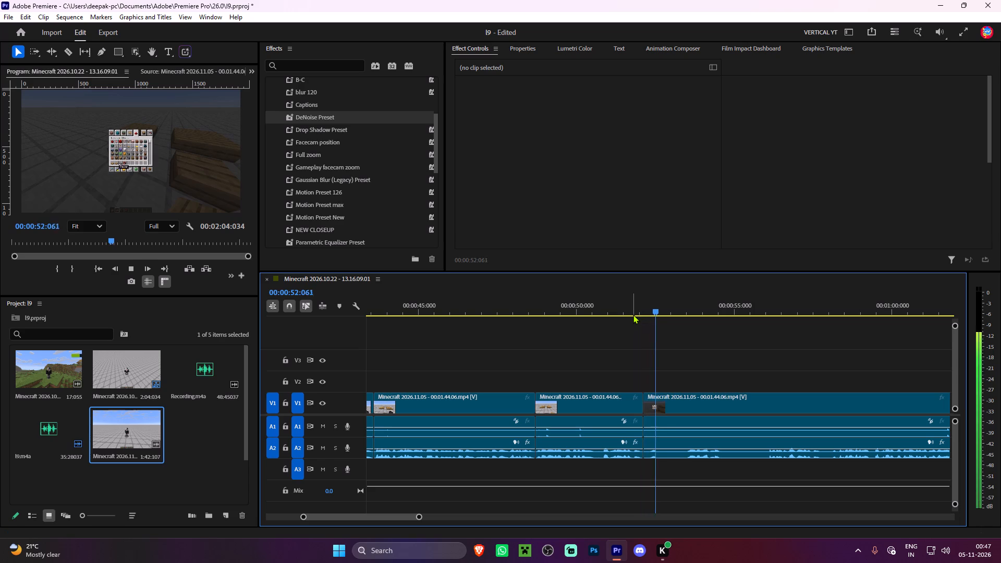
pyautogui.moveTo(763, 310); pyautogui.dragTo(767, 313)
pyautogui.press('q')
# Play back across the cut near 00:00:52 and undo the ripple trim of the inventory section after it.
pyautogui.click(621, 308)
pyautogui.press('space')
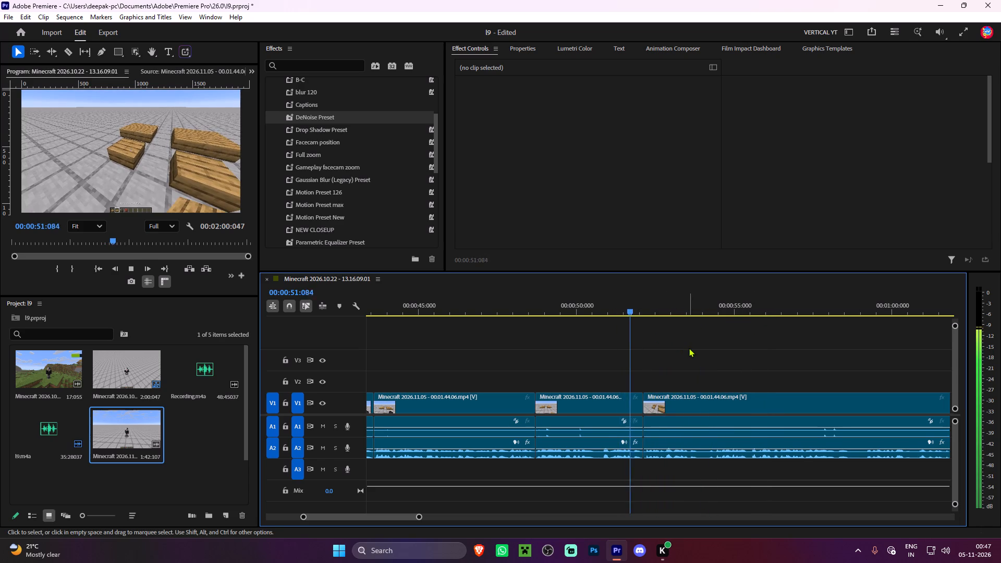
pyautogui.scroll(-4, 681, 348)
pyautogui.press('space')
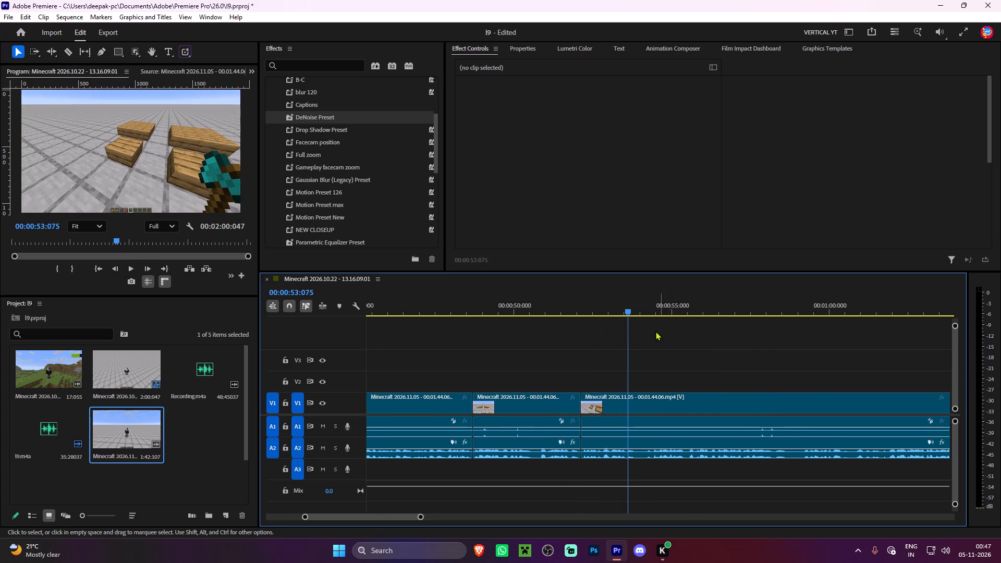
pyautogui.hotkey('ctrl', 'z')
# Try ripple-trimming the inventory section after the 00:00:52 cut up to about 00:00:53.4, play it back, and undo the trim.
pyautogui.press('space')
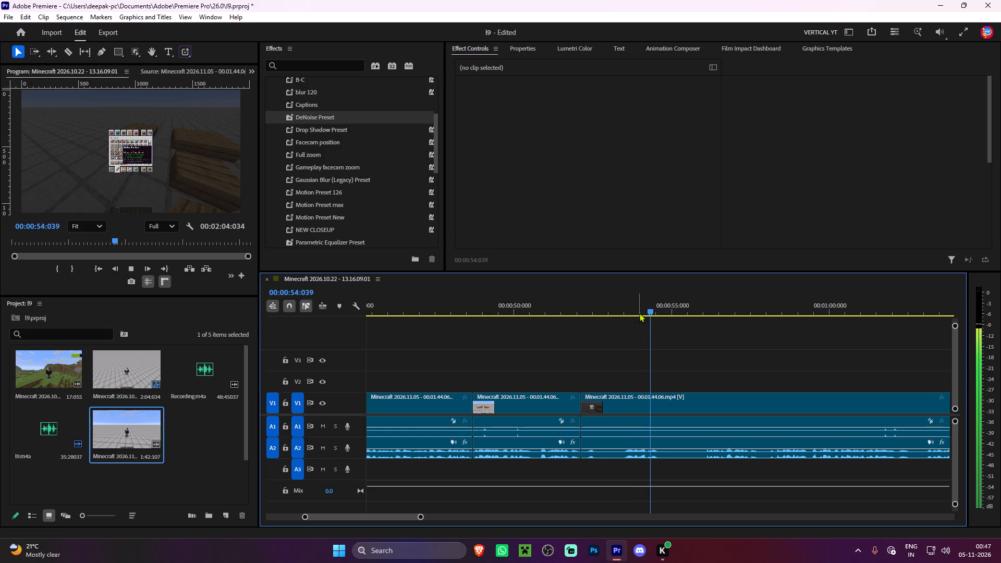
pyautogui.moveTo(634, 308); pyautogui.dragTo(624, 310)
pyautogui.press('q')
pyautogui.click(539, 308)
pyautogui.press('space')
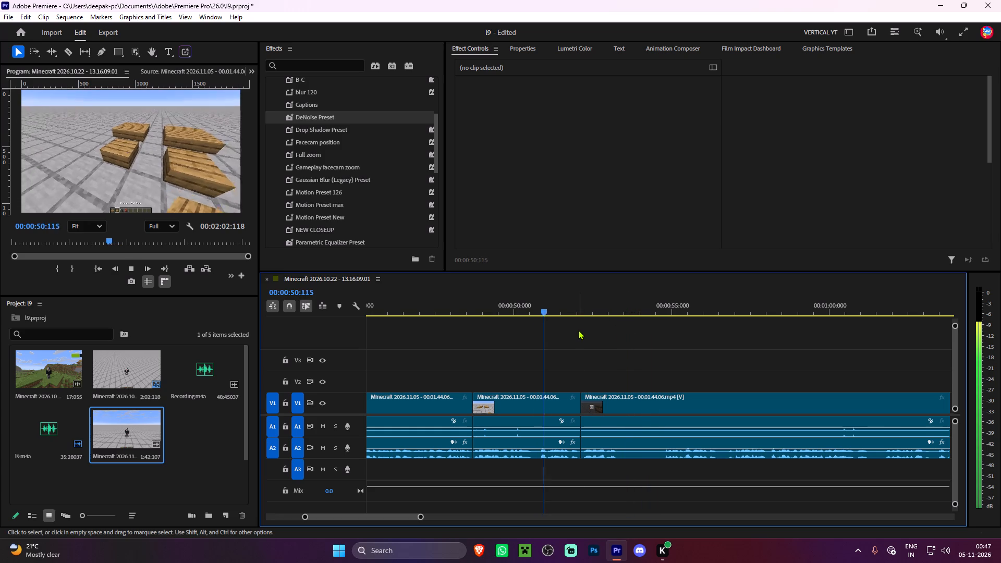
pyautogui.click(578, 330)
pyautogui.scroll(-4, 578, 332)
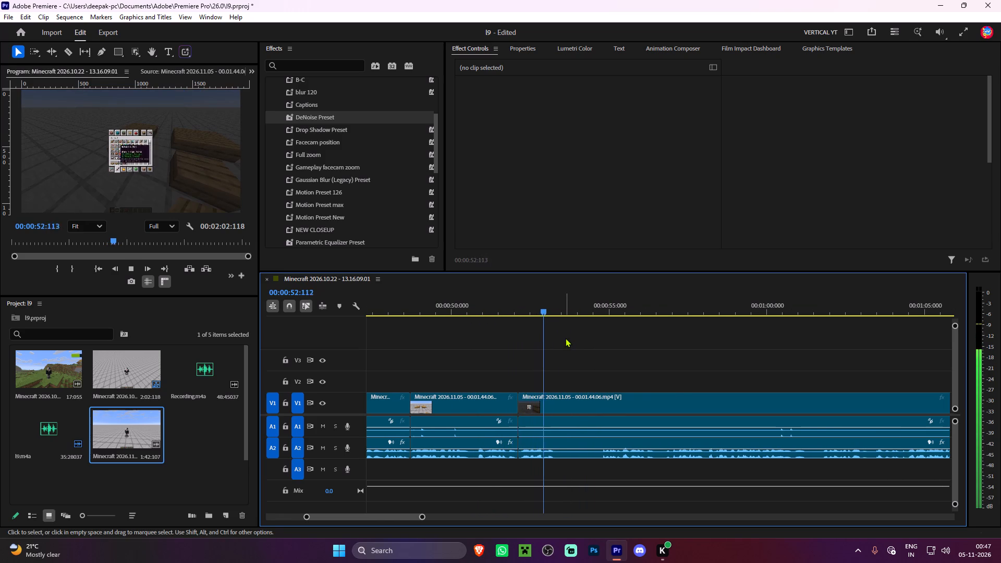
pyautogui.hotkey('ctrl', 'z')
# Ripple-trim a fraction of a second off the start of the inventory section at the 00:00:52:016 cut.
pyautogui.moveTo(533, 312); pyautogui.dragTo(526, 313)
pyautogui.press('space')
pyautogui.press('space')
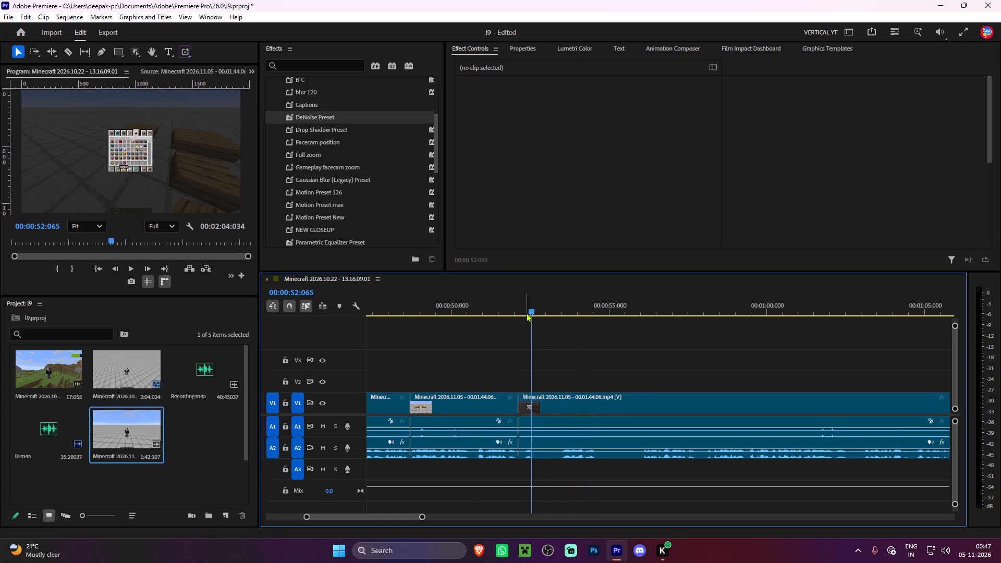
pyautogui.moveTo(530, 310); pyautogui.dragTo(522, 313)
pyautogui.press('q')
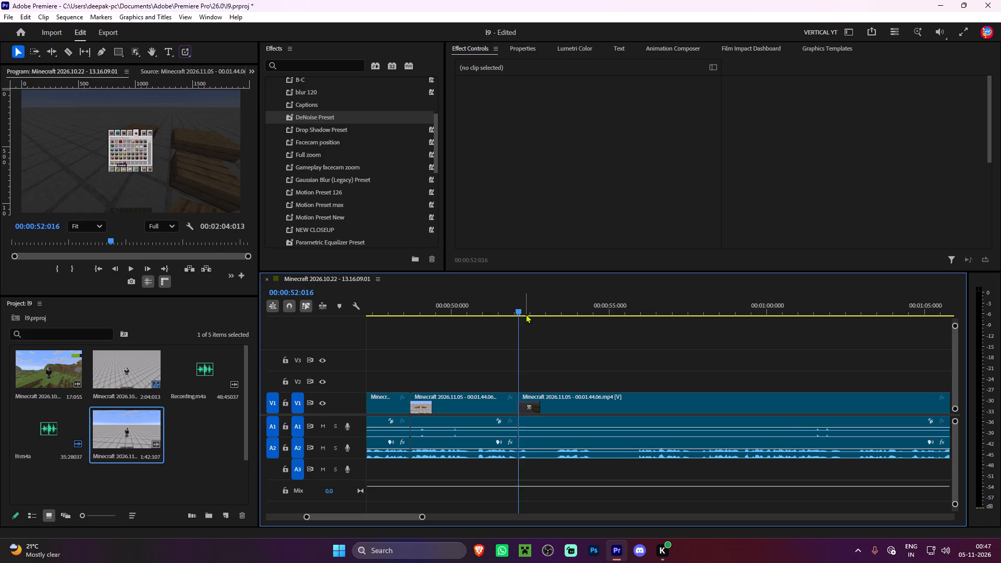
# Split the gameplay clip at about 00:00:52.4 and ripple-trim the pause after it up to about 00:00:53.3.
pyautogui.press('space')
pyautogui.press('space')
pyautogui.press('space')
pyautogui.press('space')
pyautogui.click(527, 310)
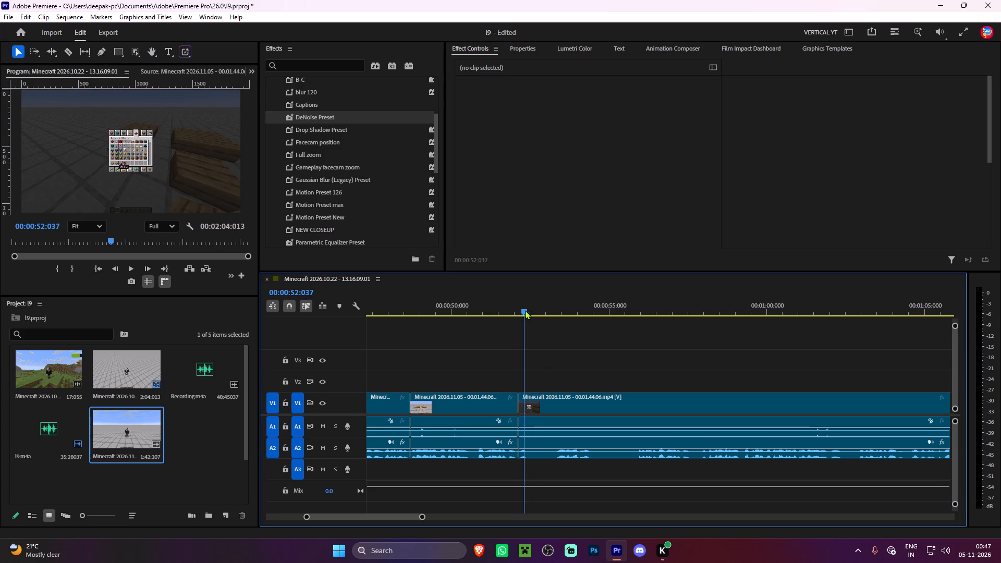
pyautogui.hotkey('ctrl', 'k')
pyautogui.press('space')
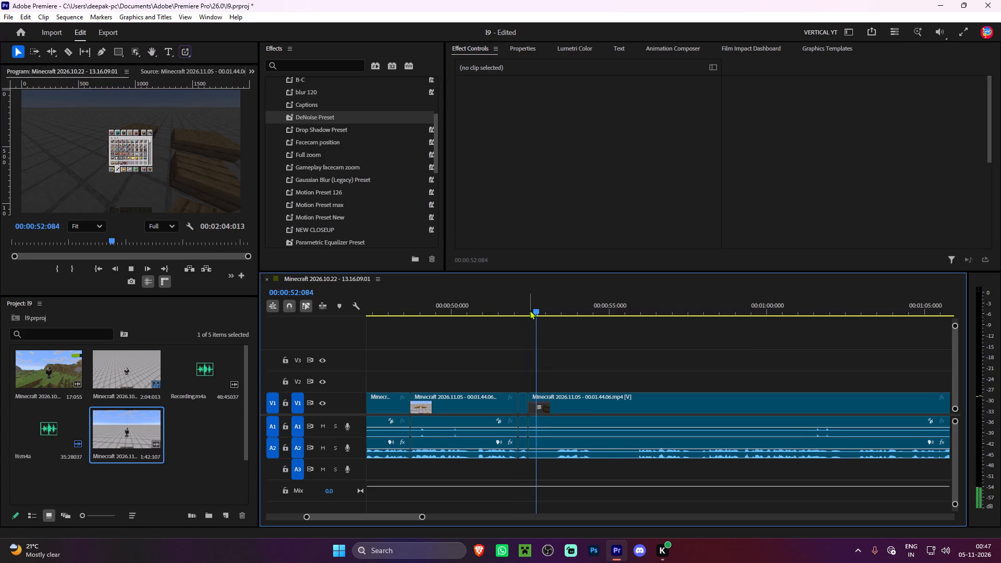
pyautogui.press('space')
pyautogui.write('q')
pyautogui.press('space')
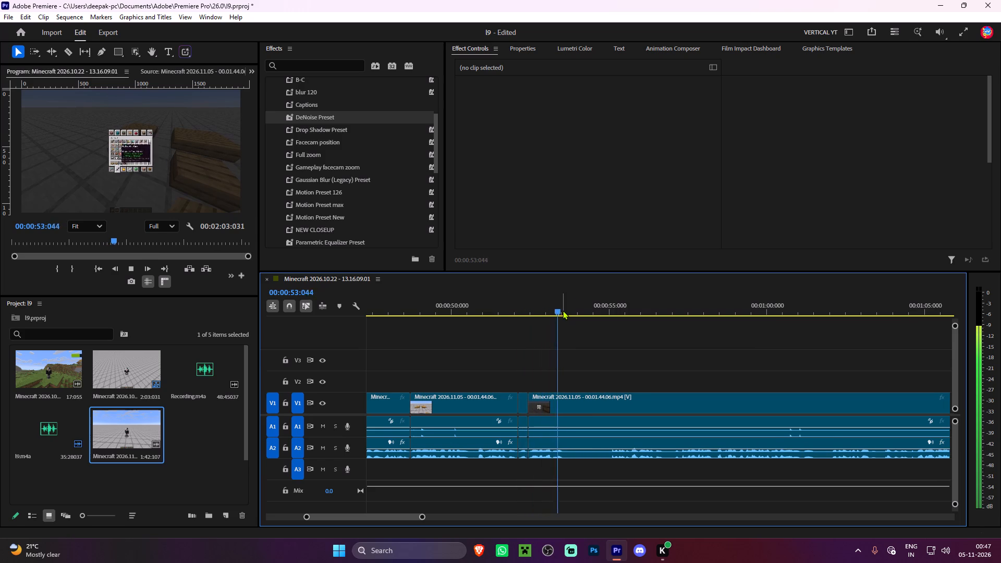
# Split the gameplay clip at about 00:00:53.6 and ripple-trim the rest of the inventory section after it up to about 00:00:55.
pyautogui.press('space')
pyautogui.hotkey('ctrl', 'k')
pyautogui.press('space')
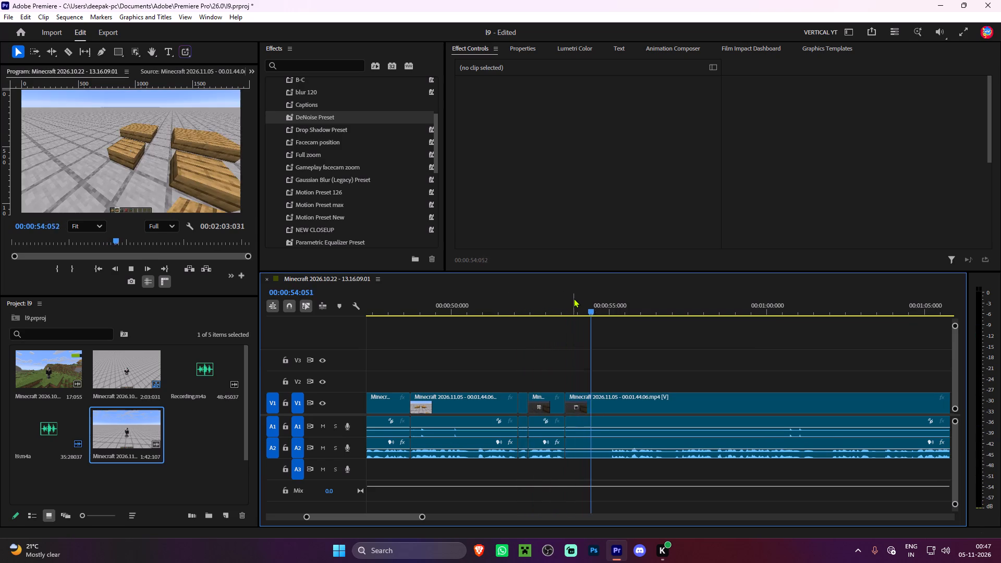
pyautogui.press('space')
pyautogui.press('space')
pyautogui.press('space')
pyautogui.write('q')
pyautogui.press('space')
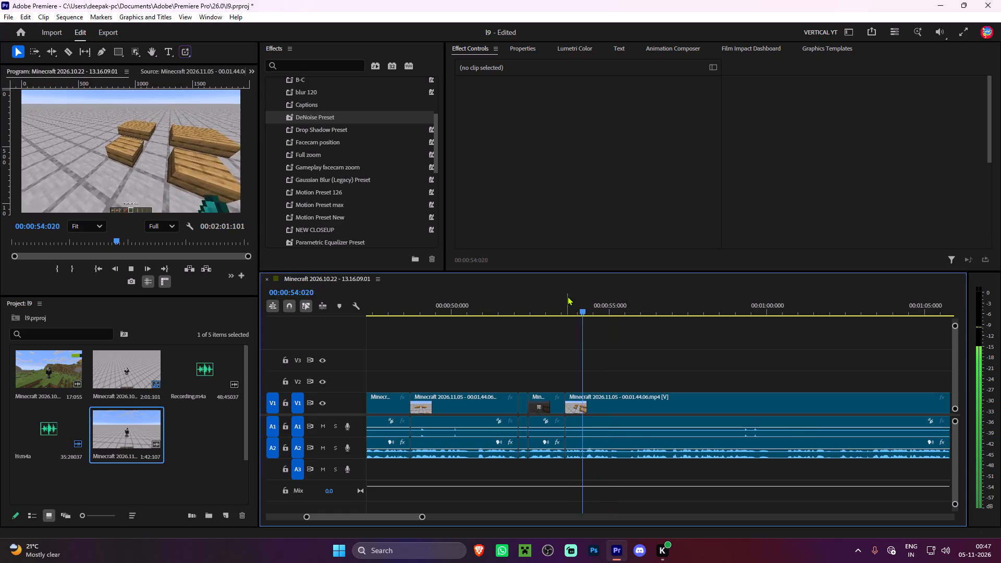
# Play through the gameplay from about 00:00:54 to 00:01:06 and listen for the next dead section.
pyautogui.press('space')
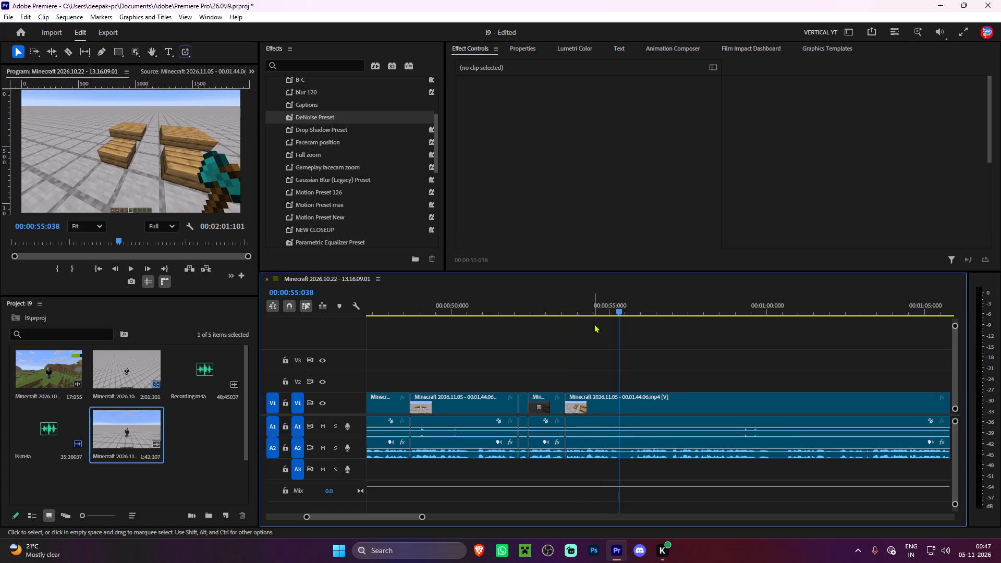
pyautogui.press('space')
pyautogui.scroll(-5, 619, 357)
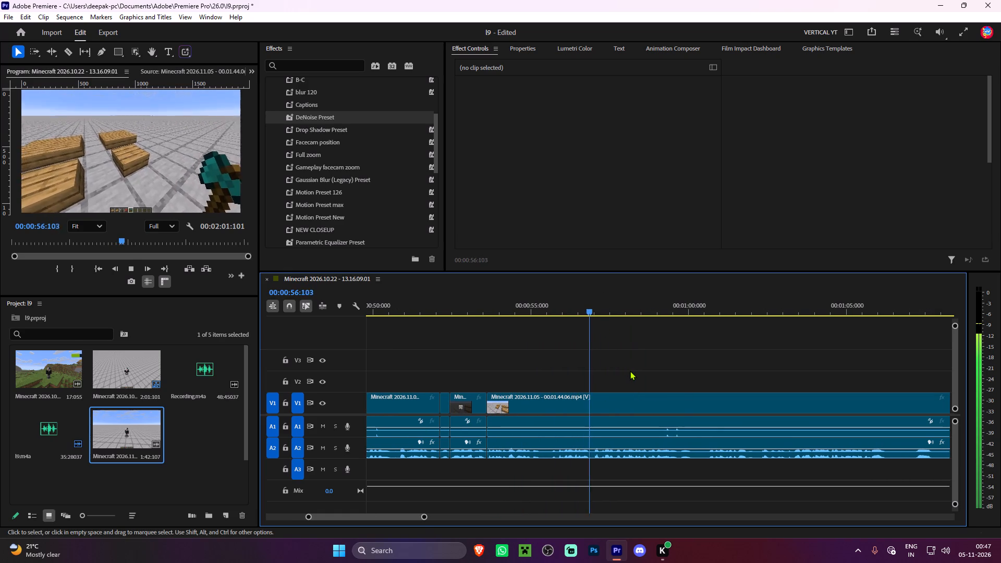
pyautogui.scroll(-1, 660, 349)
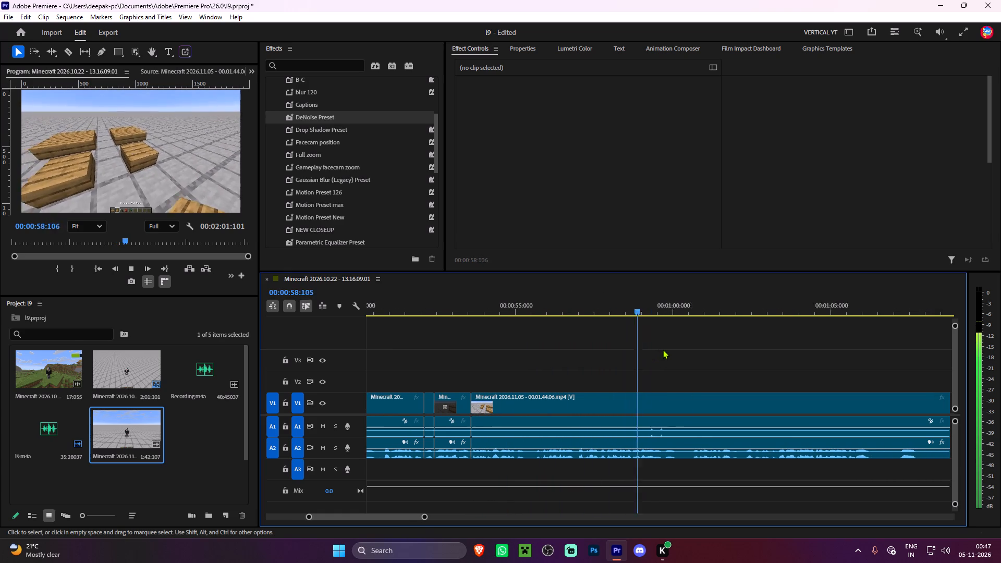
pyautogui.scroll(-1, 663, 349)
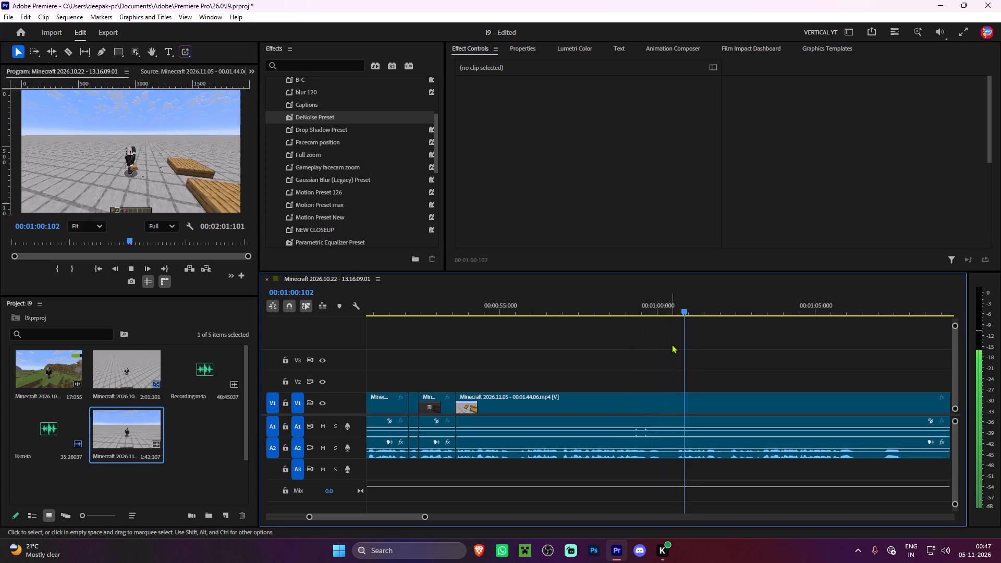
pyautogui.press('space')
pyautogui.press('space')
pyautogui.scroll(-2, 677, 342)
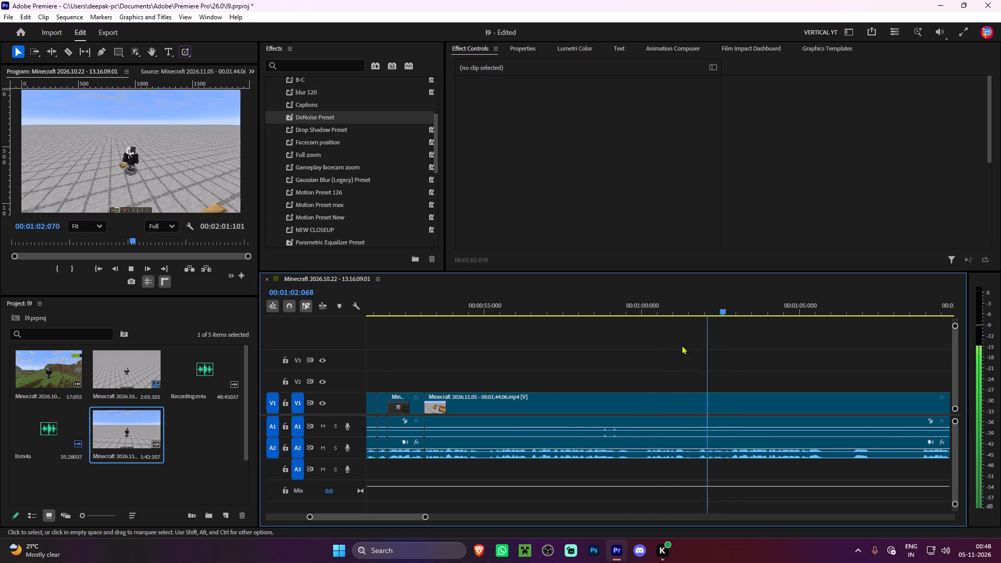
pyautogui.scroll(-8, 681, 345)
pyautogui.click(656, 335)
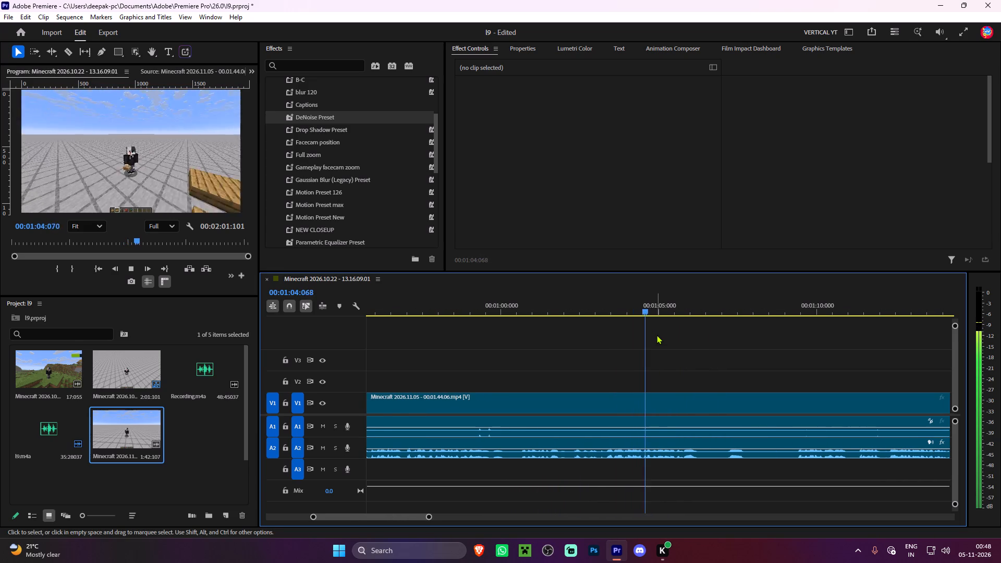
pyautogui.scroll(-4, 656, 335)
# Split the gameplay clip at 00:01:06:049 and ripple-trim the dead section after it up to about 00:01:12.
pyautogui.press('space')
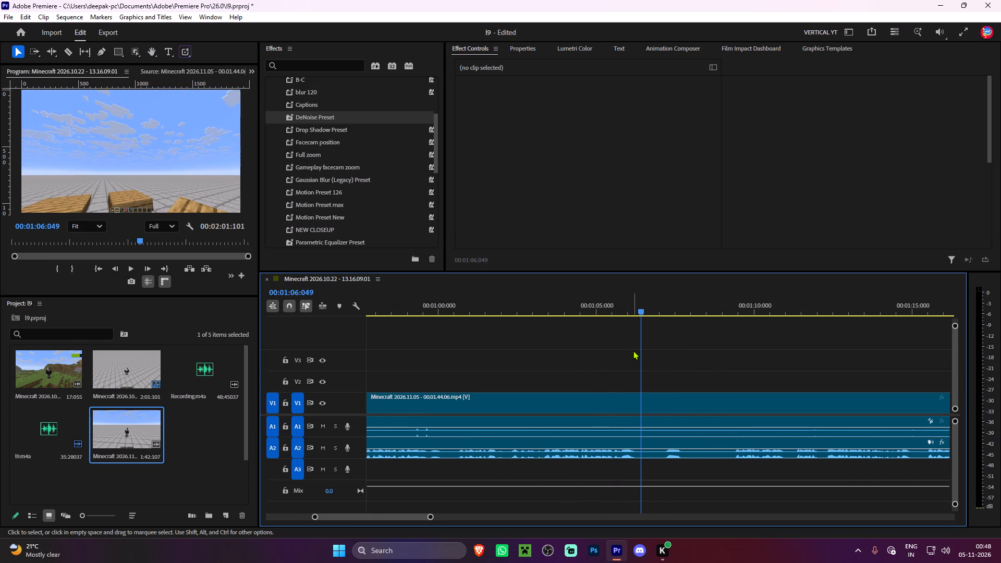
pyautogui.hotkey('ctrl', 'k')
pyautogui.press('space')
pyautogui.scroll(-6, 614, 360)
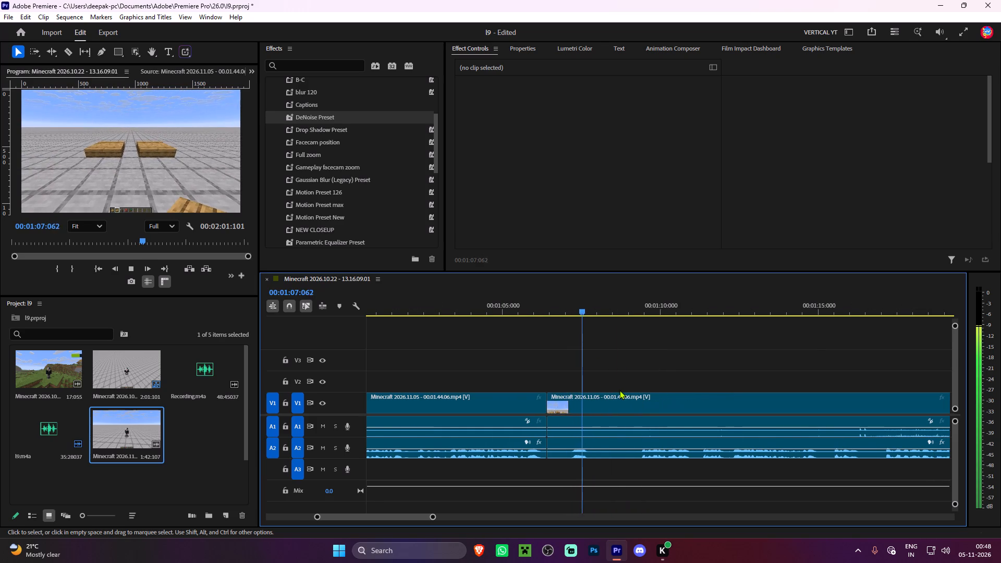
pyautogui.scroll(-6, 633, 377)
pyautogui.keyDown('alt'); pyautogui.scroll(-3, 551, 380); pyautogui.keyUp('alt')
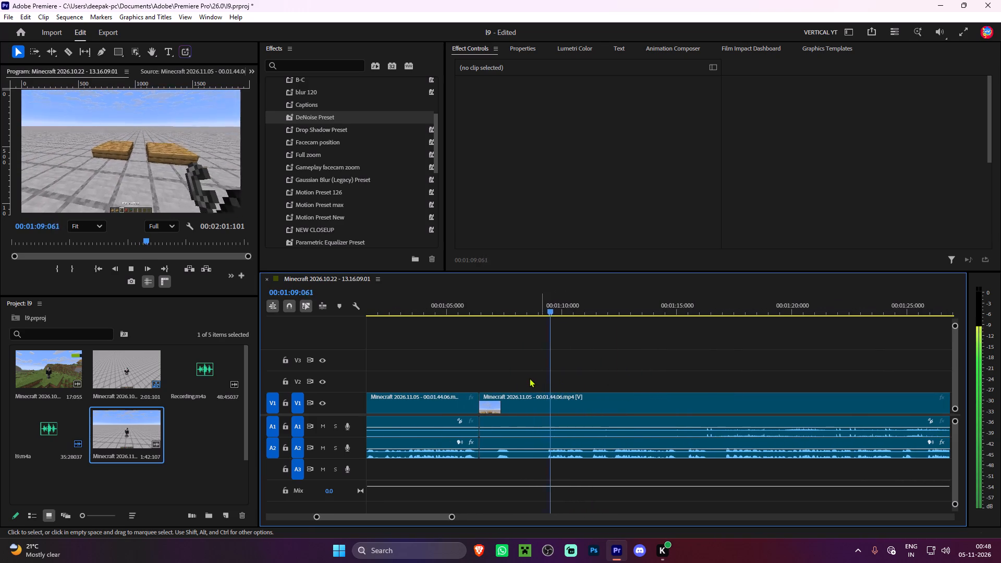
pyautogui.click(578, 341)
pyautogui.scroll(-5, 566, 359)
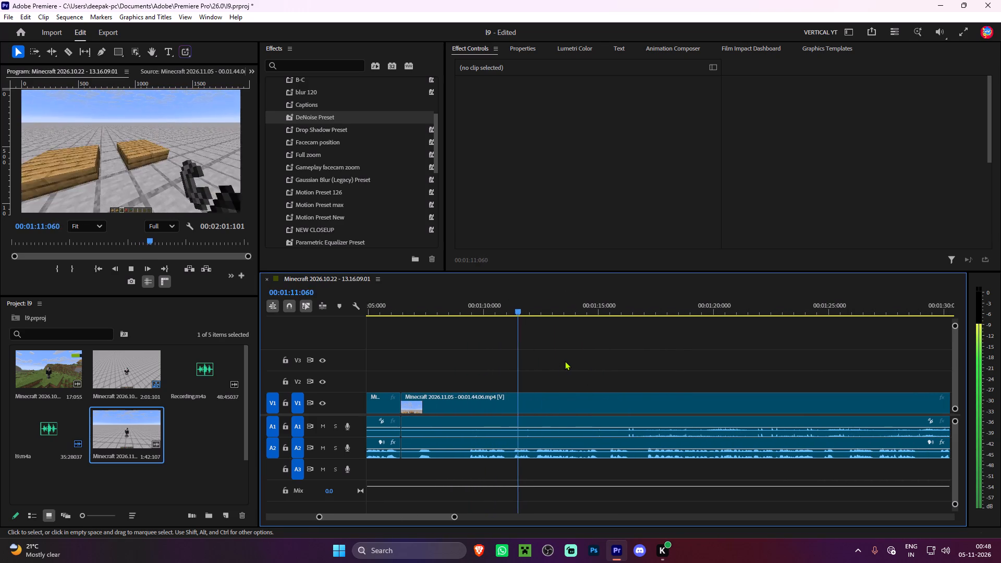
pyautogui.keyDown('alt'); pyautogui.scroll(5, 561, 361); pyautogui.keyUp('alt')
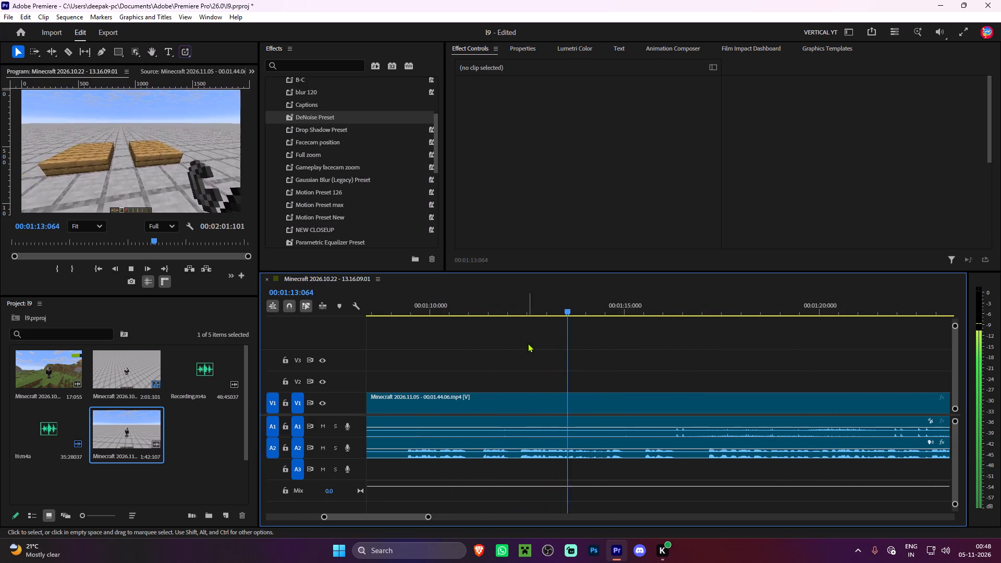
pyautogui.press('space')
pyautogui.moveTo(526, 308); pyautogui.dragTo(519, 312)
pyautogui.press('q')
pyautogui.press('space')
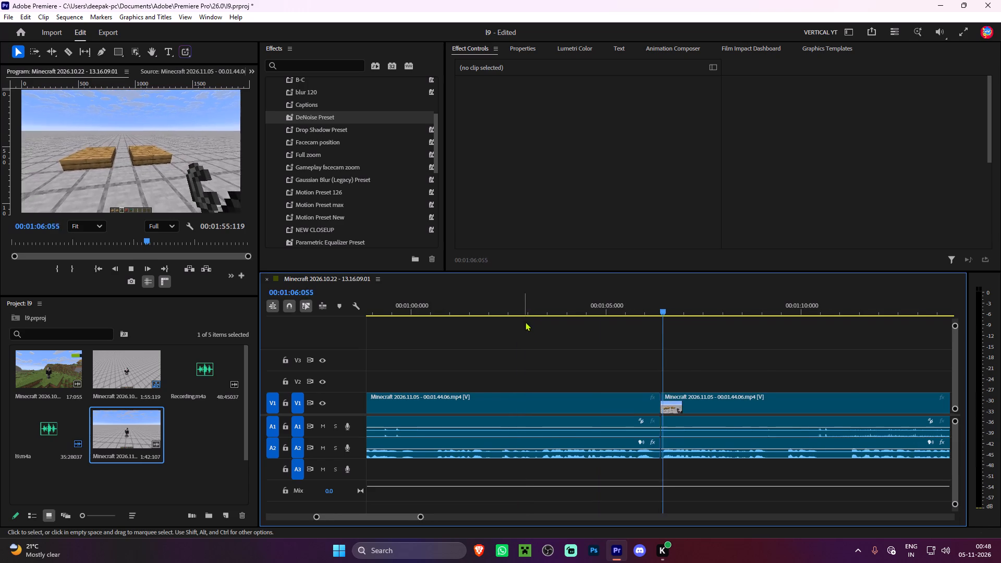
# Set the volume level of the A1 game audio clip after the 00:01:06 cut to -8 dB.
pyautogui.scroll(-6, 530, 332)
pyautogui.keyDown('alt'); pyautogui.scroll(-4, 531, 341); pyautogui.keyUp('alt')
pyautogui.scroll(-6, 527, 332)
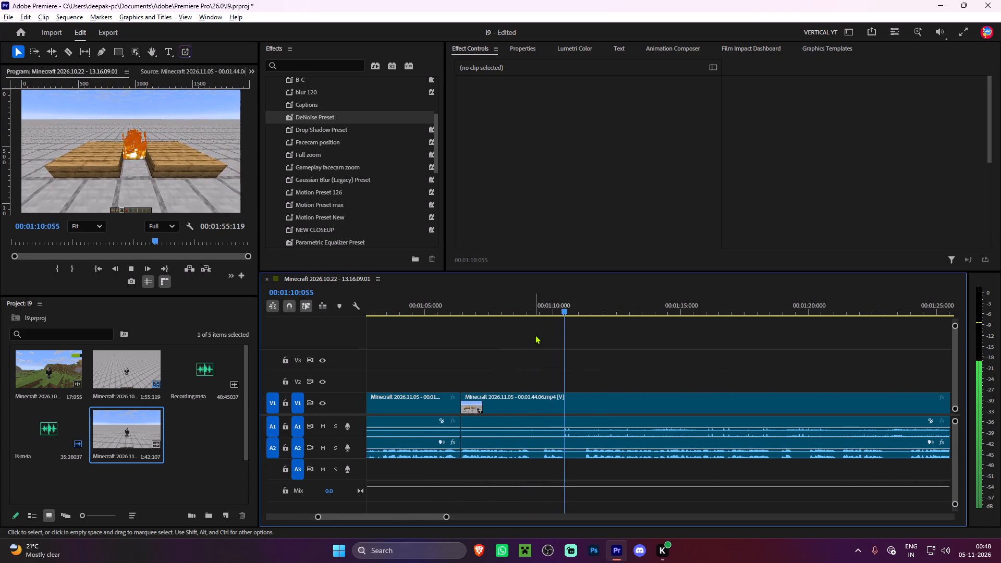
pyautogui.keyDown('alt'); pyautogui.scroll(3, 535, 335); pyautogui.keyUp('alt')
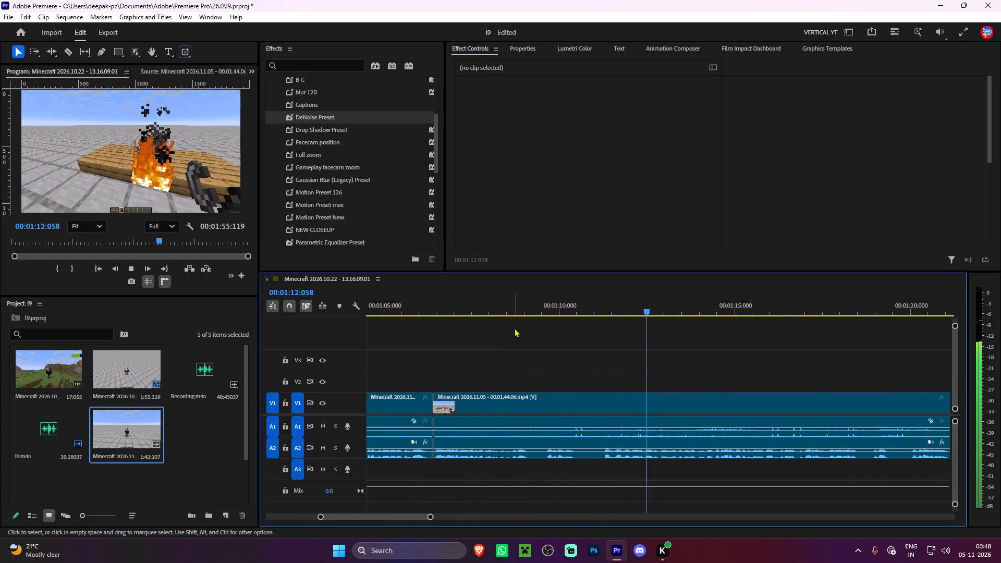
pyautogui.keyDown('alt'); pyautogui.scroll(-4, 514, 328); pyautogui.keyUp('alt')
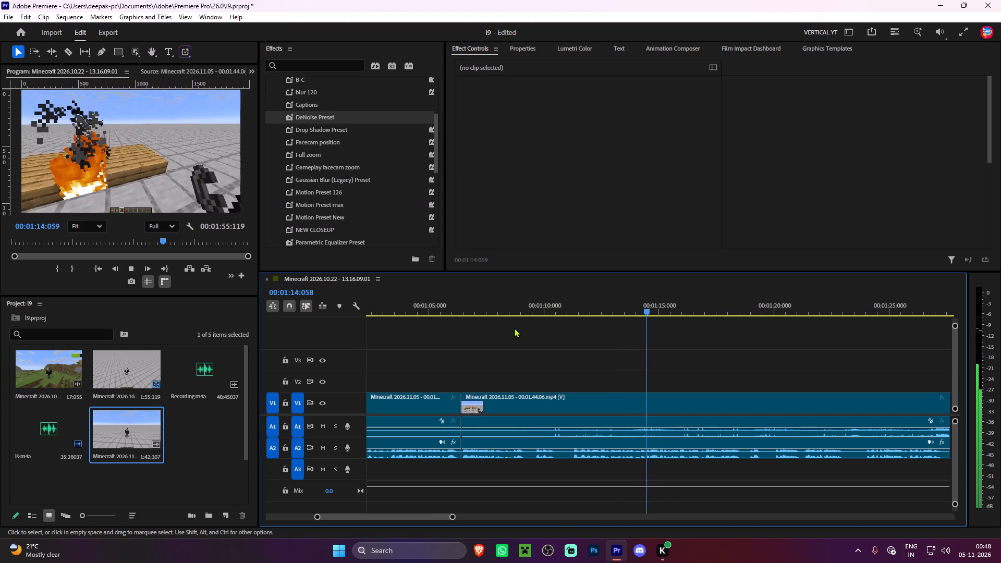
pyautogui.keyDown('alt'); pyautogui.click(607, 419); pyautogui.keyUp('alt')
pyautogui.click(593, 111)
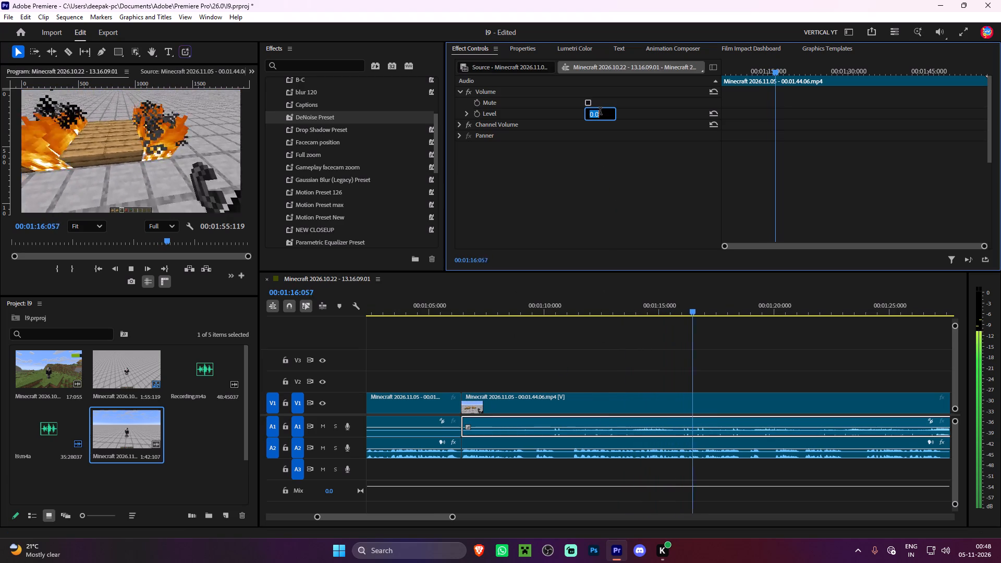
pyautogui.write('-8')
pyautogui.press('Return')
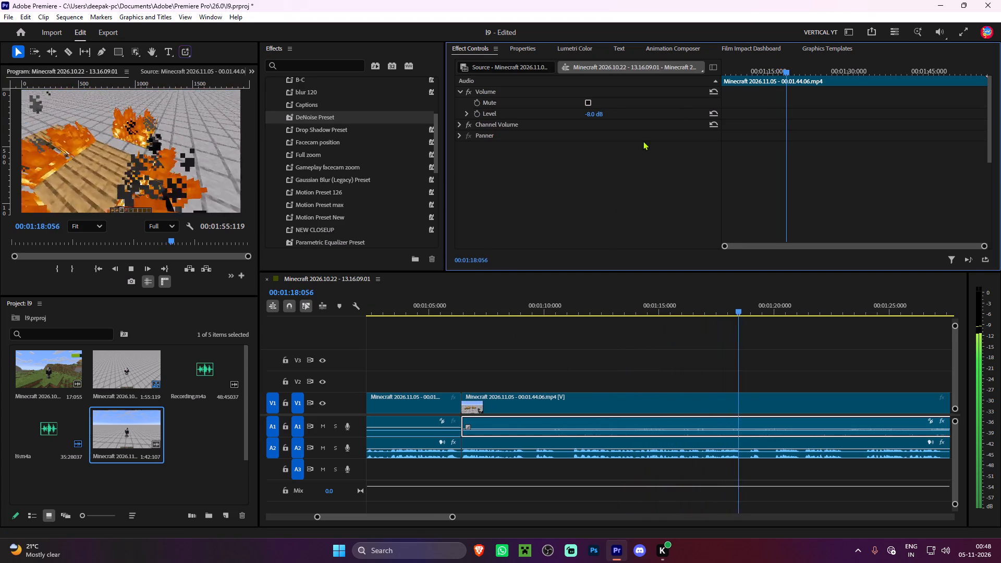
pyautogui.click(674, 353)
# Play through the burning and TNT footage from about 00:01:18 to 00:01:35 and listen for pauses.
pyautogui.keyDown('alt'); pyautogui.scroll(-18, 674, 353); pyautogui.keyUp('alt')
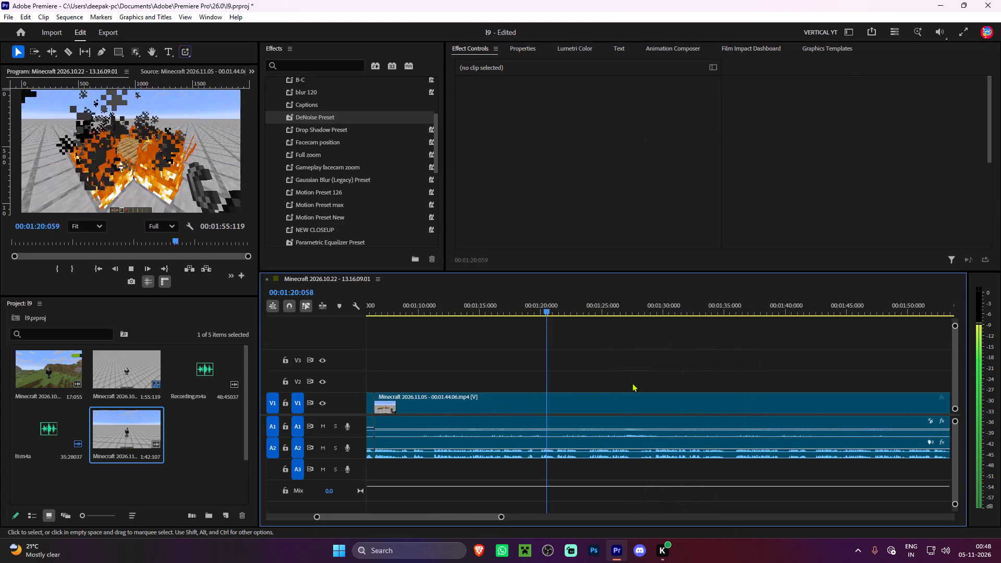
pyautogui.keyDown('alt'); pyautogui.scroll(5, 633, 383); pyautogui.keyUp('alt')
pyautogui.press('space')
pyautogui.press('space')
pyautogui.scroll(5, 565, 365)
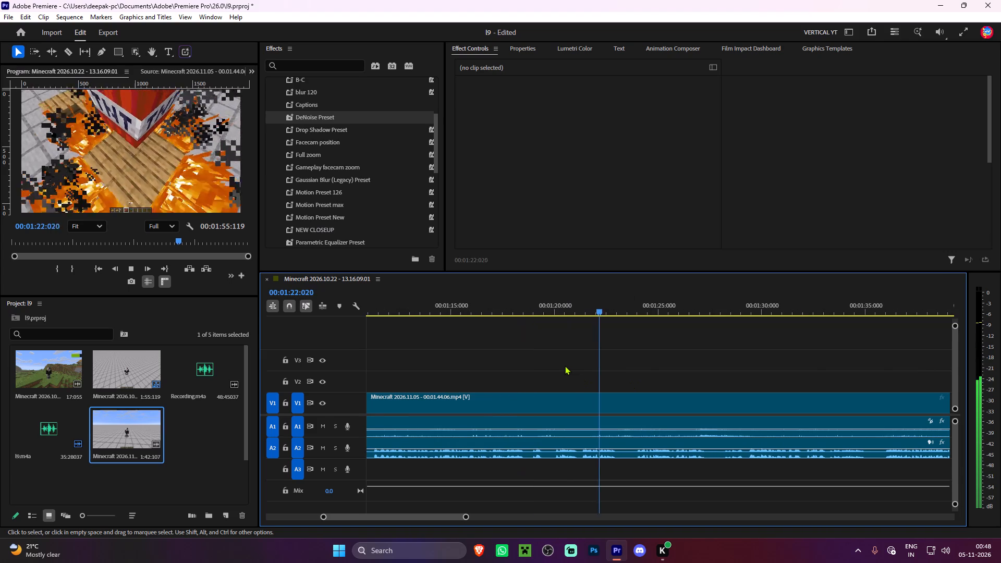
pyautogui.press('space')
pyautogui.press('space')
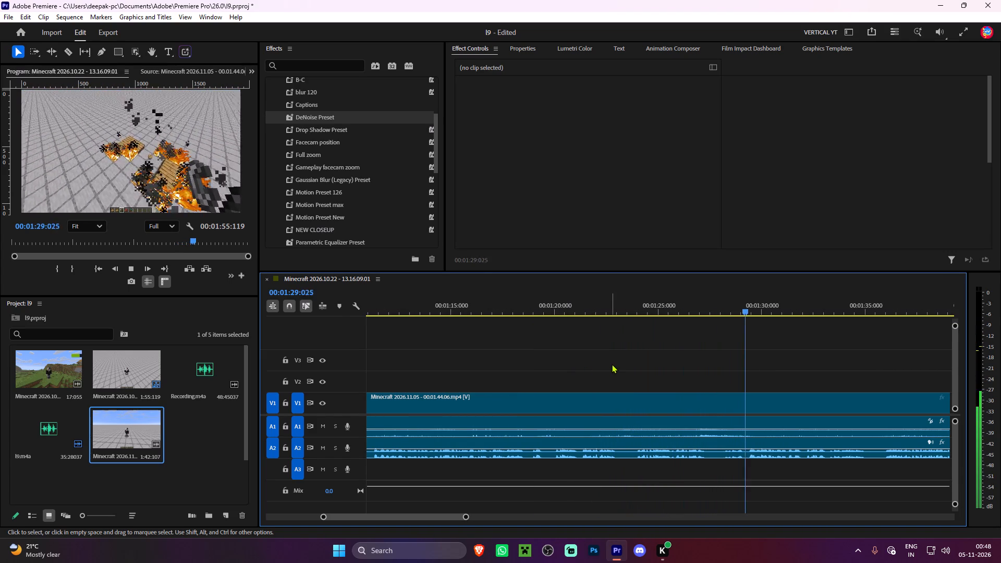
pyautogui.scroll(-6, 633, 362)
pyautogui.click(652, 339)
pyautogui.scroll(-4, 647, 340)
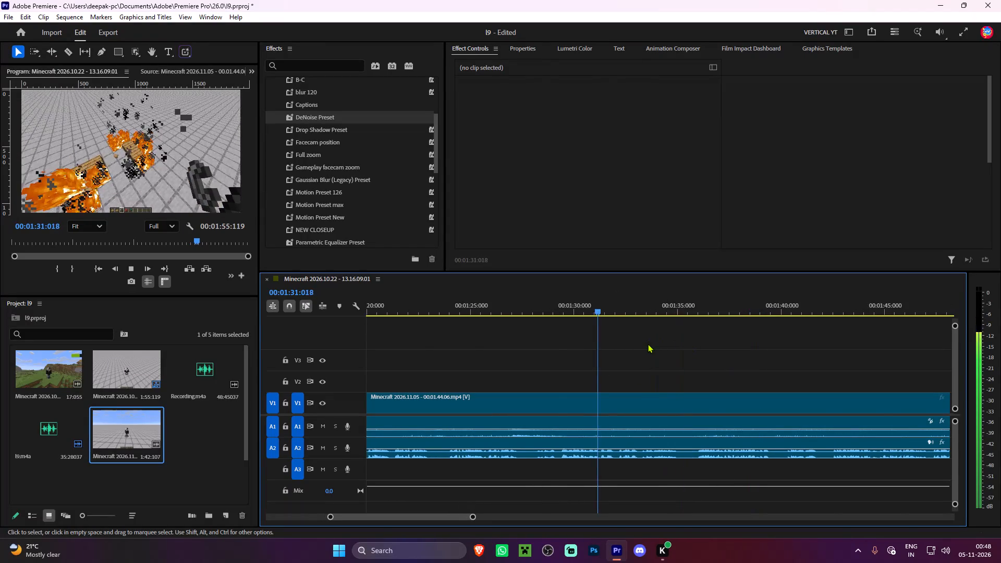
pyautogui.scroll(-6, 648, 344)
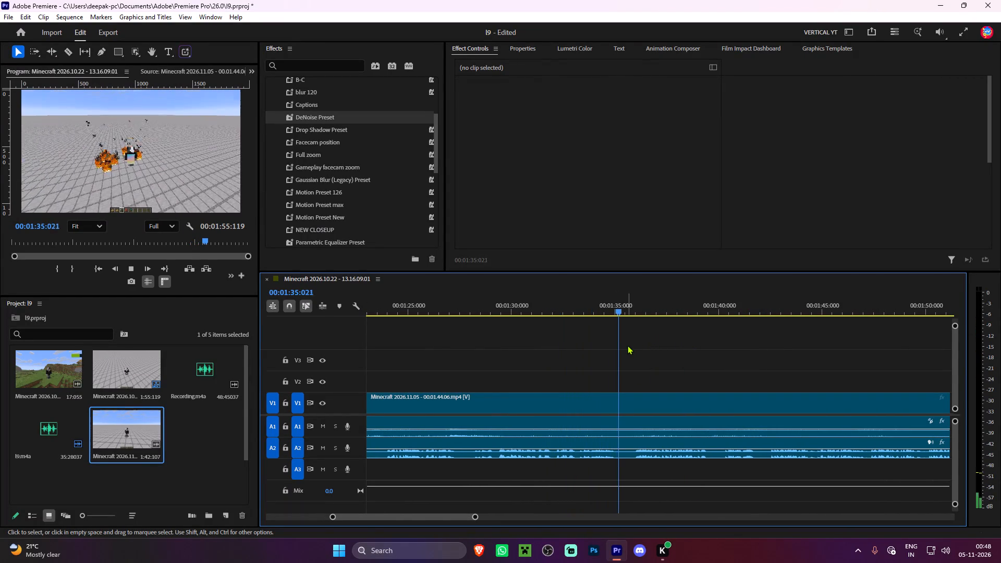
# Split the gameplay clip at about 00:01:35:025 and ripple-trim the pause after it up to 00:01:35:109.
pyautogui.press('space')
pyautogui.hotkey('ctrl', 'k')
pyautogui.press('space')
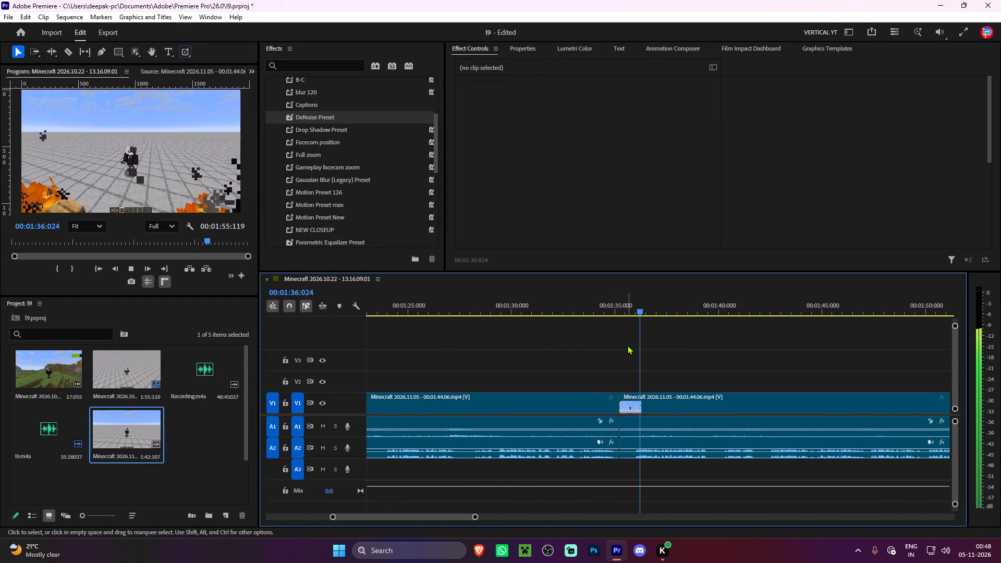
pyautogui.keyDown('alt'); pyautogui.scroll(4, 649, 370); pyautogui.keyUp('alt')
pyautogui.click(627, 313)
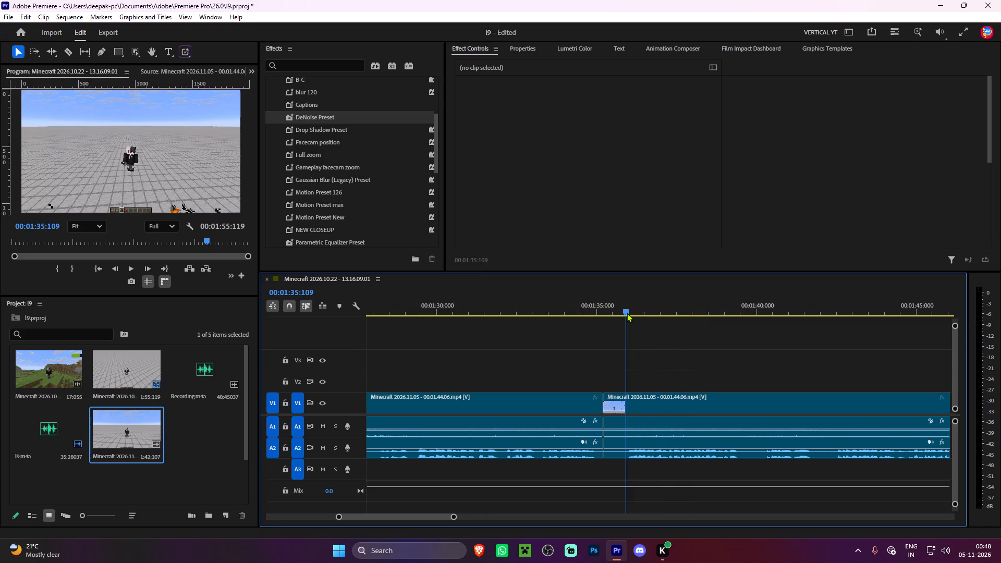
pyautogui.press('q')
pyautogui.click(596, 313)
pyautogui.press('space')
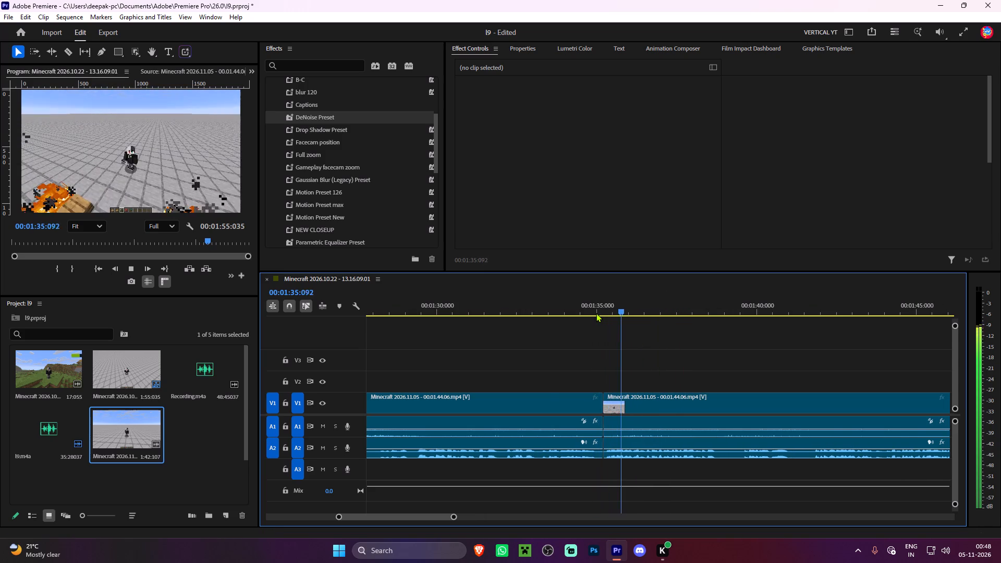
# Split the gameplay clip at 00:01:38:098 and ripple-trim about 3 seconds of dead section after the cut.
pyautogui.scroll(-9, 607, 322)
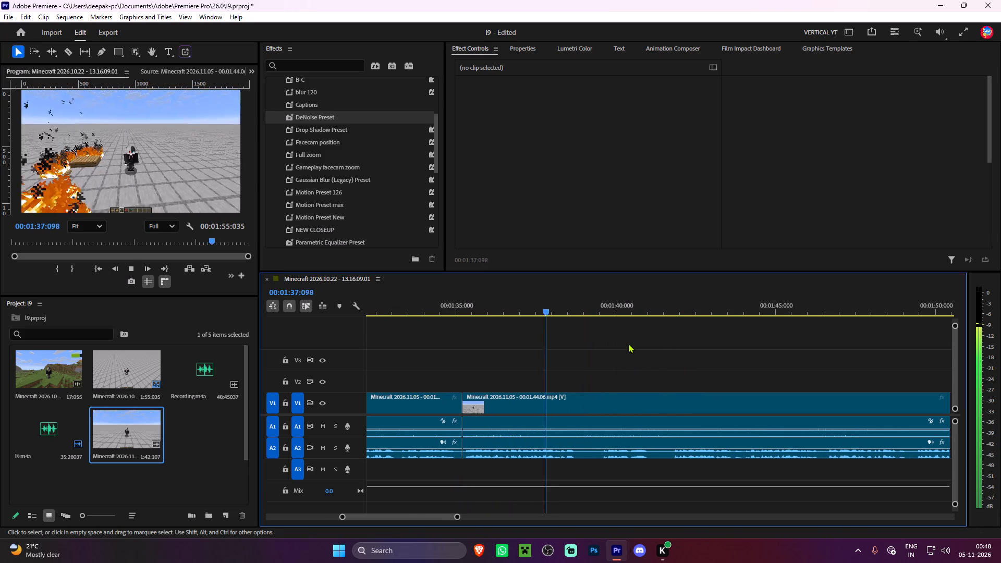
pyautogui.press('space')
pyautogui.press('space')
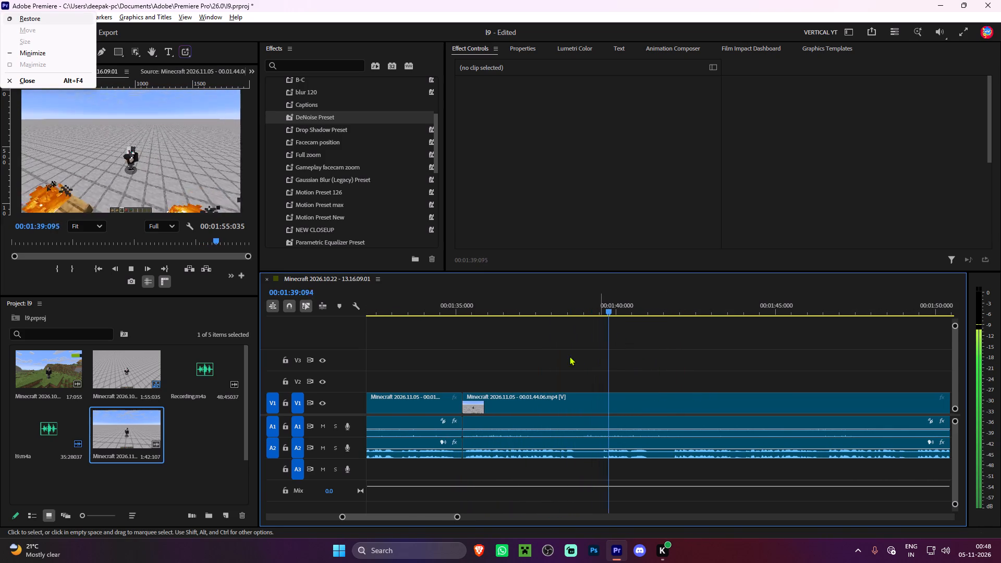
pyautogui.click(567, 308)
pyautogui.press('space')
pyautogui.press('space')
pyautogui.hotkey('ctrl', 'k')
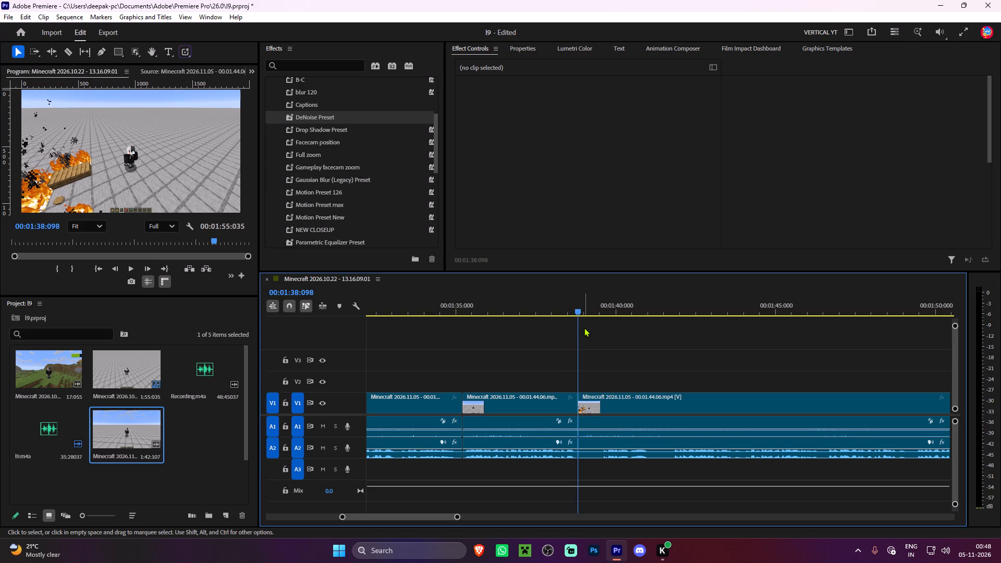
pyautogui.press('space')
pyautogui.press('space')
pyautogui.press('space')
pyautogui.scroll(-10, 598, 337)
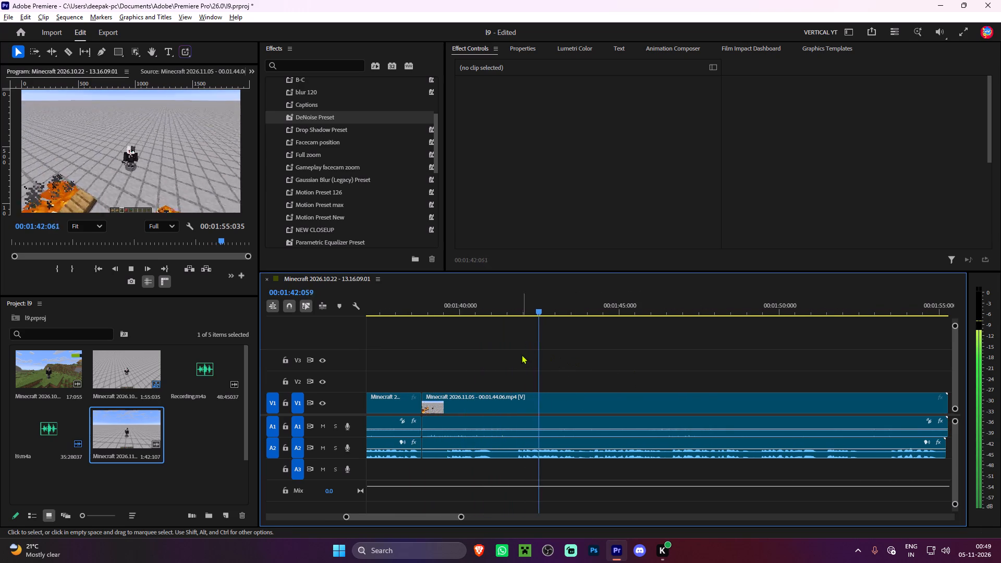
pyautogui.moveTo(522, 307); pyautogui.dragTo(518, 306)
pyautogui.write('q')
pyautogui.press('space')
# Split the gameplay clip at 00:01:46:020 and ripple-trim the short pause right after the cut.
pyautogui.scroll(2, 510, 349)
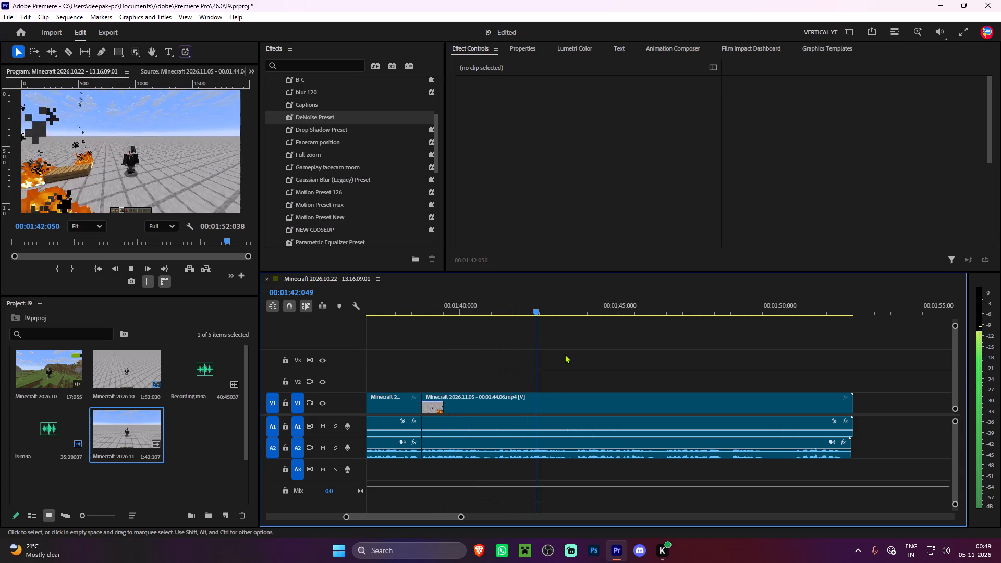
pyautogui.moveTo(561, 351); pyautogui.dragTo(561, 345)
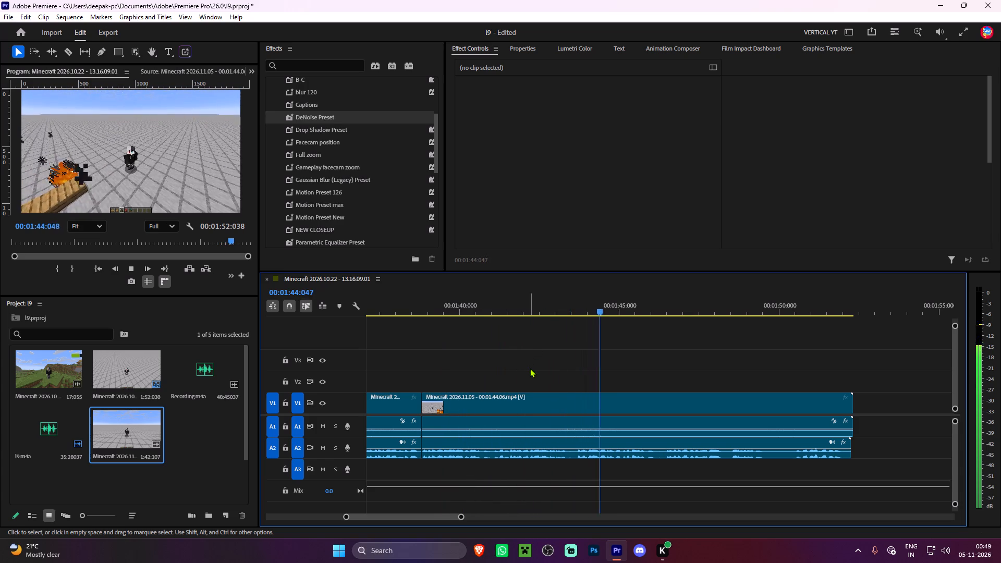
pyautogui.scroll(-4, 655, 351)
pyautogui.press('space')
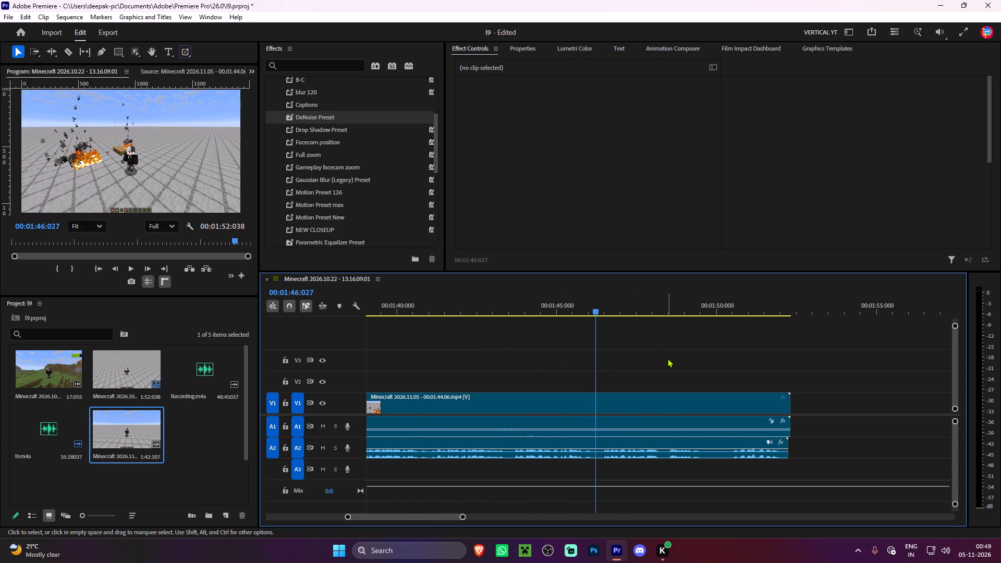
pyautogui.press('Left')
pyautogui.press('Left')
pyautogui.press('Left')
pyautogui.press('Left')
pyautogui.press('Left')
pyautogui.press('Left')
pyautogui.press('Left')
pyautogui.hotkey('ctrl', 'k')
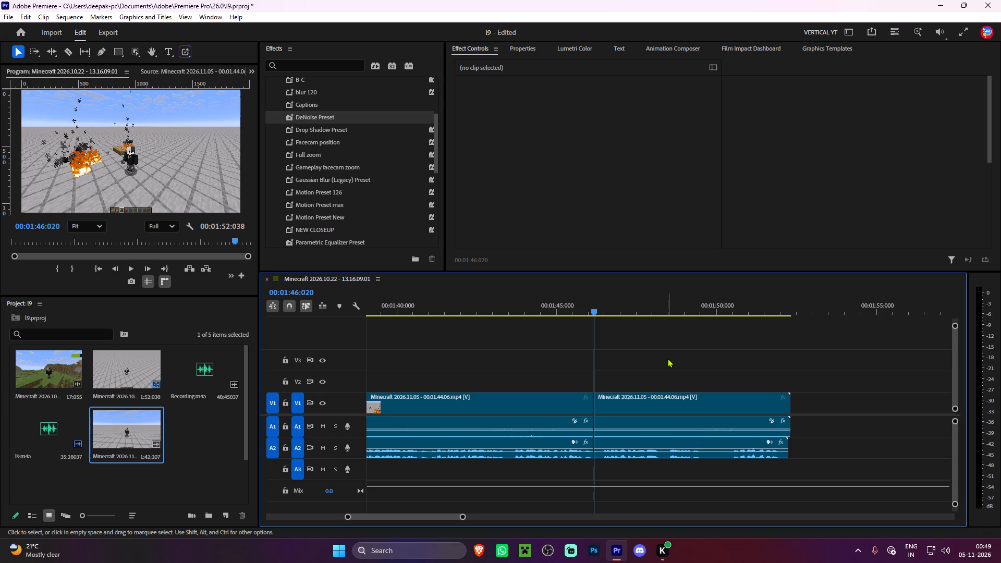
pyautogui.press('space')
pyautogui.press('space')
pyautogui.write('q')
pyautogui.press('space')
pyautogui.click(662, 331)
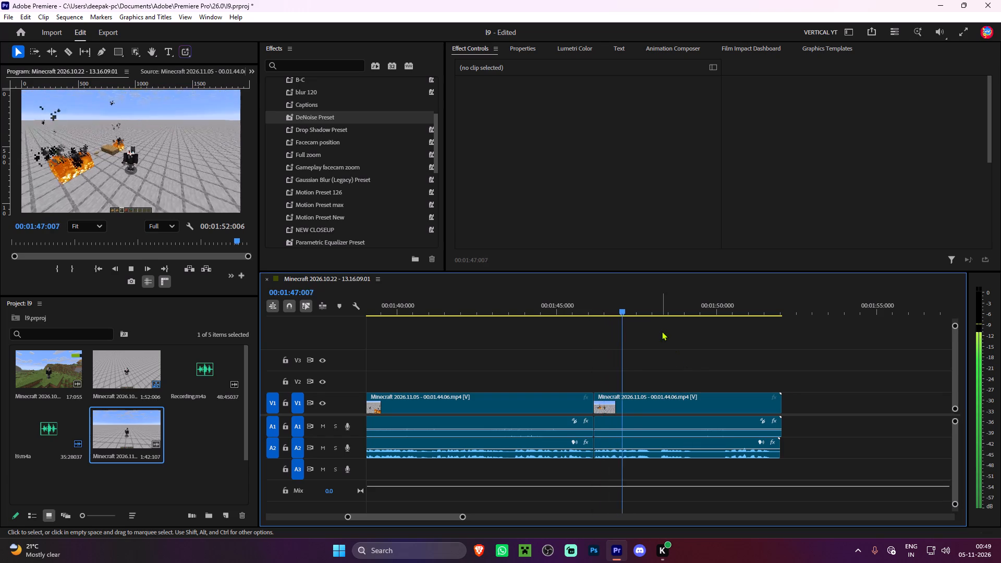
# Split the gameplay clip at 00:01:49:031 and ripple-trim about 1 second of pause after the cut.
pyautogui.keyDown('alt'); pyautogui.scroll(4, 673, 356); pyautogui.keyUp('alt')
pyautogui.scroll(-5, 673, 357)
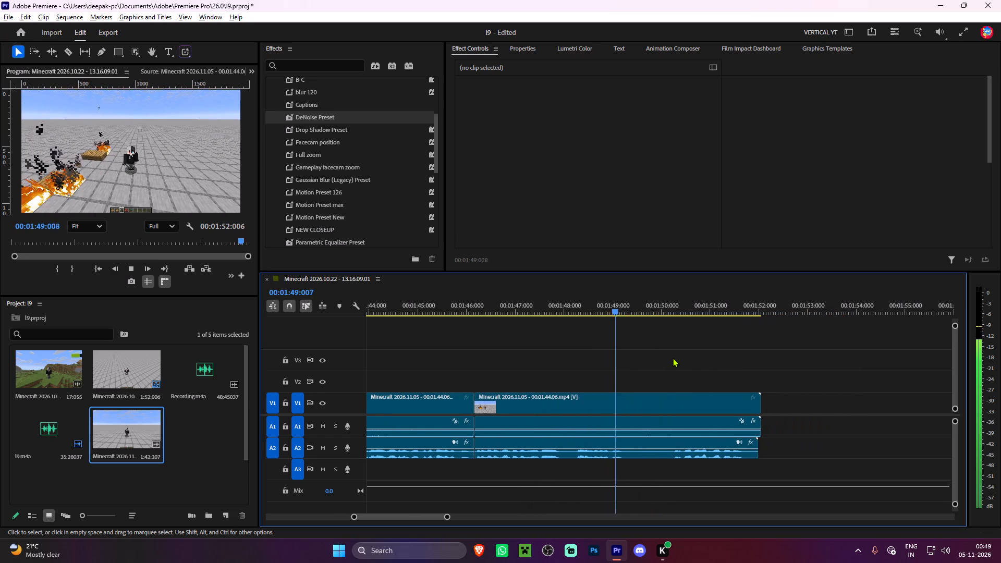
pyautogui.keyDown('alt'); pyautogui.scroll(-3, 673, 358); pyautogui.keyUp('alt')
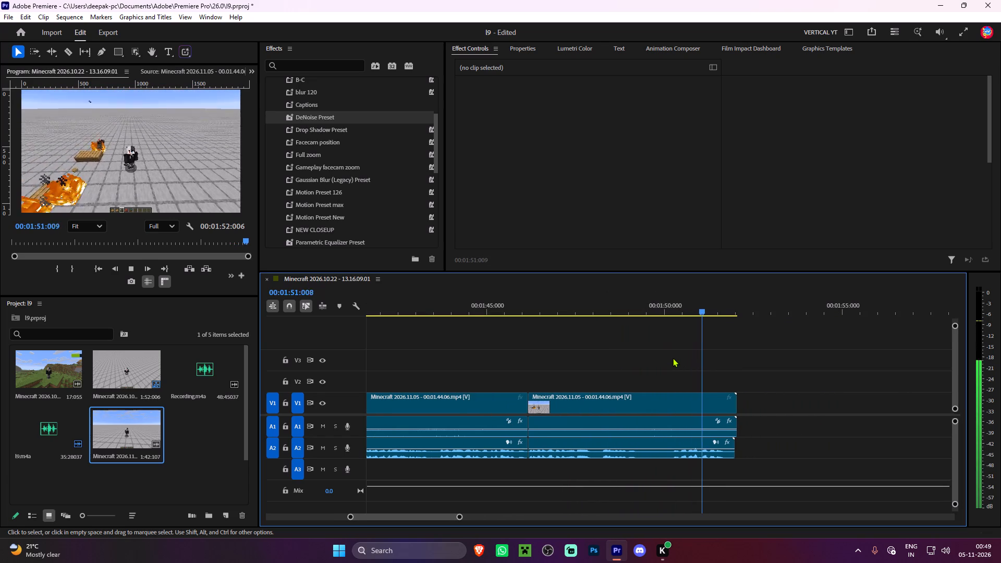
pyautogui.press('space')
pyautogui.click(615, 307)
pyautogui.press('space')
pyautogui.press('space')
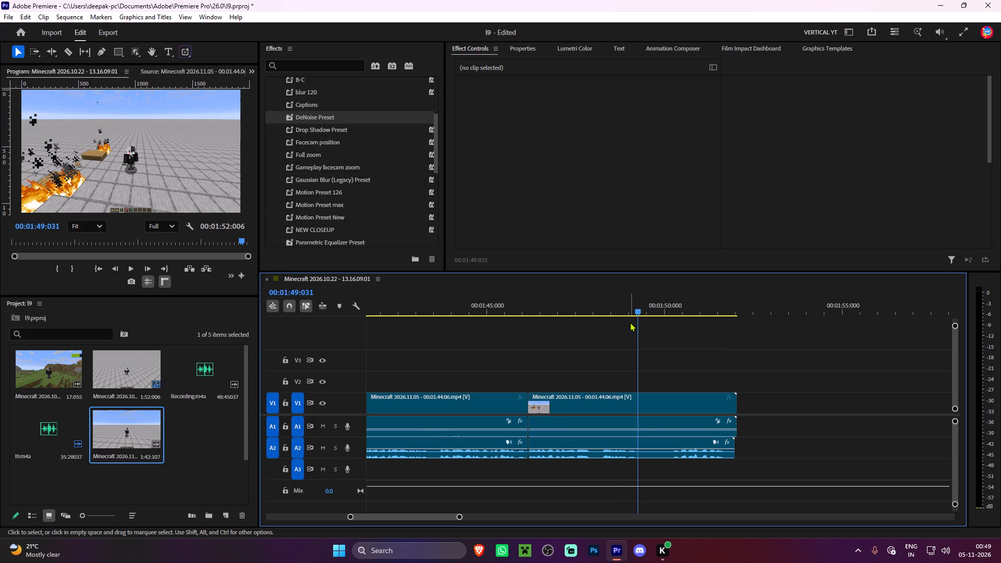
pyautogui.hotkey('ctrl', 'k')
pyautogui.press('space')
pyautogui.press('space')
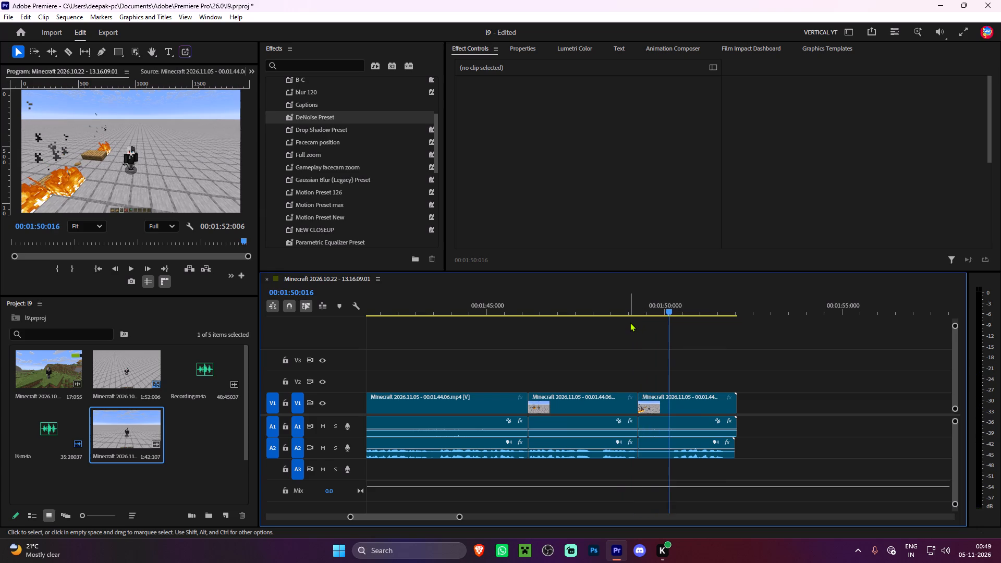
pyautogui.press('space')
pyautogui.press('space')
pyautogui.write('q')
pyautogui.press('space')
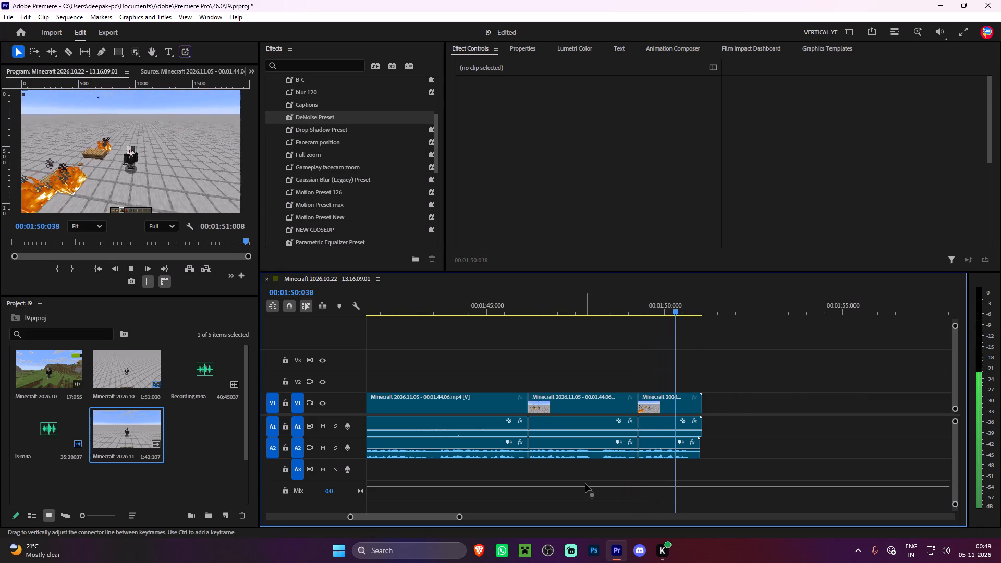
# Trim the end of the last gameplay clip to 00:01:50:091 and delete the leftover sliver on V1 and A1.
pyautogui.press('space')
pyautogui.press('w')
pyautogui.keyDown('alt'); pyautogui.scroll(6, 751, 505); pyautogui.keyUp('alt')
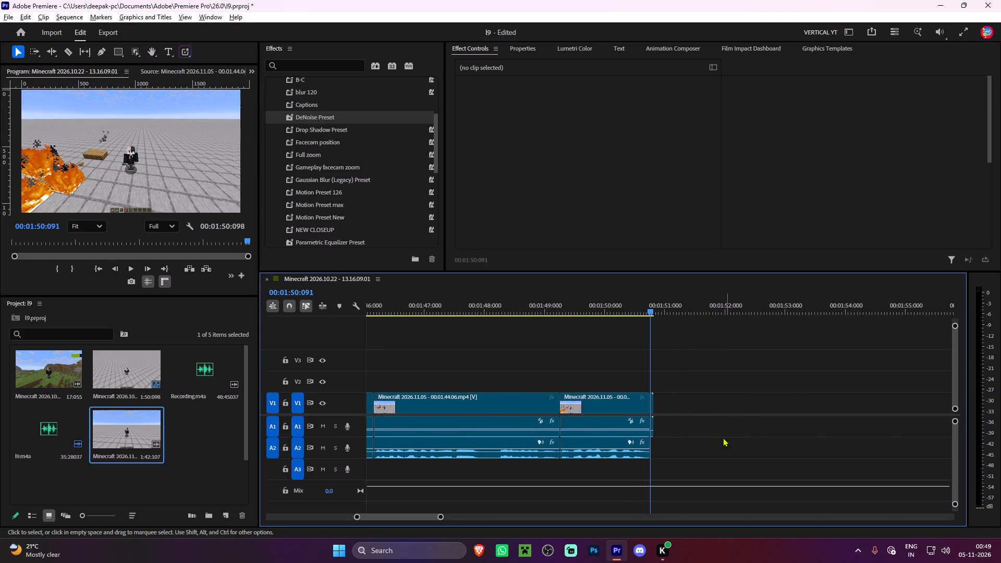
pyautogui.keyDown('alt'); pyautogui.scroll(3, 723, 437); pyautogui.keyUp('alt')
pyautogui.moveTo(660, 373); pyautogui.dragTo(614, 427)
pyautogui.moveTo(646, 365); pyautogui.dragTo(619, 435)
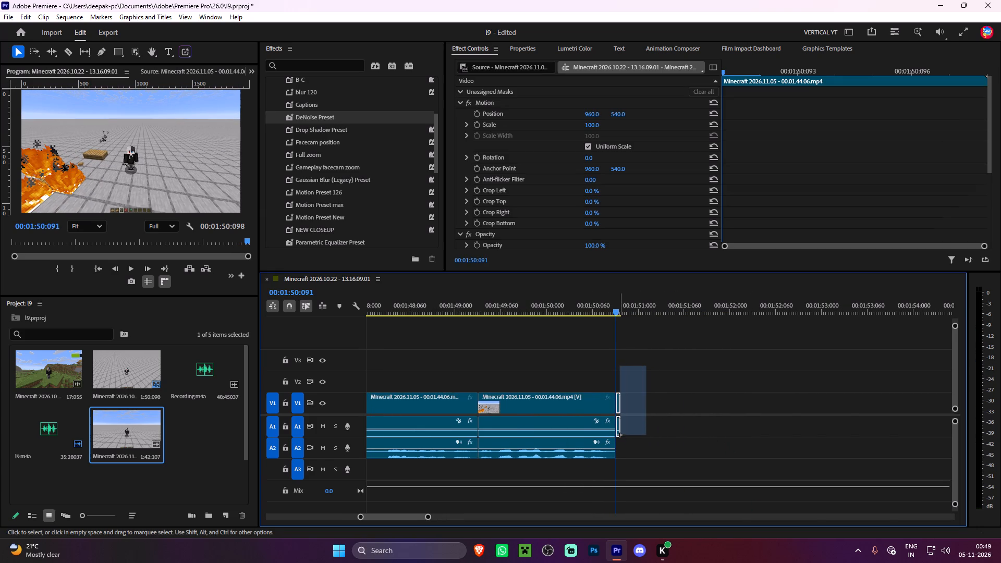
pyautogui.press('Delete')
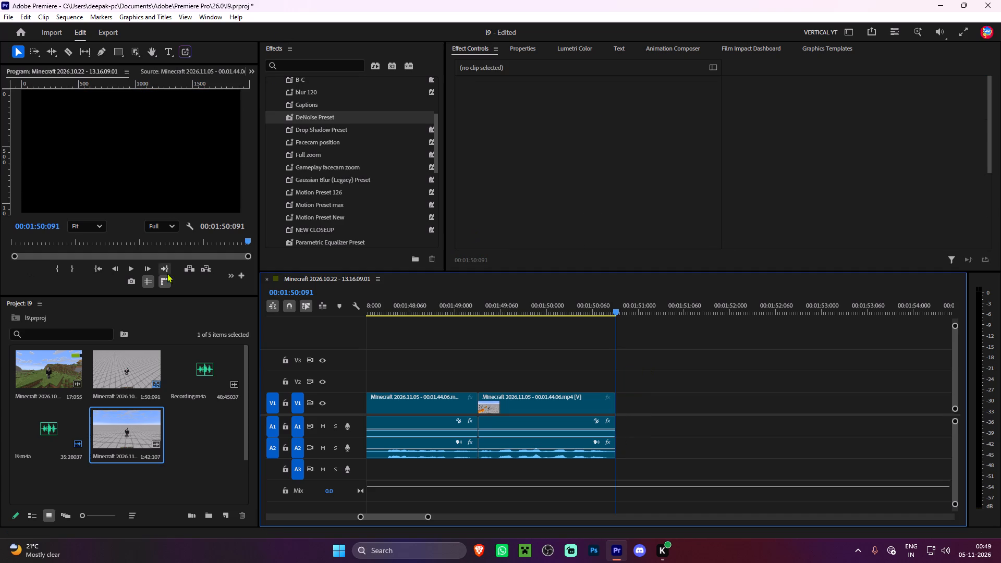
# Import Minecraft 2026.11.05 - 00.08.33.08.mp4 and place it on V1 directly after the last gameplay clip at 00:01:50:091.
pyautogui.doubleClick(217, 461)
pyautogui.doubleClick(177, 129)
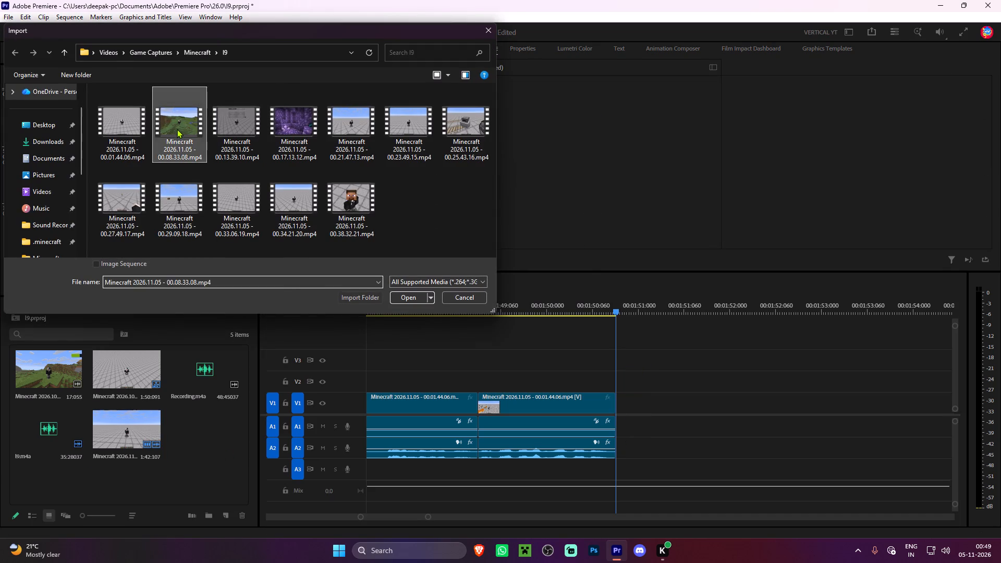
pyautogui.moveTo(202, 442); pyautogui.dragTo(665, 394)
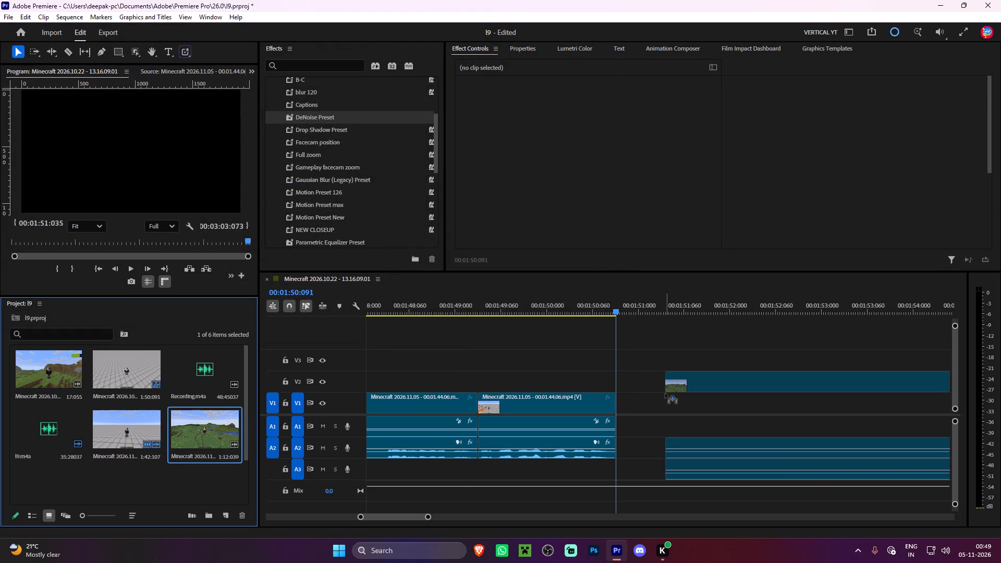
pyautogui.moveTo(665, 394); pyautogui.dragTo(620, 417)
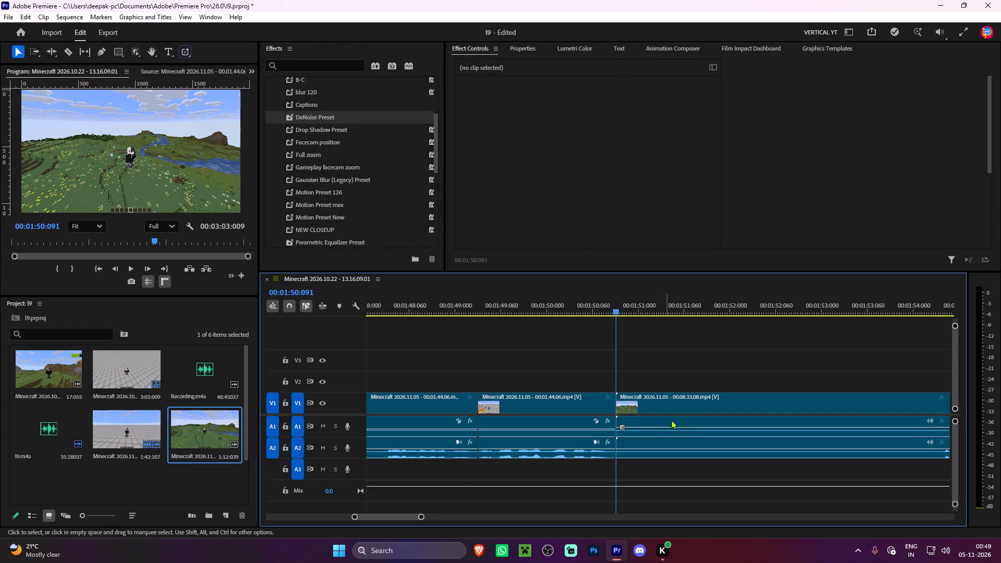
# Apply Parametric Equalizer Preset, Single-band Compressor Preset, Parametric Equalizer Preset H and DeNoise Preset to the new clip's A2 voice audio.
pyautogui.keyDown('alt'); pyautogui.scroll(-4, 665, 370); pyautogui.keyUp('alt')
pyautogui.scroll(-12, 658, 366)
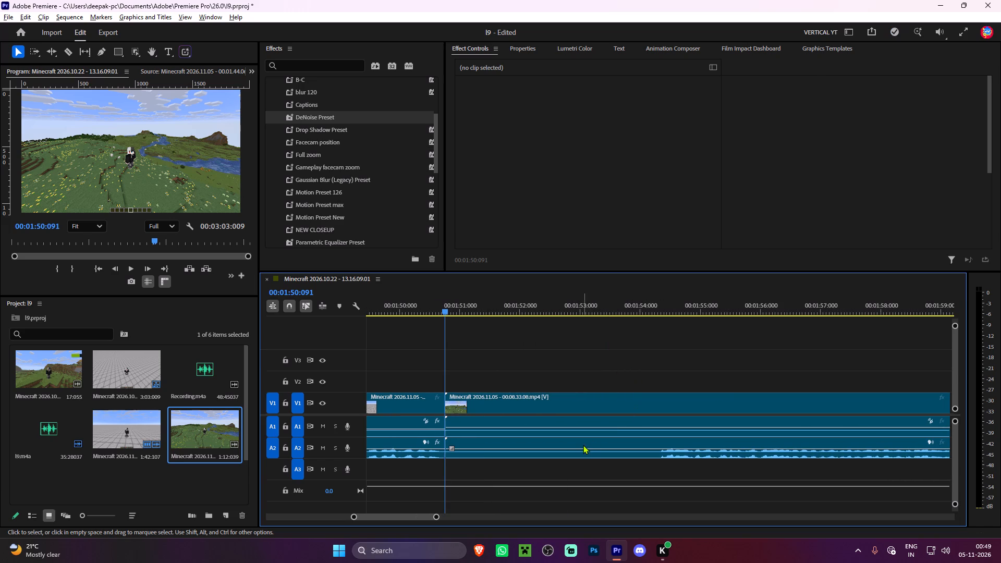
pyautogui.keyDown('alt'); pyautogui.click(582, 445); pyautogui.keyUp('alt')
pyautogui.scroll(-5, 355, 199)
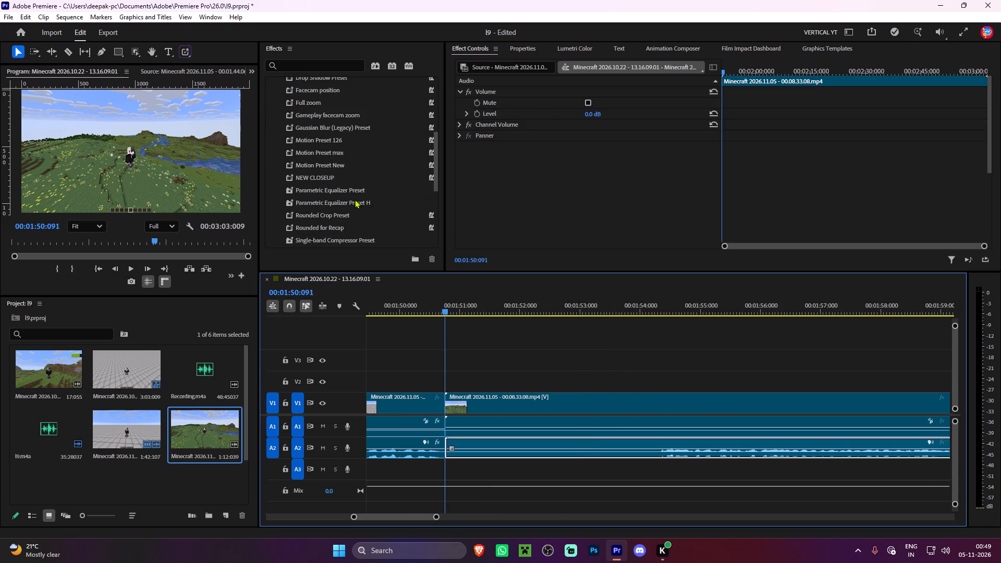
pyautogui.moveTo(327, 190); pyautogui.dragTo(468, 339)
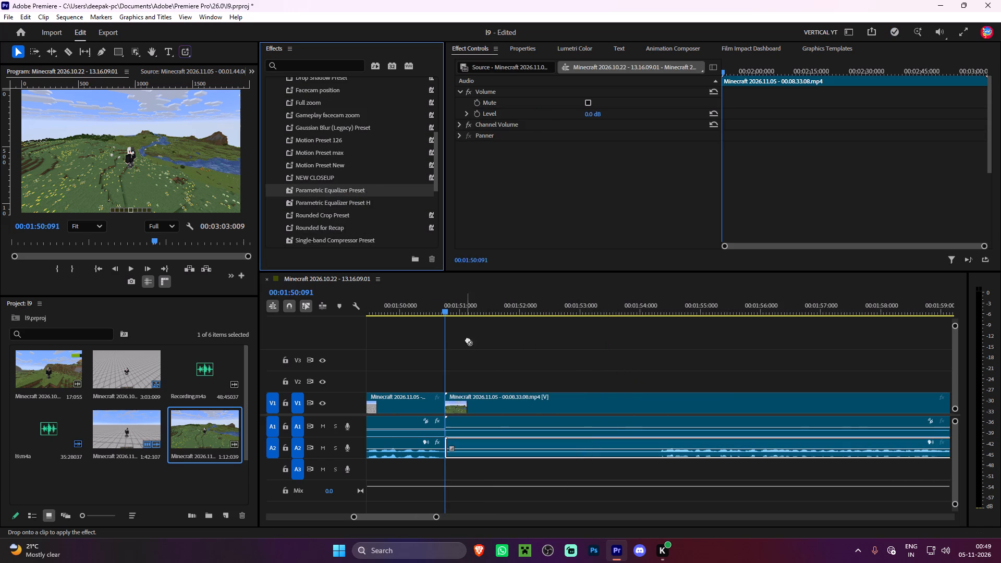
pyautogui.moveTo(468, 339); pyautogui.dragTo(500, 451)
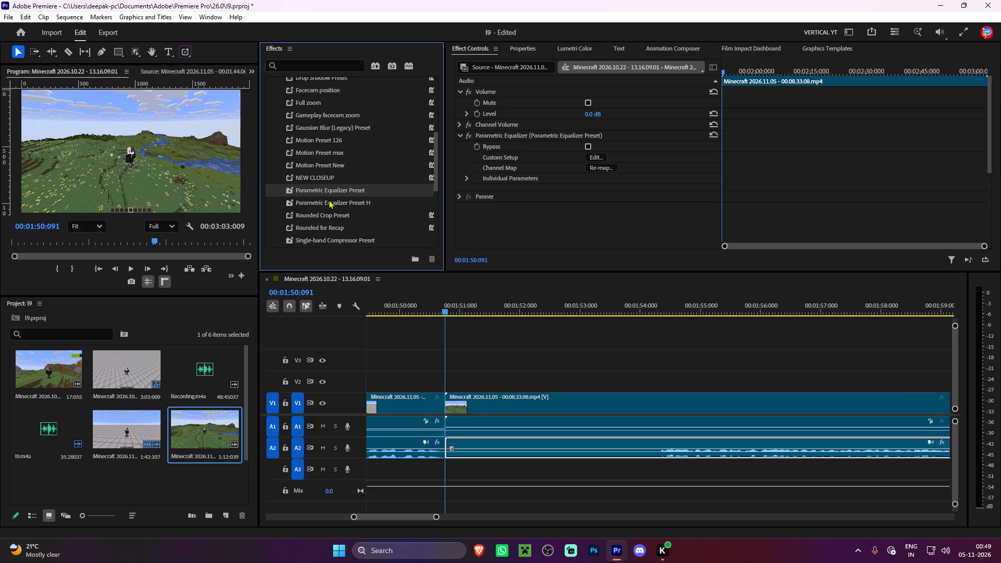
pyautogui.moveTo(307, 239); pyautogui.dragTo(508, 445)
pyautogui.moveTo(364, 203); pyautogui.dragTo(540, 447)
pyautogui.scroll(6, 349, 174)
pyautogui.moveTo(311, 124); pyautogui.dragTo(393, 235)
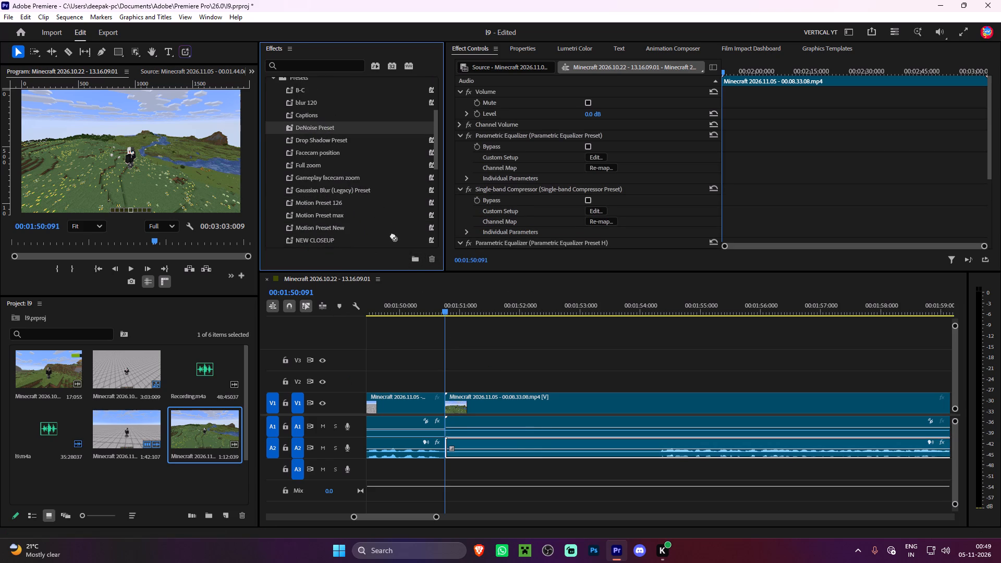
pyautogui.moveTo(393, 235); pyautogui.dragTo(516, 443)
# Play the newly added clip's opening and the section from about 00:02:15 to examine where usable voice audio begins.
pyautogui.click(641, 305)
pyautogui.press('space')
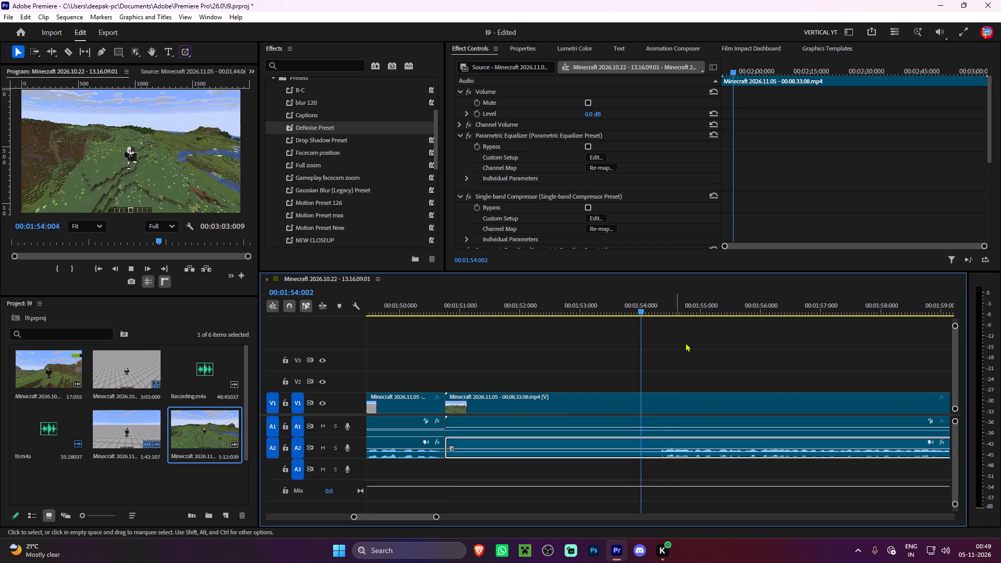
pyautogui.click(704, 346)
pyautogui.keyDown('alt'); pyautogui.scroll(-11, 704, 346); pyautogui.keyUp('alt')
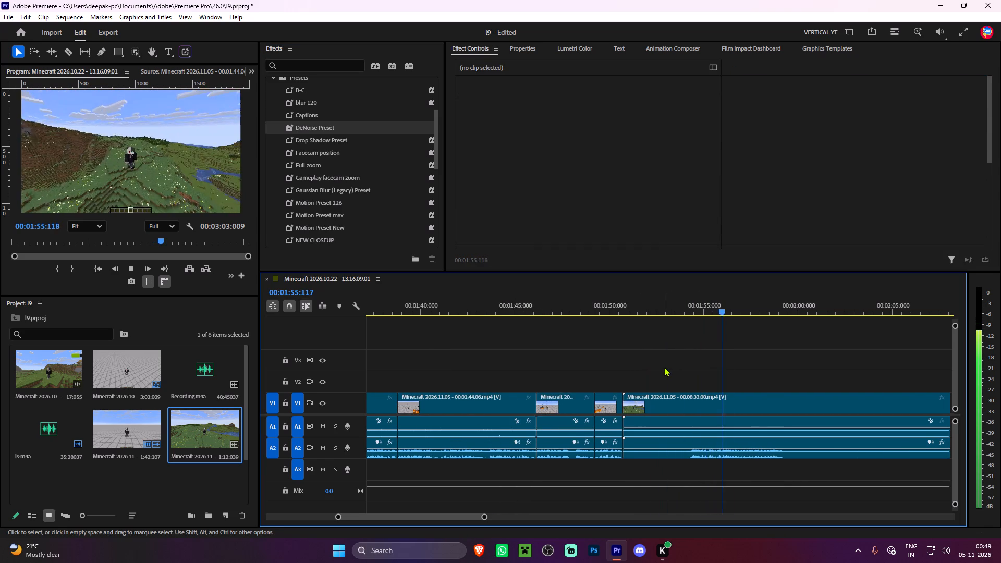
pyautogui.keyDown('alt'); pyautogui.scroll(6, 664, 367); pyautogui.keyUp('alt')
pyautogui.scroll(-4, 664, 365)
pyautogui.click(723, 301)
pyautogui.click(718, 303)
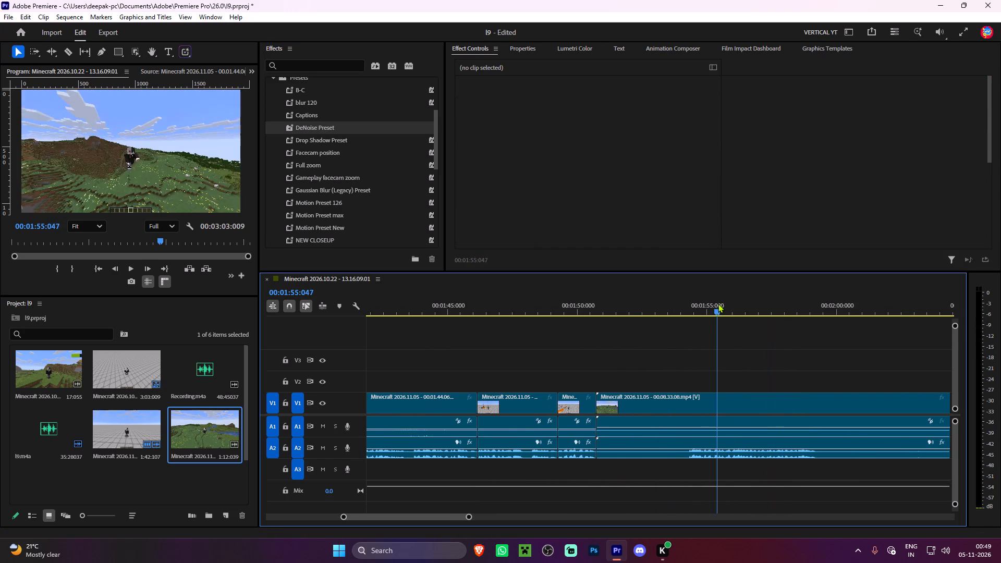
pyautogui.press('space')
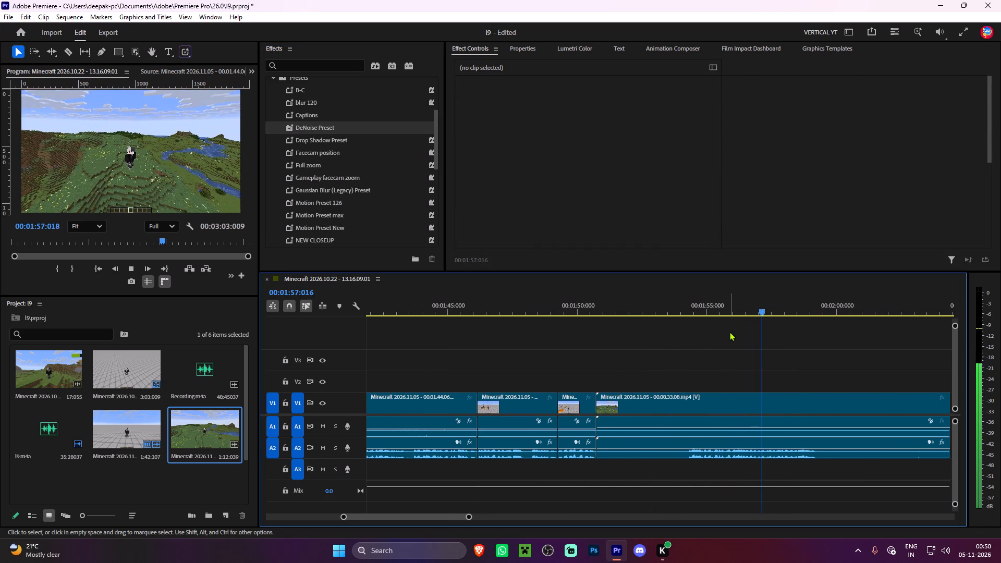
pyautogui.keyDown('alt'); pyautogui.scroll(1, 729, 333); pyautogui.keyUp('alt')
pyautogui.scroll(-9, 729, 333)
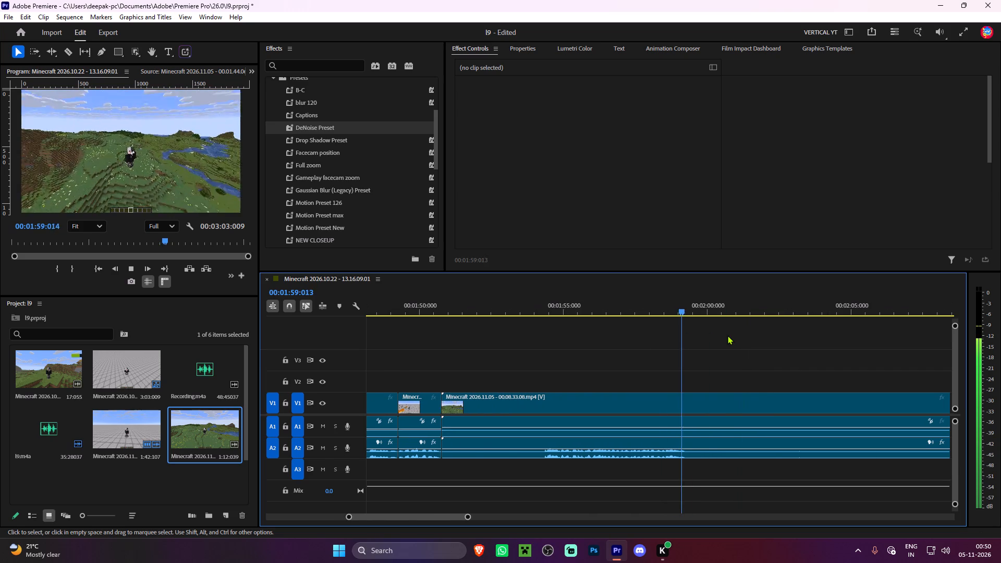
pyautogui.keyDown('alt'); pyautogui.scroll(-16, 727, 335); pyautogui.keyUp('alt')
pyautogui.moveTo(840, 311); pyautogui.dragTo(837, 311)
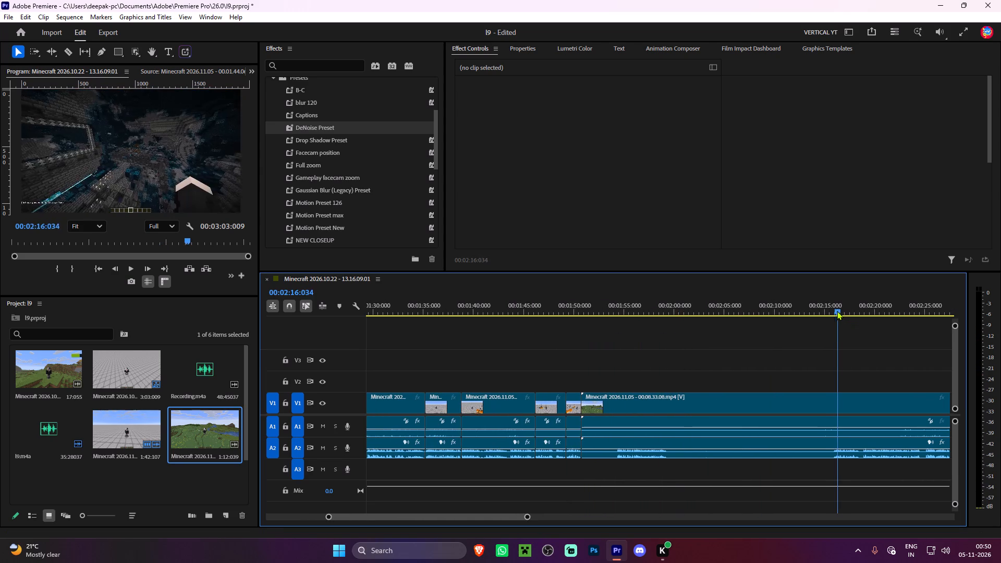
pyautogui.moveTo(837, 311); pyautogui.dragTo(833, 312)
pyautogui.press('space')
pyautogui.scroll(-5, 814, 358)
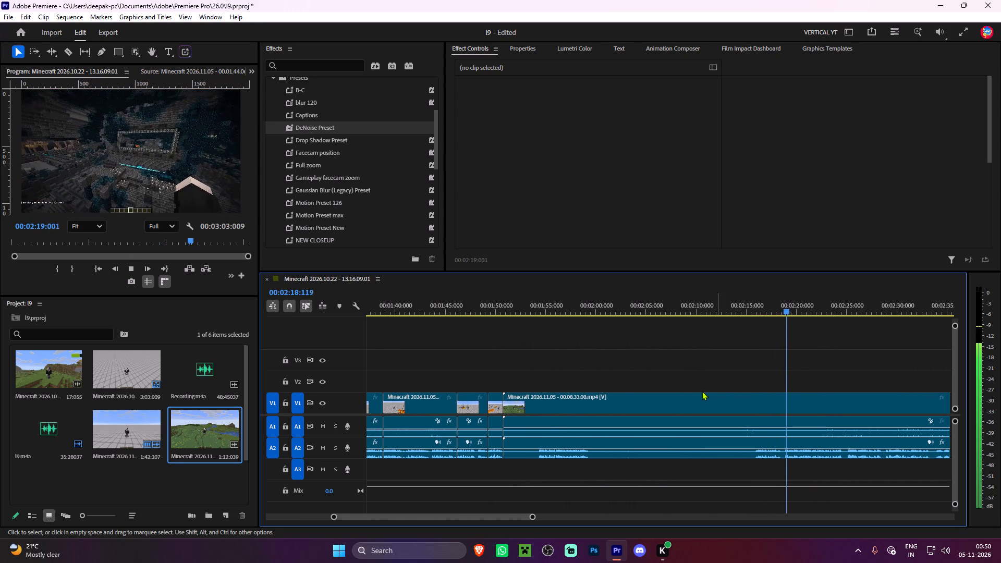
pyautogui.keyDown('alt'); pyautogui.scroll(5, 638, 391); pyautogui.keyUp('alt')
pyautogui.scroll(6, 612, 385)
pyautogui.keyDown('alt'); pyautogui.scroll(-5, 483, 381); pyautogui.keyUp('alt')
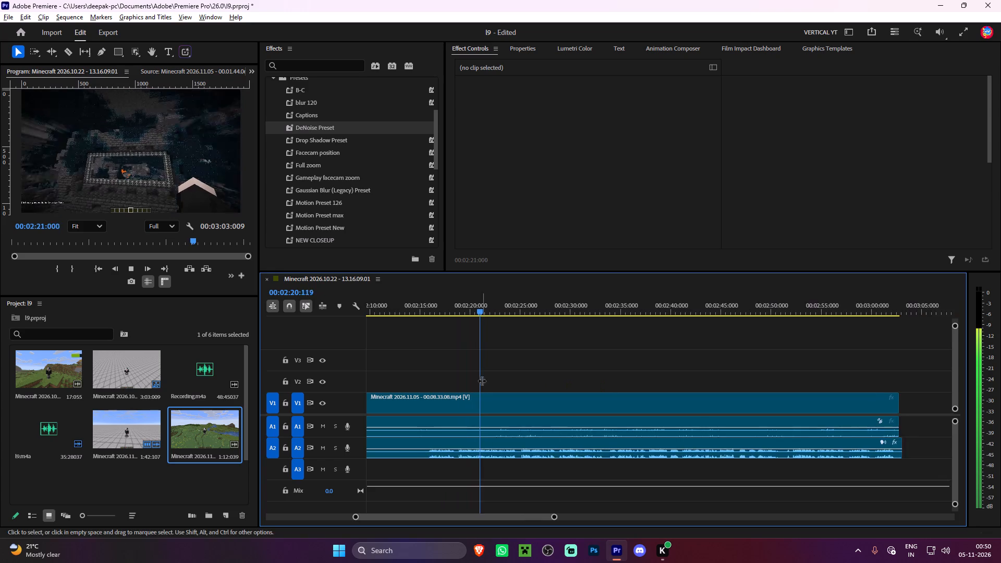
pyautogui.scroll(16, 482, 380)
pyautogui.press('space')
# Ripple-trim the new clip's unwanted opening up to about 00:01:59, and its remaining lead-in up to about 00:02:07.
pyautogui.click(469, 311)
pyautogui.press('space')
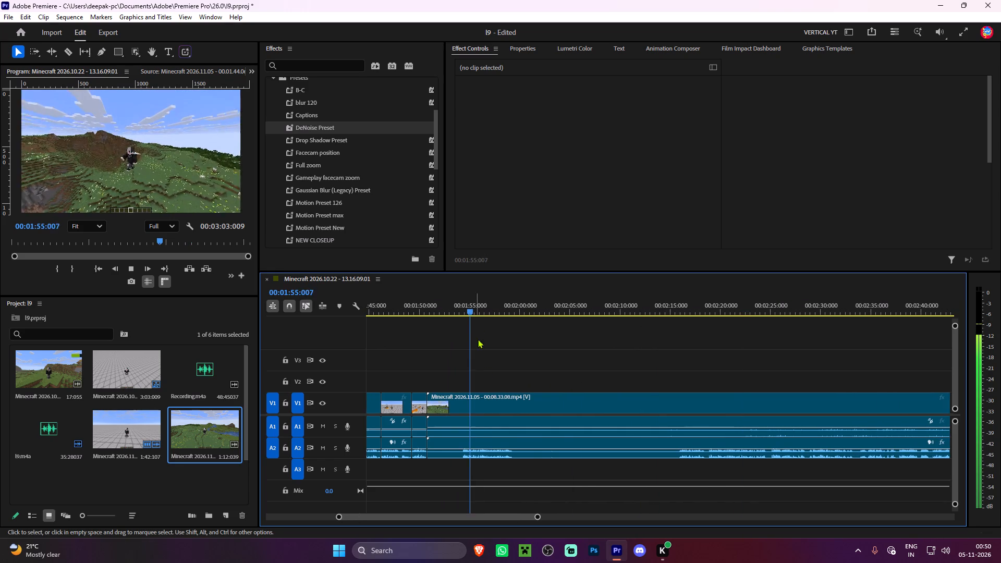
pyautogui.keyDown('alt'); pyautogui.scroll(6, 484, 354); pyautogui.keyUp('alt')
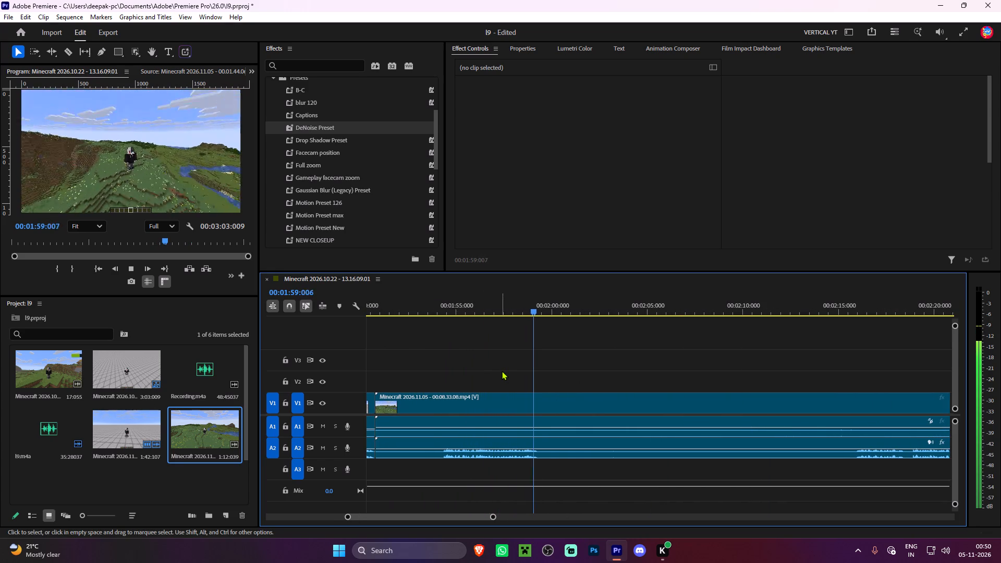
pyautogui.press('space')
pyautogui.press('q')
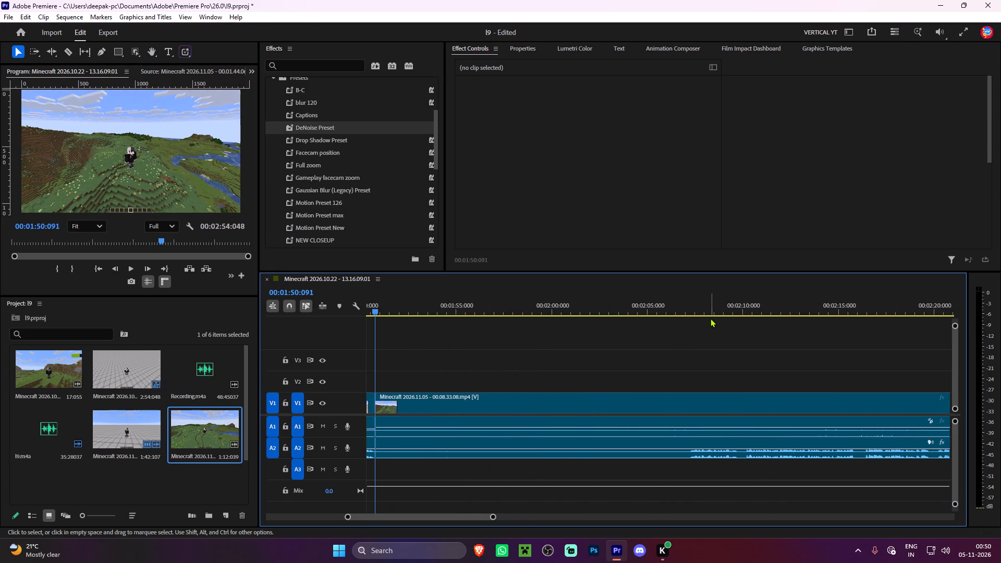
pyautogui.moveTo(698, 310); pyautogui.dragTo(690, 312)
pyautogui.press('q')
# Play the trimmed clip from 00:01:50:091 to examine its voice audio for pauses.
pyautogui.press('space')
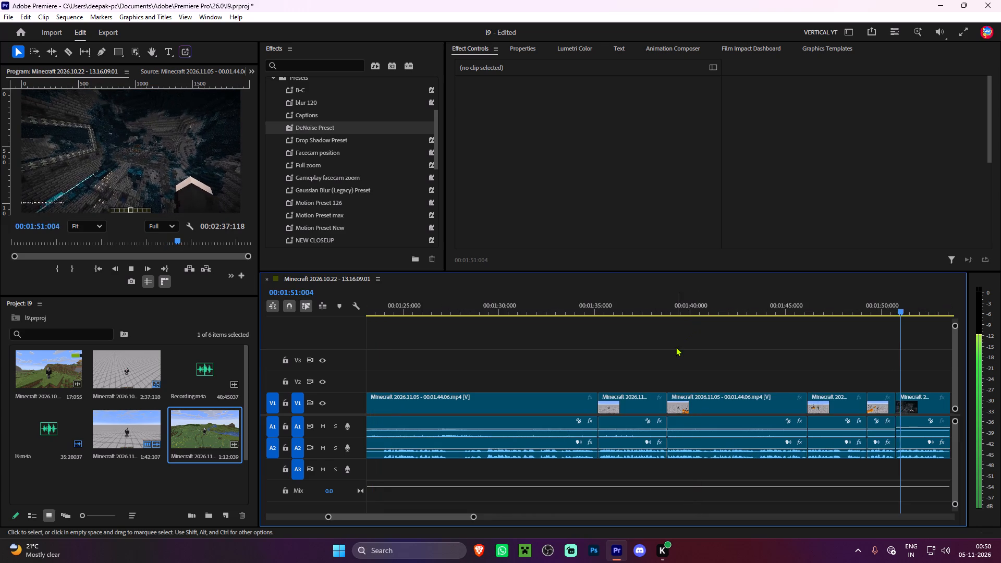
pyautogui.scroll(-13, 696, 347)
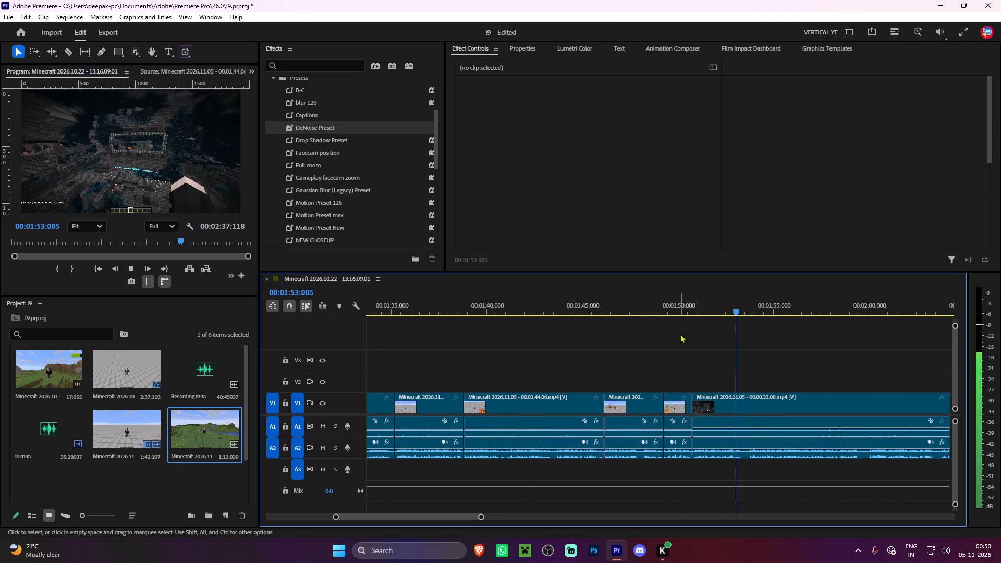
pyautogui.press('space')
pyautogui.keyDown('alt'); pyautogui.scroll(7, 723, 320); pyautogui.keyUp('alt')
pyautogui.press('space')
pyautogui.scroll(-6, 723, 320)
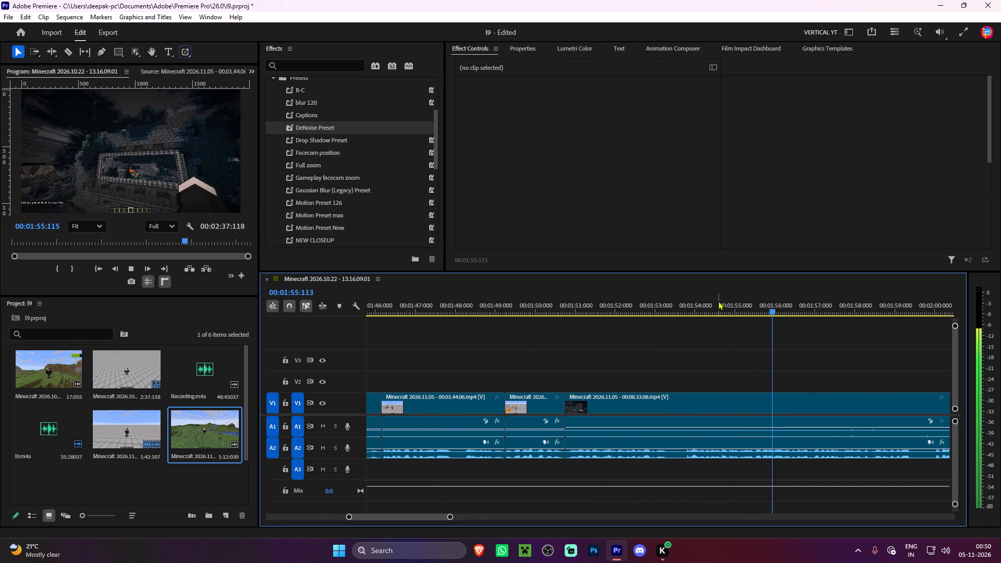
pyautogui.scroll(-6, 717, 302)
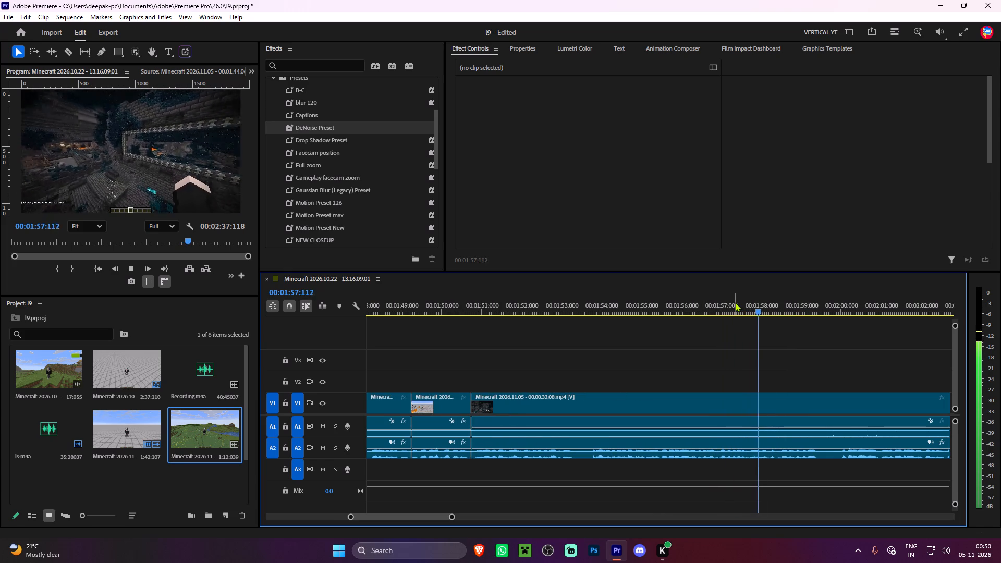
pyautogui.keyDown('alt'); pyautogui.scroll(-4, 731, 304); pyautogui.keyUp('alt')
pyautogui.scroll(-4, 730, 312)
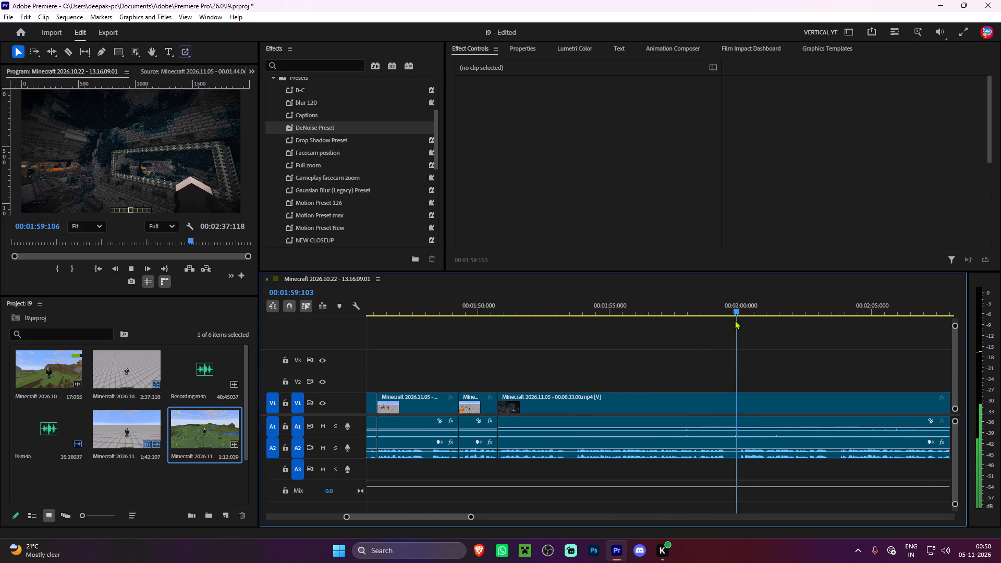
pyautogui.scroll(-5, 762, 336)
pyautogui.keyDown('alt'); pyautogui.scroll(6, 715, 365); pyautogui.keyUp('alt')
# Split the gameplay clip at 00:01:59:059 and ripple-trim about half a second of pause after the cut.
pyautogui.click(555, 306)
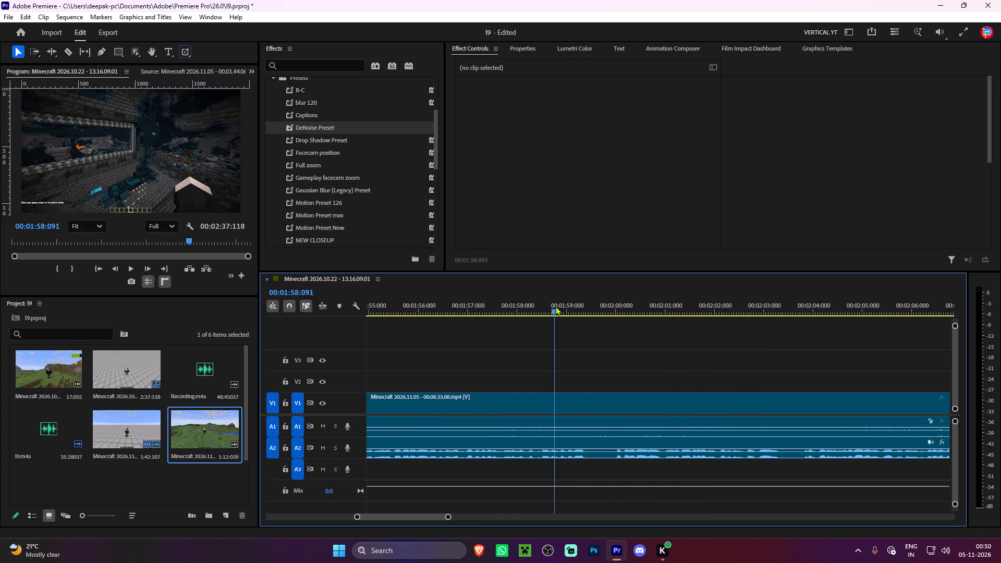
pyautogui.press('space')
pyautogui.press('space')
pyautogui.press('space')
pyautogui.press('space')
pyautogui.hotkey('ctrl', 'k')
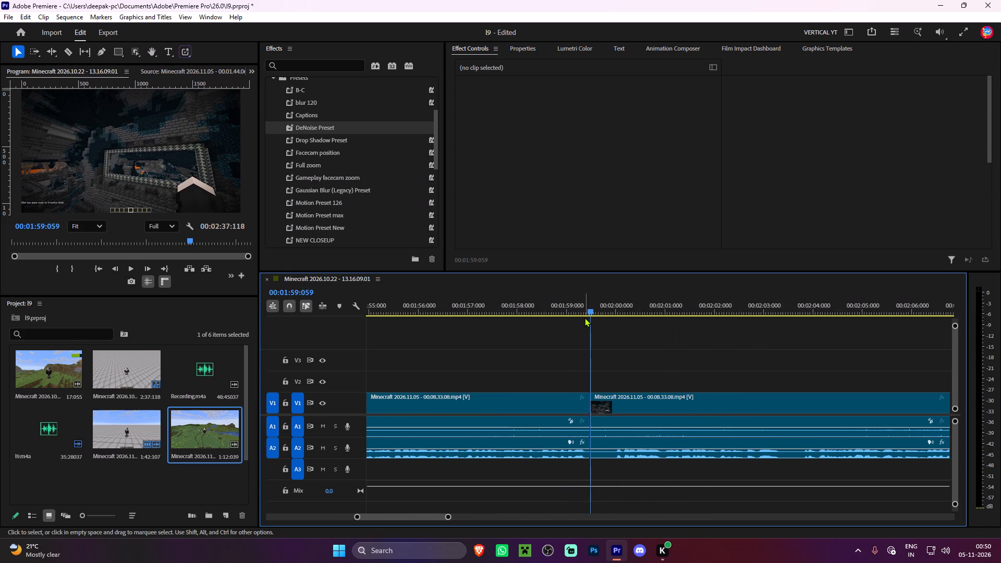
pyautogui.press('space')
pyautogui.press('space')
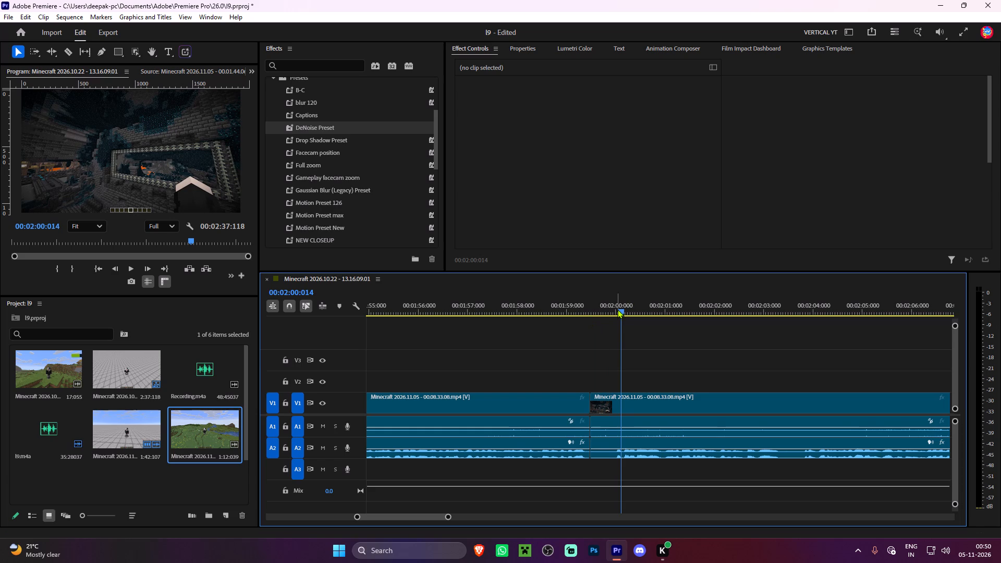
pyautogui.click(617, 309)
pyautogui.write('q')
# Split the gameplay clip at 00:02:03:000 and ripple-trim about 0.2 seconds of pause after the cut.
pyautogui.press('space')
pyautogui.keyDown('alt'); pyautogui.scroll(-4, 643, 349); pyautogui.keyUp('alt')
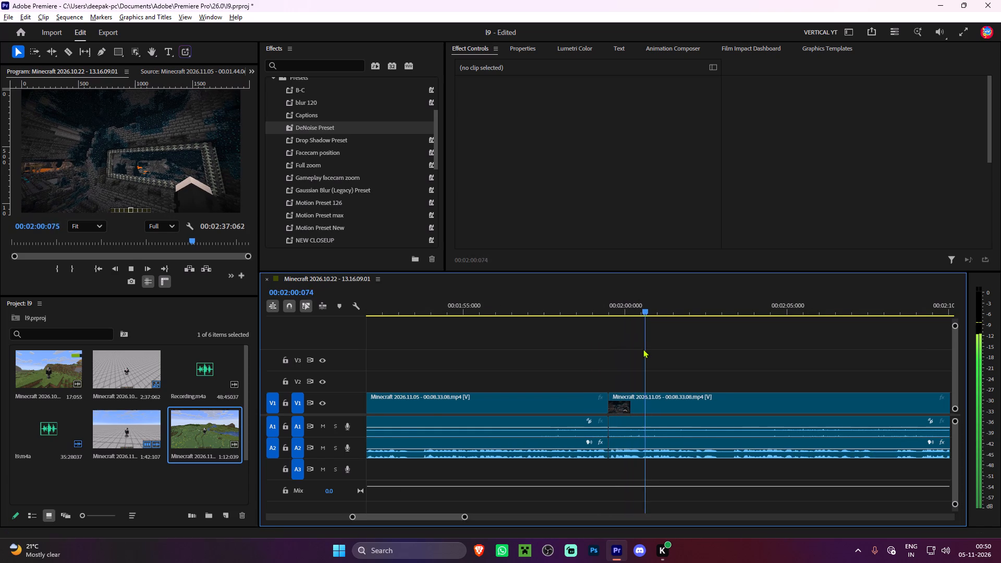
pyautogui.keyDown('alt'); pyautogui.scroll(-3, 643, 349); pyautogui.keyUp('alt')
pyautogui.click(618, 341)
pyautogui.scroll(-4, 615, 344)
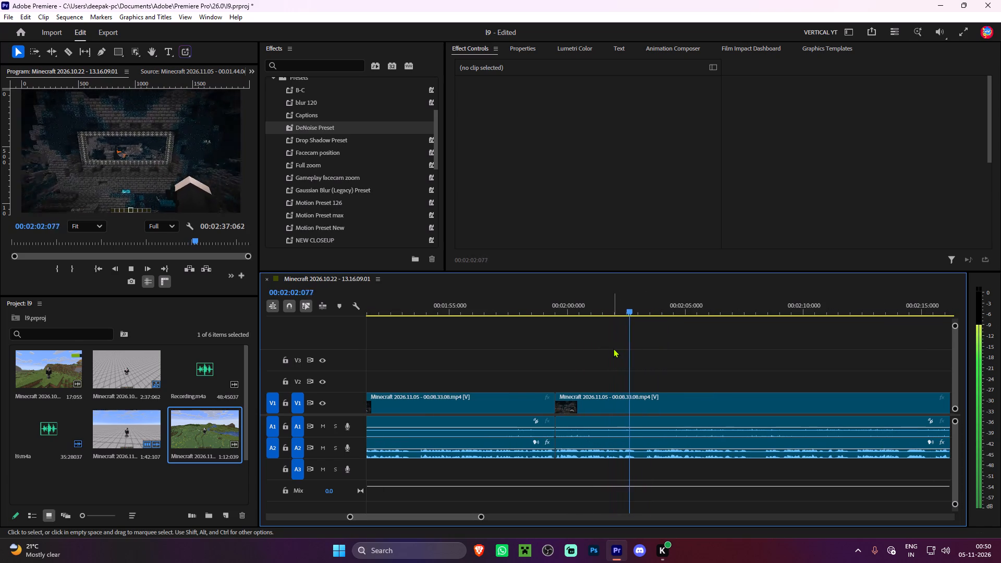
pyautogui.press('space')
pyautogui.hotkey('ctrl', 'k')
pyautogui.press('space')
pyautogui.press('space')
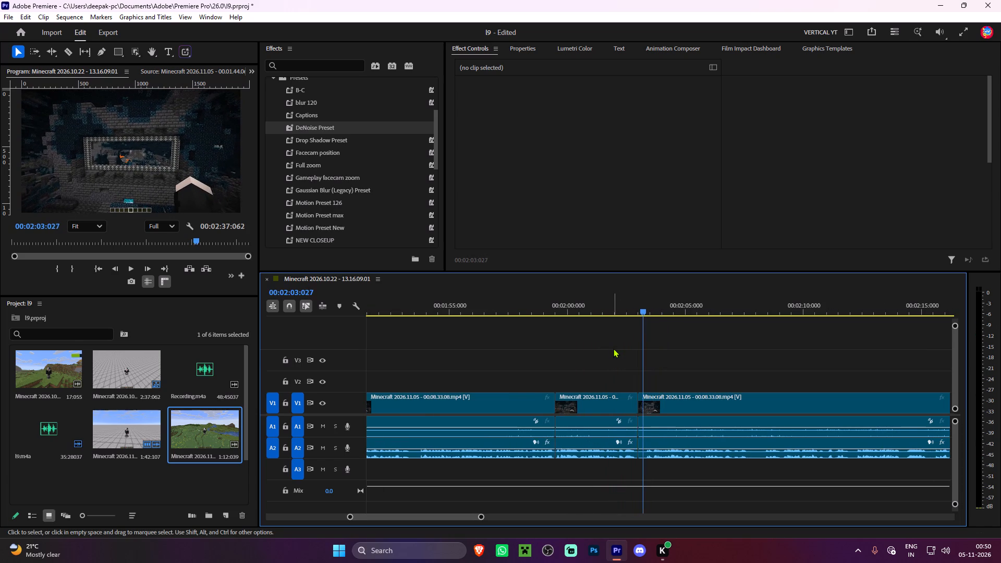
pyautogui.write('q')
# Play the gameplay clip from 00:02:03:000 to about 00:02:20 to examine its voice audio for the next pause.
pyautogui.press('space')
pyautogui.scroll(-8, 626, 355)
pyautogui.keyDown('alt'); pyautogui.scroll(-2, 626, 358); pyautogui.keyUp('alt')
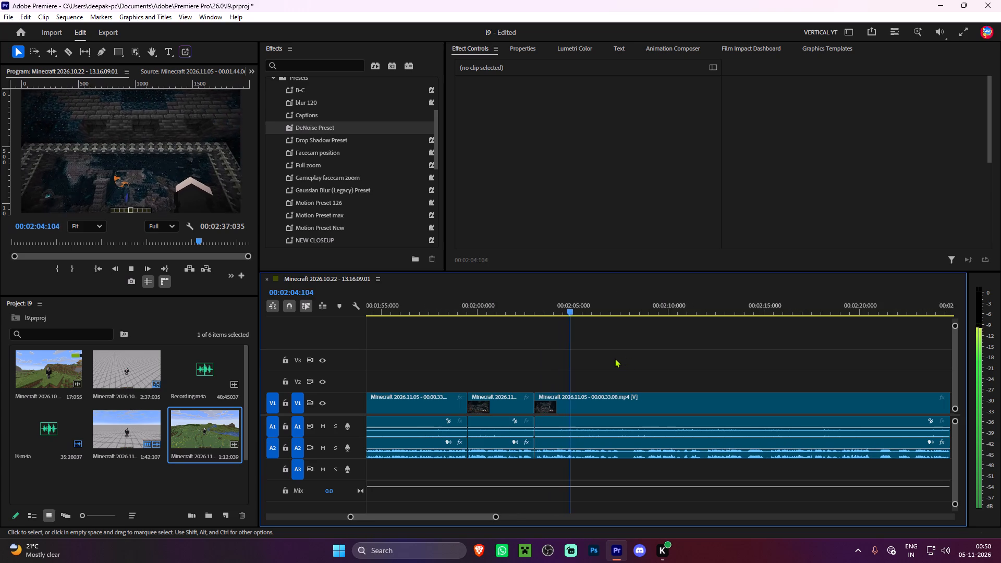
pyautogui.scroll(-5, 558, 359)
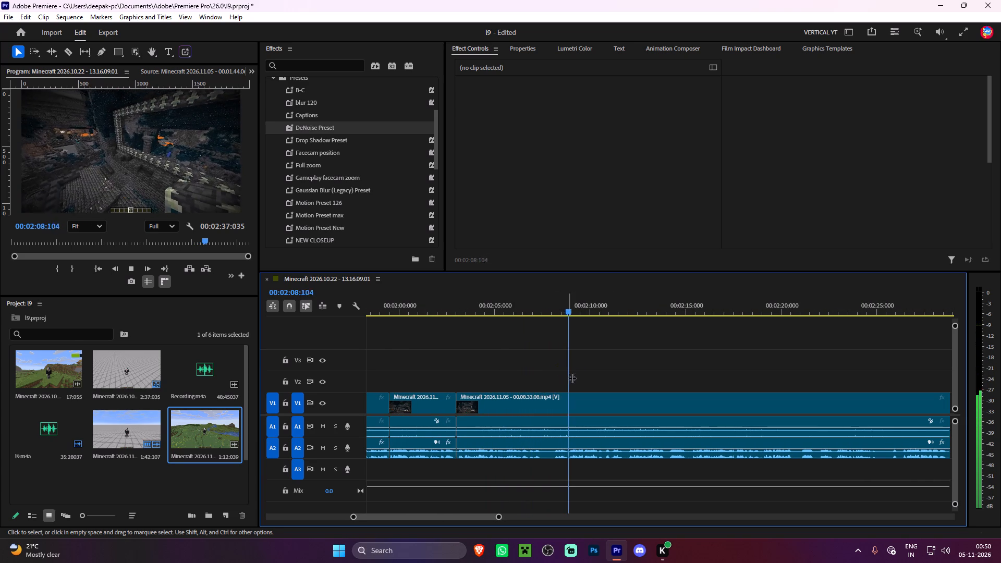
pyautogui.keyDown('alt'); pyautogui.scroll(-2, 572, 378); pyautogui.keyUp('alt')
pyautogui.keyDown('alt'); pyautogui.scroll(2, 601, 381); pyautogui.keyUp('alt')
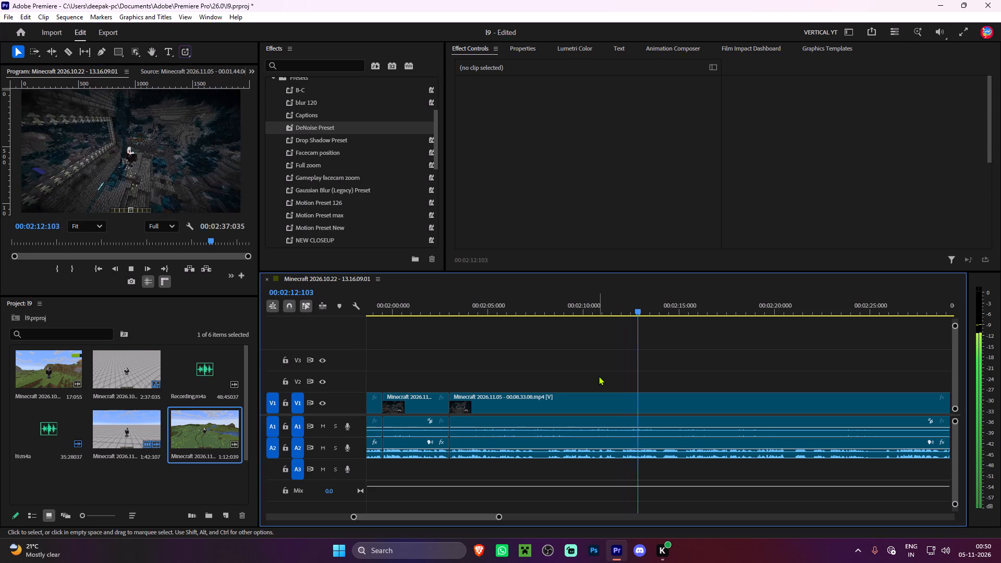
pyautogui.scroll(-6, 597, 376)
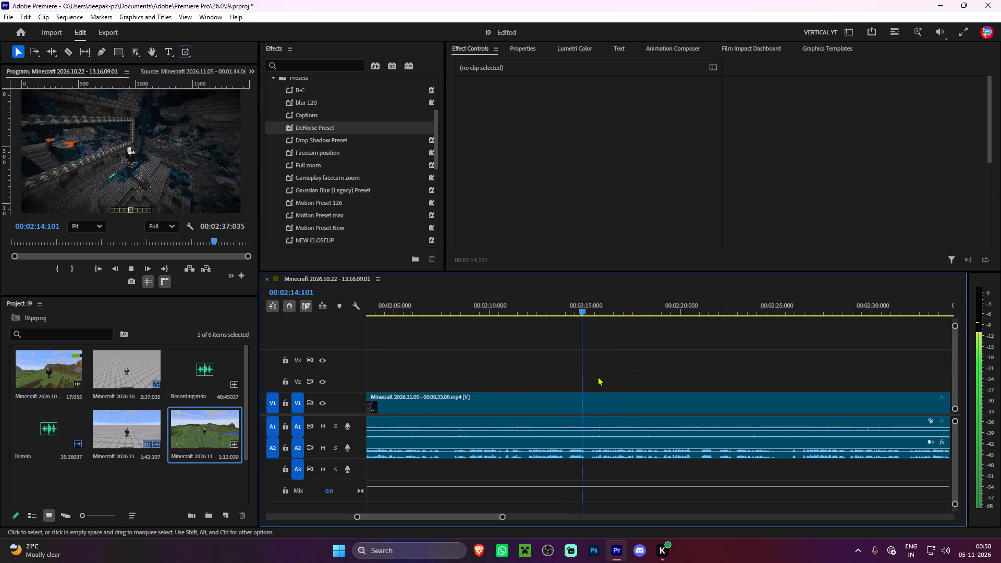
pyautogui.scroll(-8, 597, 376)
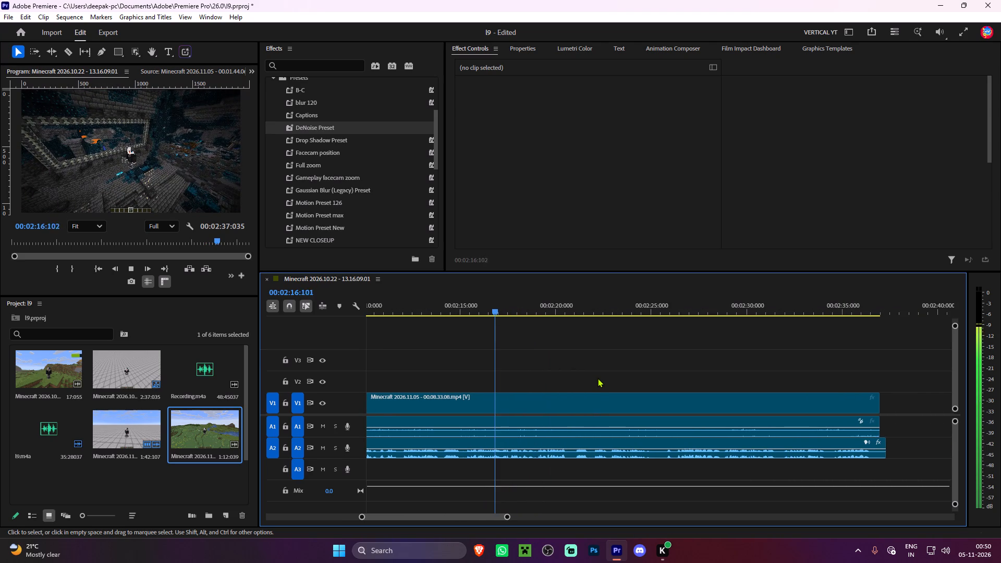
pyautogui.keyDown('alt'); pyautogui.scroll(1, 597, 378); pyautogui.keyUp('alt')
pyautogui.click(566, 336)
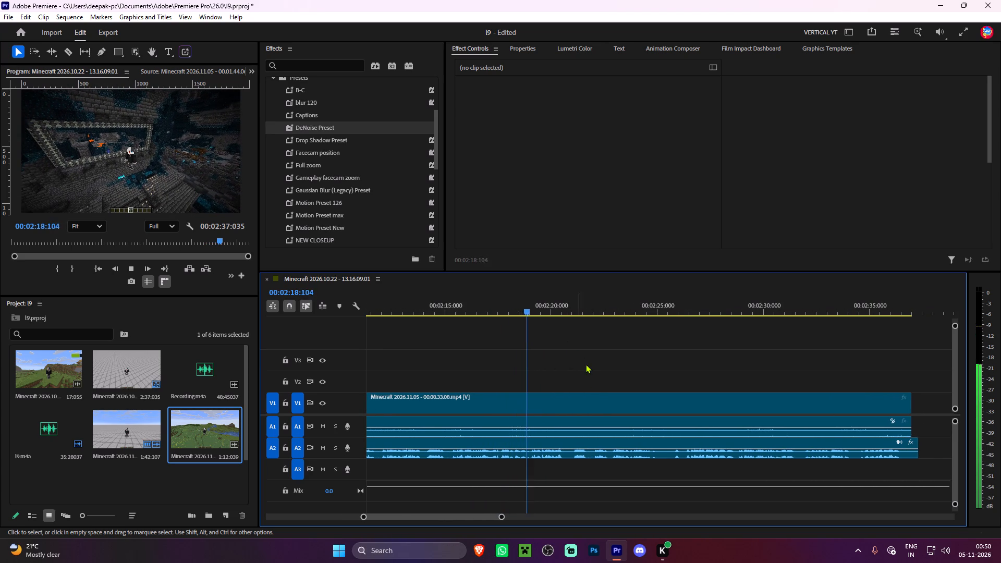
pyautogui.scroll(3, 587, 365)
pyautogui.keyDown('alt'); pyautogui.scroll(2, 645, 372); pyautogui.keyUp('alt')
# Split the gameplay clip at 00:02:20:070 and ripple-trim about half a second of pause after the cut.
pyautogui.press('space')
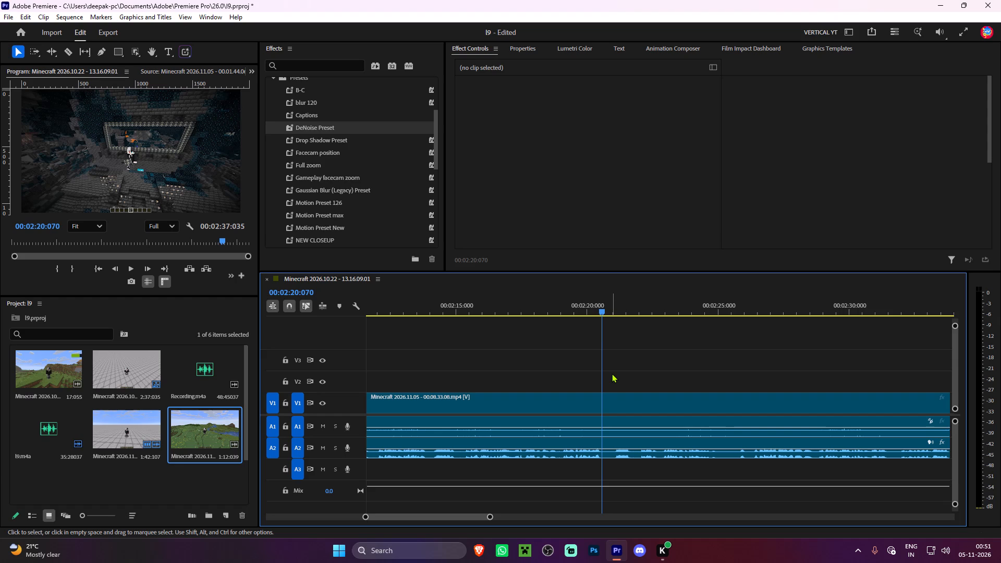
pyautogui.hotkey('ctrl', 'k')
pyautogui.press('space')
pyautogui.keyDown('alt'); pyautogui.scroll(4, 682, 380); pyautogui.keyUp('alt')
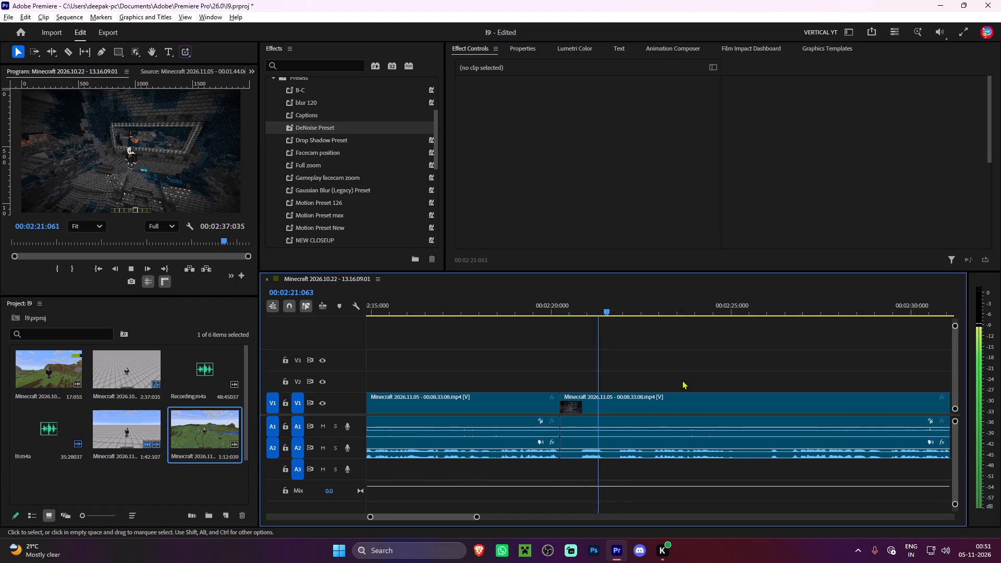
pyautogui.moveTo(583, 310); pyautogui.dragTo(583, 317)
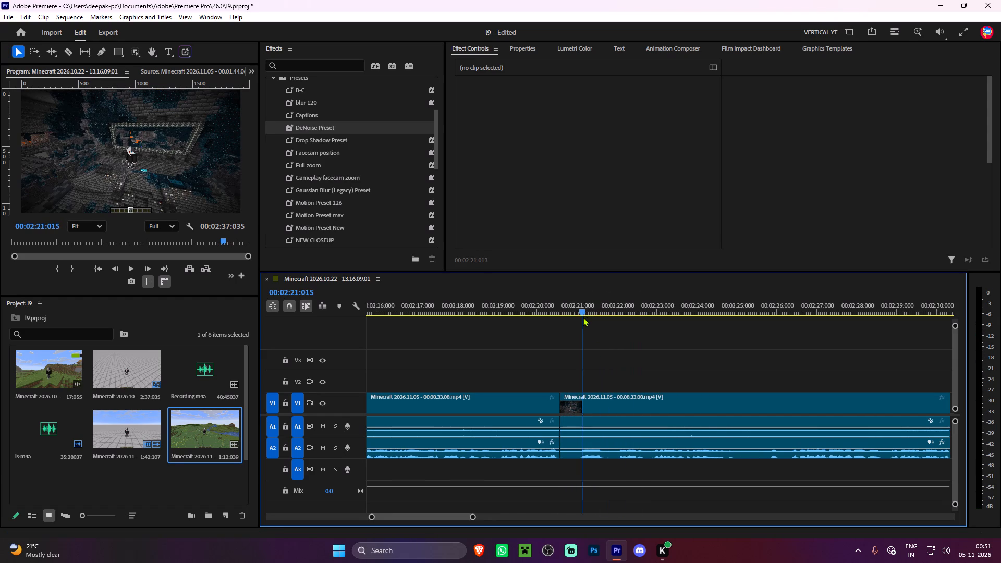
pyautogui.moveTo(583, 317); pyautogui.dragTo(580, 319)
pyautogui.press('q')
# Split the gameplay clip at 00:02:24:074 and ripple-trim about 0.7 seconds of pause after the cut.
pyautogui.press('space')
pyautogui.keyDown('alt'); pyautogui.scroll(-3, 483, 342); pyautogui.keyUp('alt')
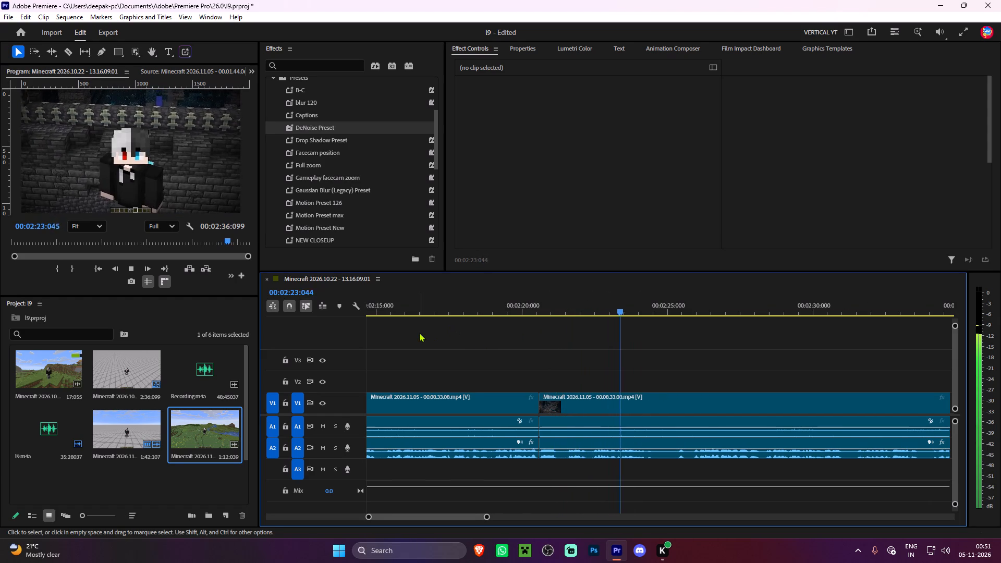
pyautogui.press('space')
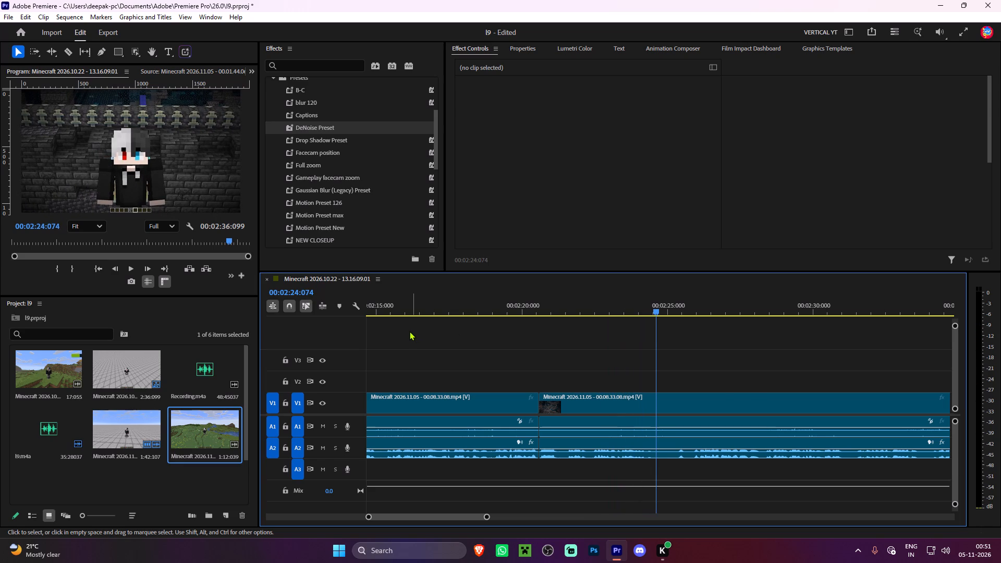
pyautogui.hotkey('ctrl', 'k')
pyautogui.press('space')
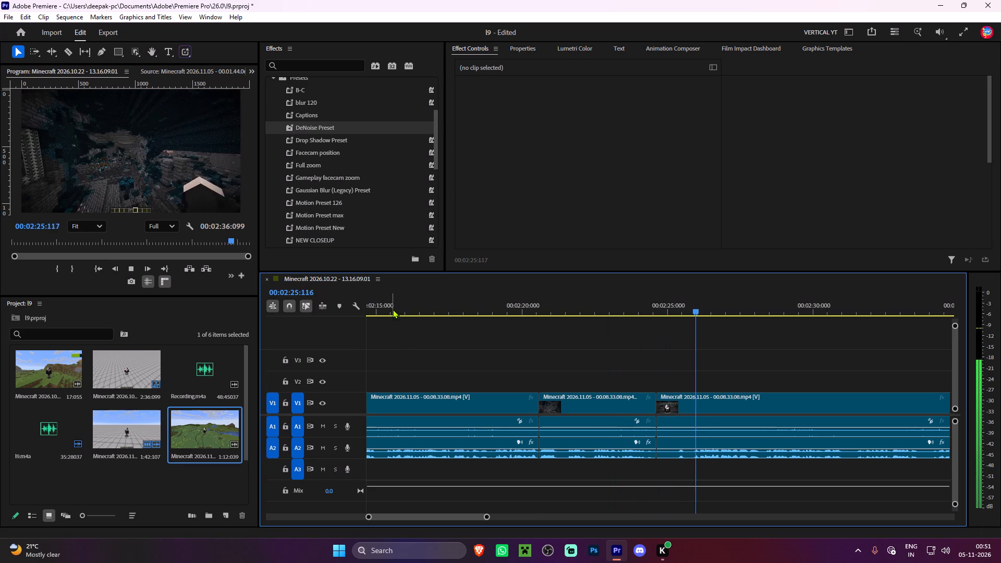
pyautogui.scroll(-4, 485, 321)
pyautogui.press('space')
pyautogui.click(613, 302)
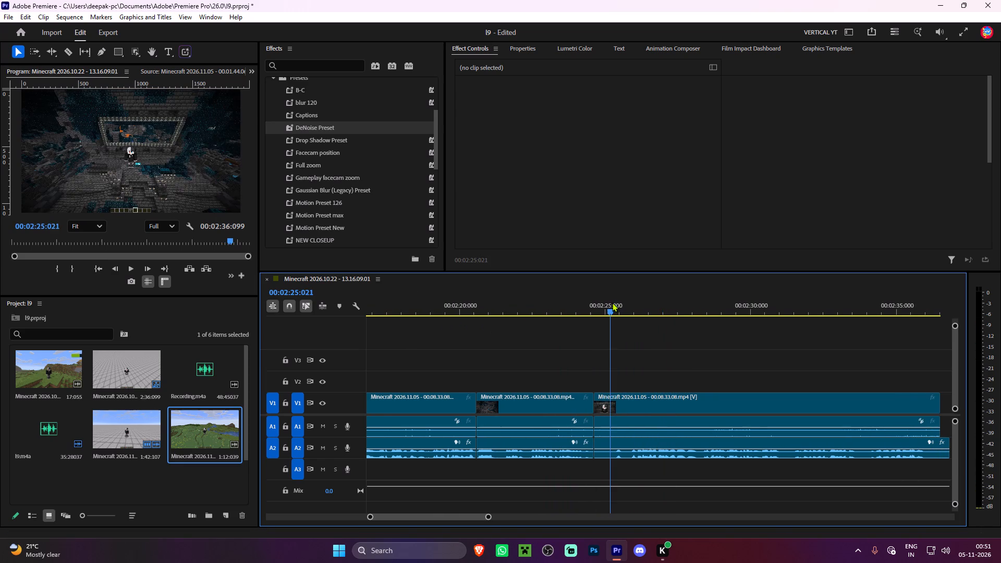
pyautogui.write('q')
# Split the gameplay clip at 00:02:24:115, ripple-trim about 0.2 seconds of pause after the cut, and replay the join.
pyautogui.press('space')
pyautogui.press('space')
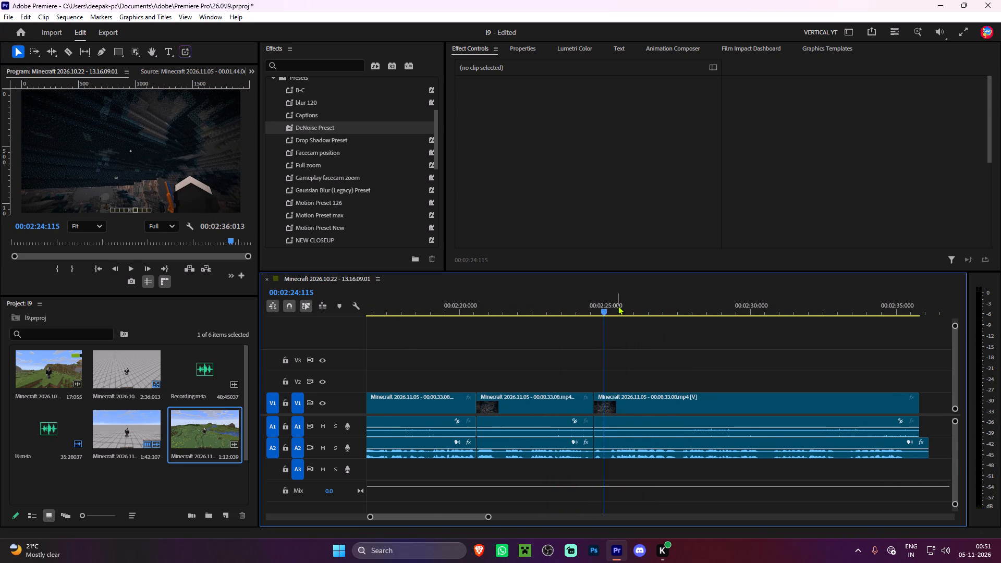
pyautogui.hotkey('ctrl', 'k')
pyautogui.press('space')
pyautogui.press('space')
pyautogui.write('q')
pyautogui.press('space')
pyautogui.click(583, 306)
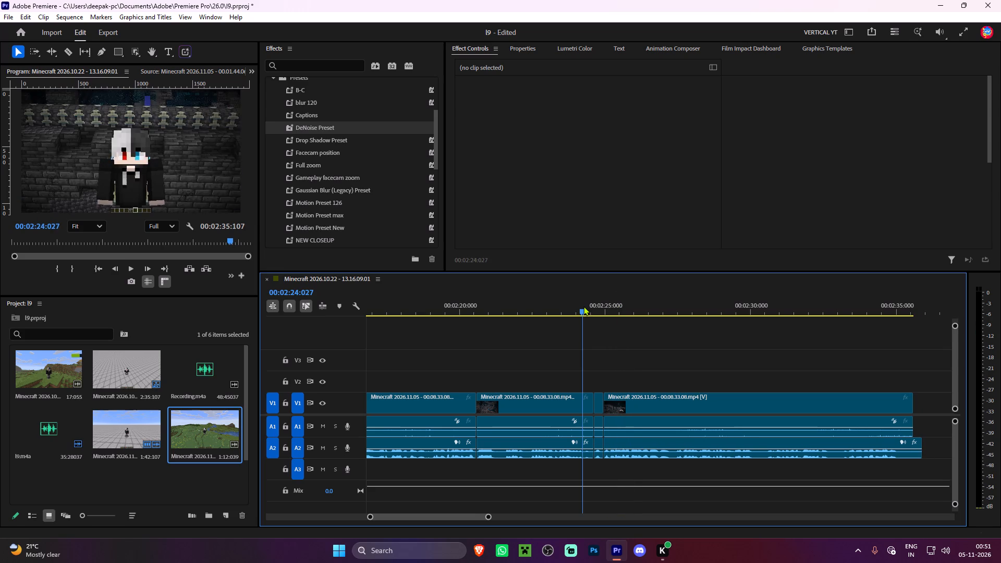
pyautogui.press('space')
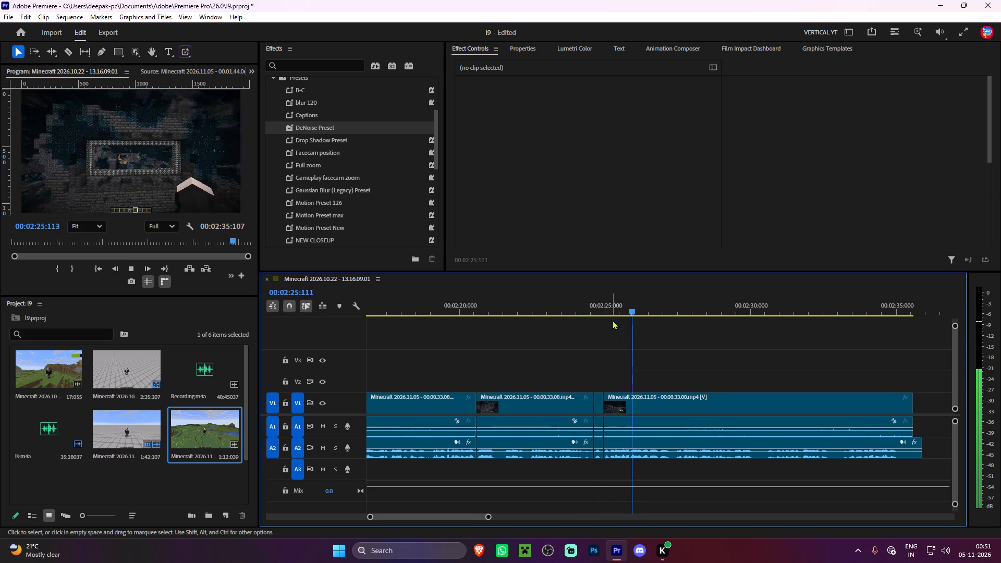
# Trim the overhanging end of the last clip's A2 voice audio back to the end of its video.
pyautogui.scroll(-5, 625, 333)
pyautogui.click(622, 337)
pyautogui.keyDown('alt'); pyautogui.scroll(1, 654, 362); pyautogui.keyUp('alt')
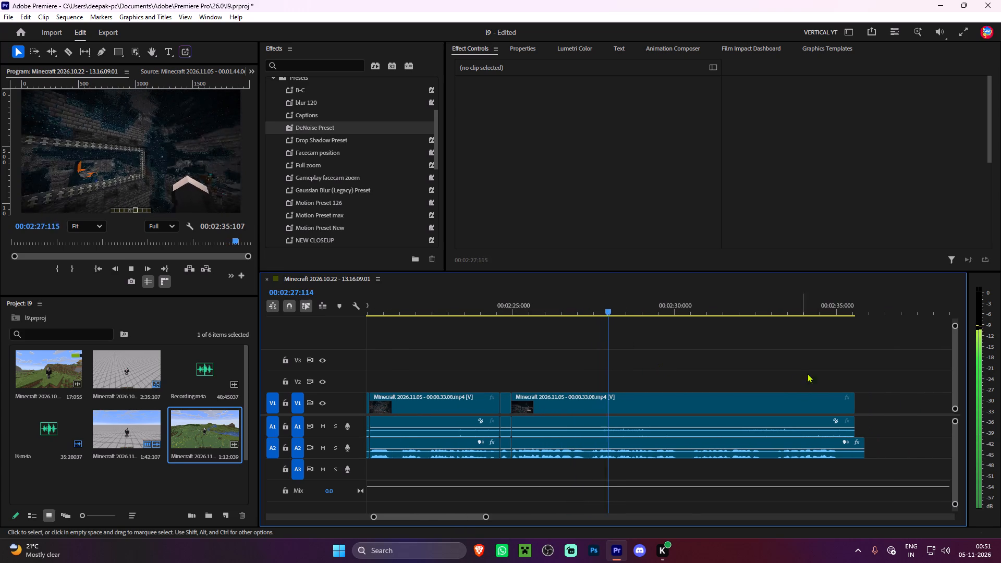
pyautogui.keyDown('alt'); pyautogui.moveTo(871, 447); pyautogui.dragTo(862, 448); pyautogui.keyUp('alt')
pyautogui.click(857, 350)
pyautogui.keyDown('alt'); pyautogui.scroll(4, 782, 363); pyautogui.keyUp('alt')
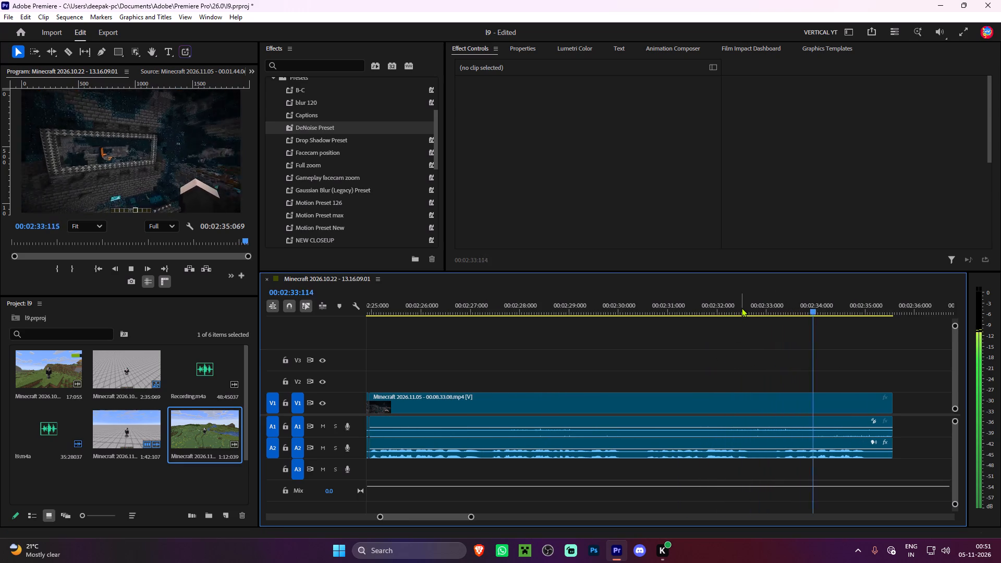
# Split the gameplay clip at about 00:02:32:080 and ripple-trim about half a second of pause after the cut.
pyautogui.press('space')
pyautogui.moveTo(729, 301); pyautogui.dragTo(725, 301)
pyautogui.press('space')
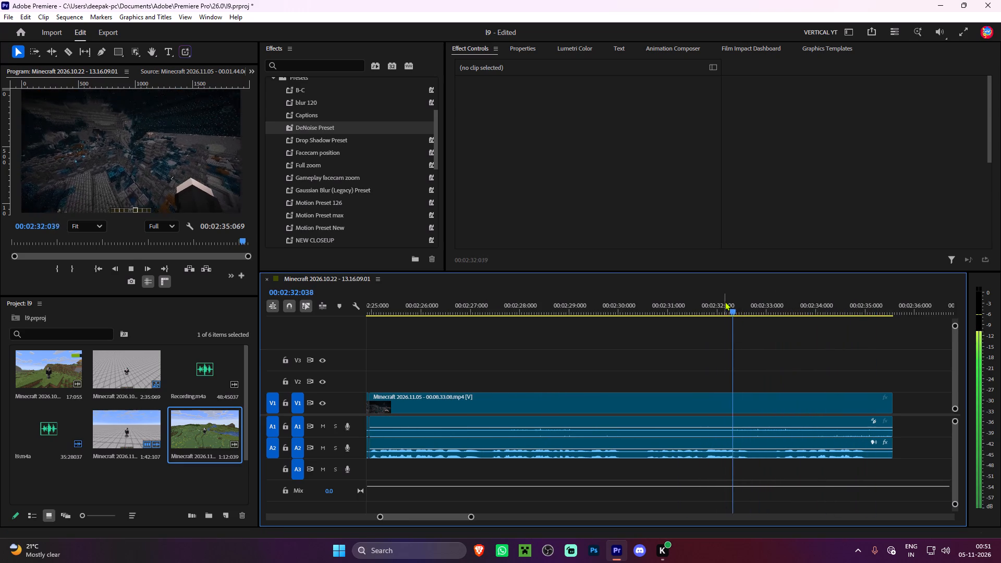
pyautogui.press('space')
pyautogui.hotkey('ctrl', 'k')
pyautogui.press('space')
pyautogui.press('space')
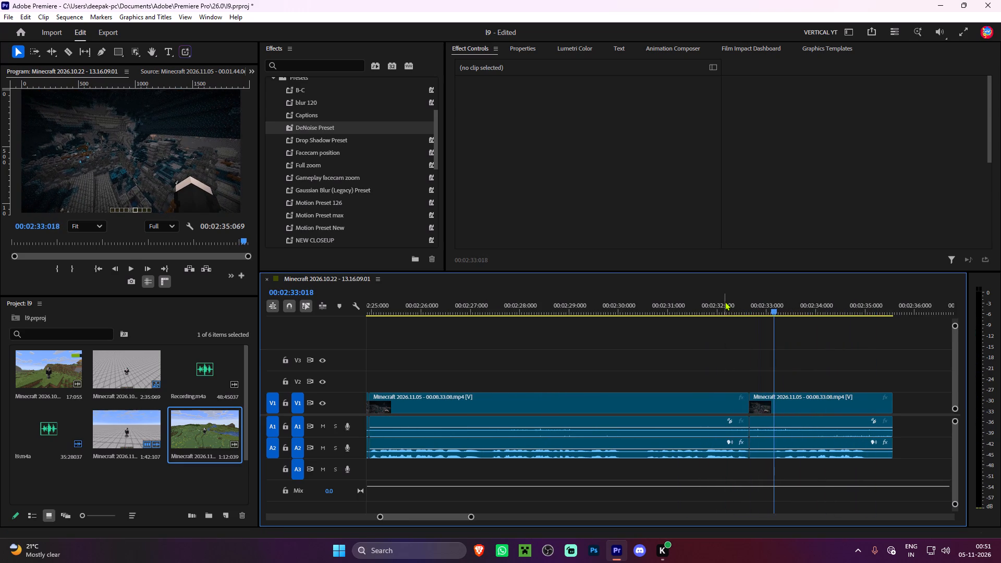
pyautogui.write('q')
# Ripple-trim the dead tail of the last gameplay clip so that it ends at 00:02:34:080.
pyautogui.press('space')
pyautogui.keyDown('alt'); pyautogui.scroll(-2, 630, 315); pyautogui.keyUp('alt')
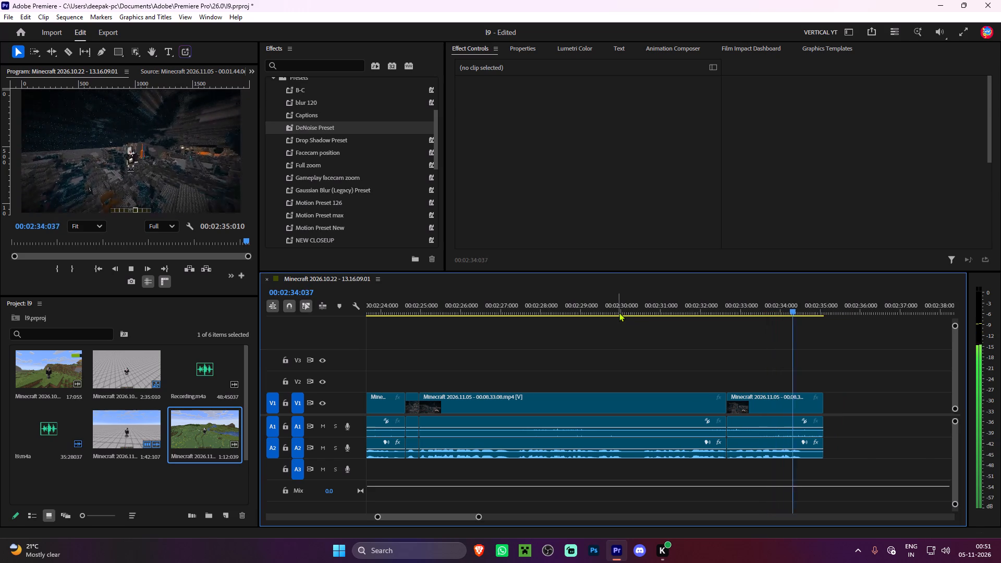
pyautogui.press('space')
pyautogui.press('w')
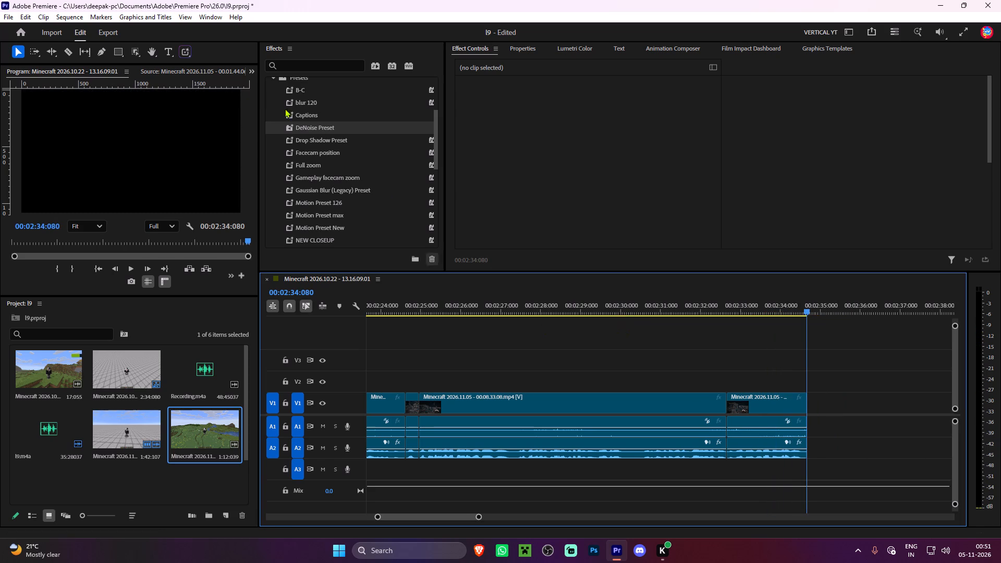
# Import Minecraft 2026.11.05 - 00.13.39.10.mp4 and place it on V1 directly after the last clip at 00:02:34:080.
pyautogui.doubleClick(145, 467)
pyautogui.doubleClick(236, 131)
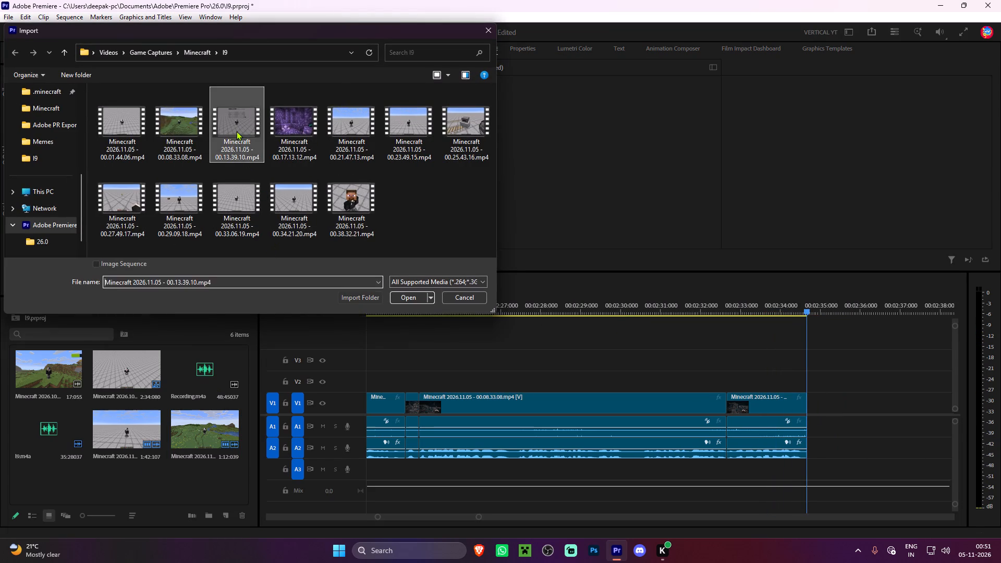
pyautogui.doubleClick(43, 464)
pyautogui.press('space')
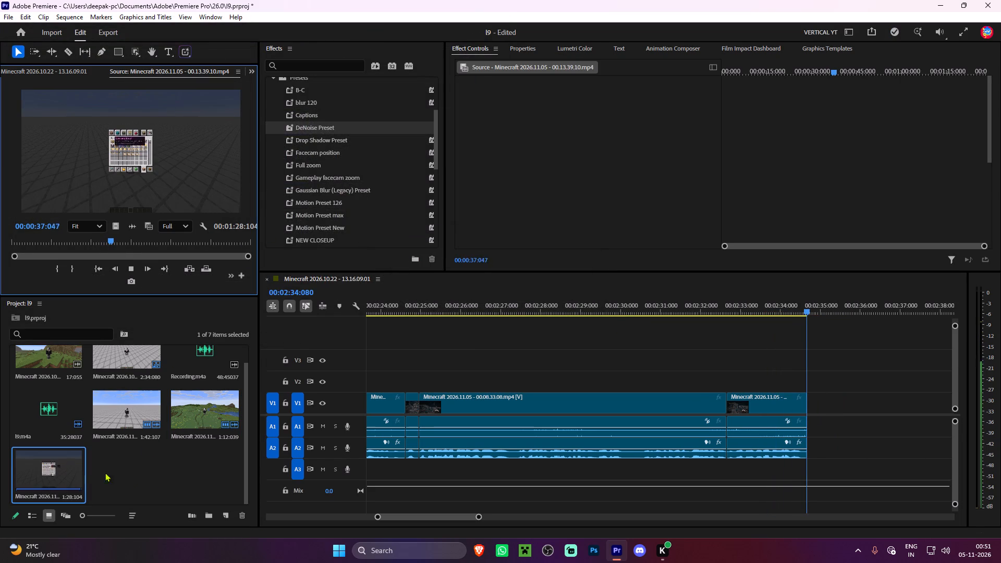
pyautogui.moveTo(48, 470); pyautogui.dragTo(838, 393)
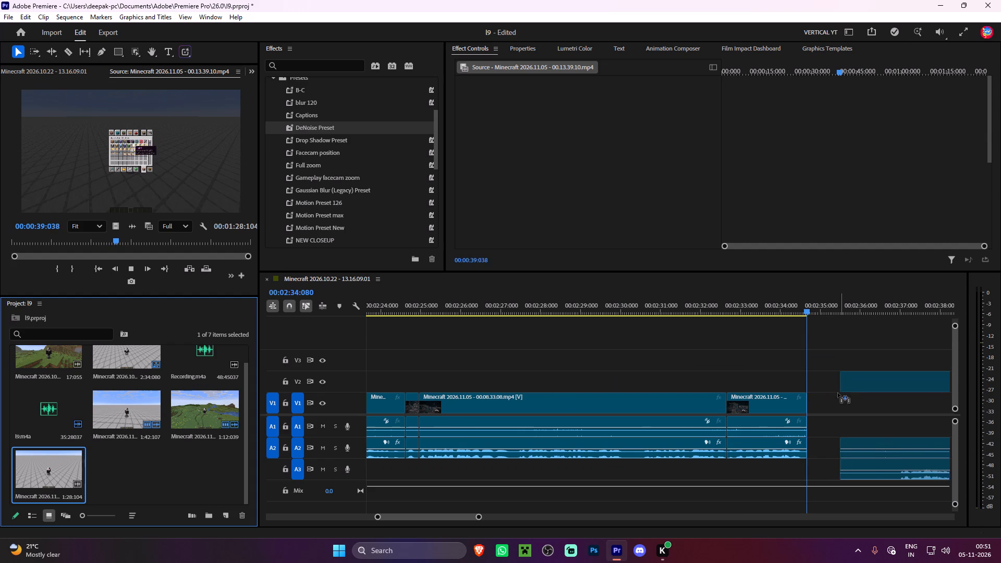
pyautogui.moveTo(838, 393); pyautogui.dragTo(809, 409)
pyautogui.scroll(-13, 835, 420)
# Apply the Parametric Equalizer, Single-band Compressor, DeNoise and Parametric Equalizer H presets to the new clip's A2 voice audio.
pyautogui.keyDown('alt'); pyautogui.click(690, 443); pyautogui.keyUp('alt')
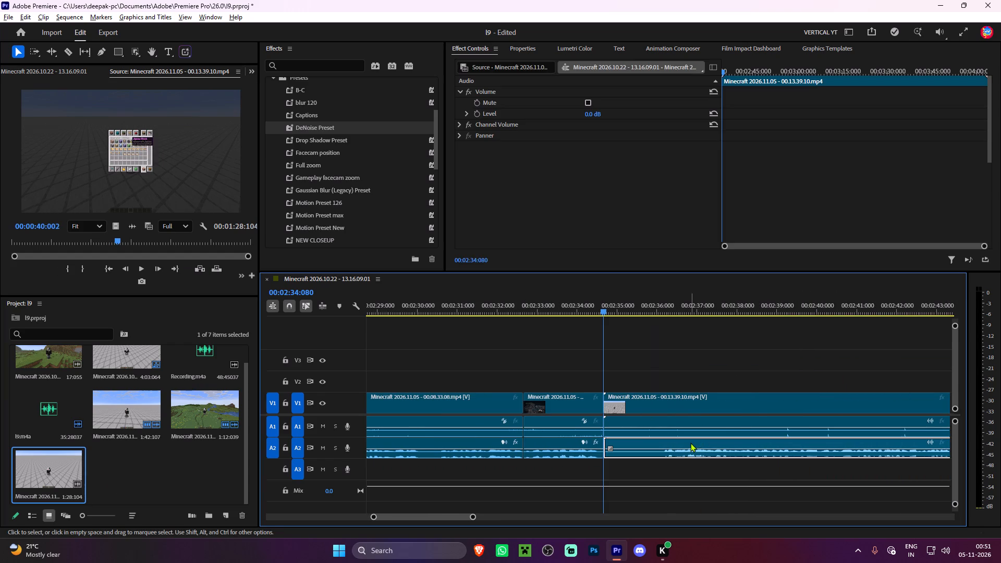
pyautogui.scroll(-6, 352, 212)
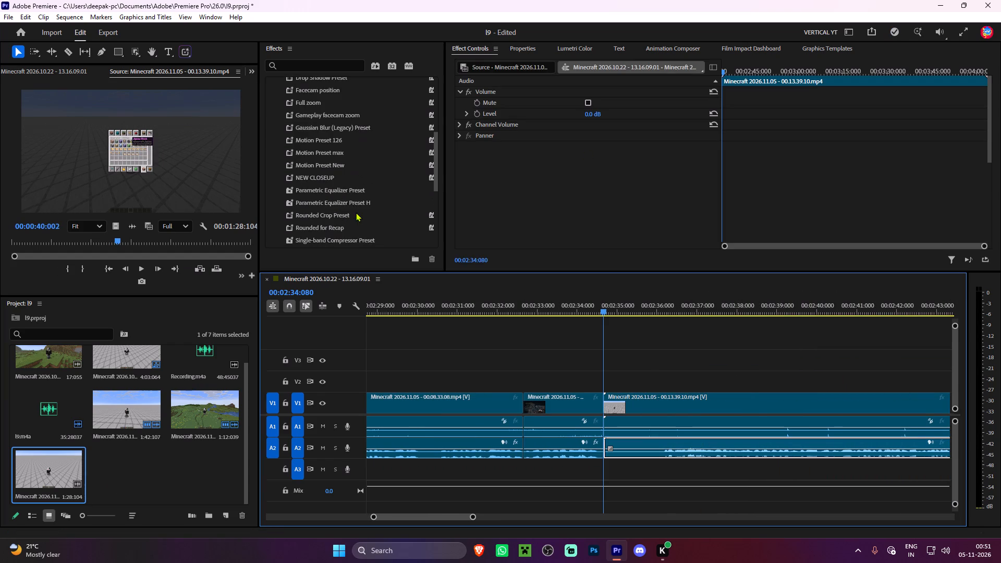
pyautogui.moveTo(338, 192); pyautogui.dragTo(642, 449)
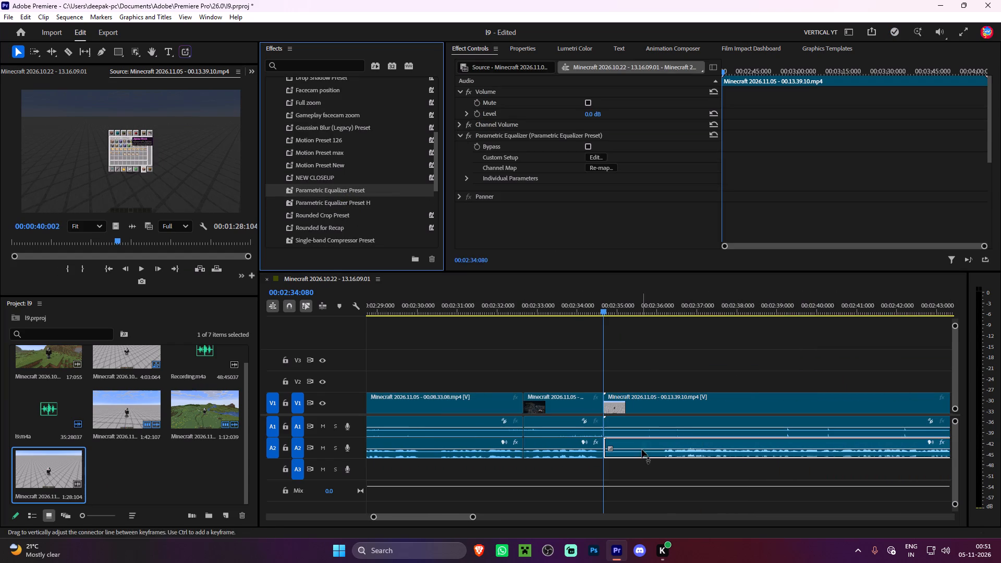
pyautogui.moveTo(318, 237); pyautogui.dragTo(640, 426)
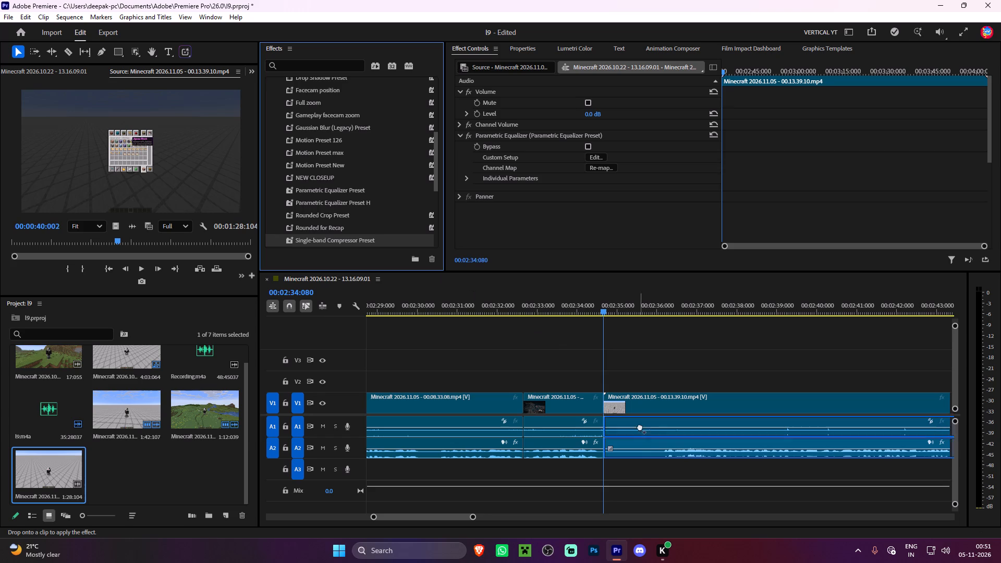
pyautogui.moveTo(640, 426); pyautogui.dragTo(647, 446)
pyautogui.scroll(7, 338, 196)
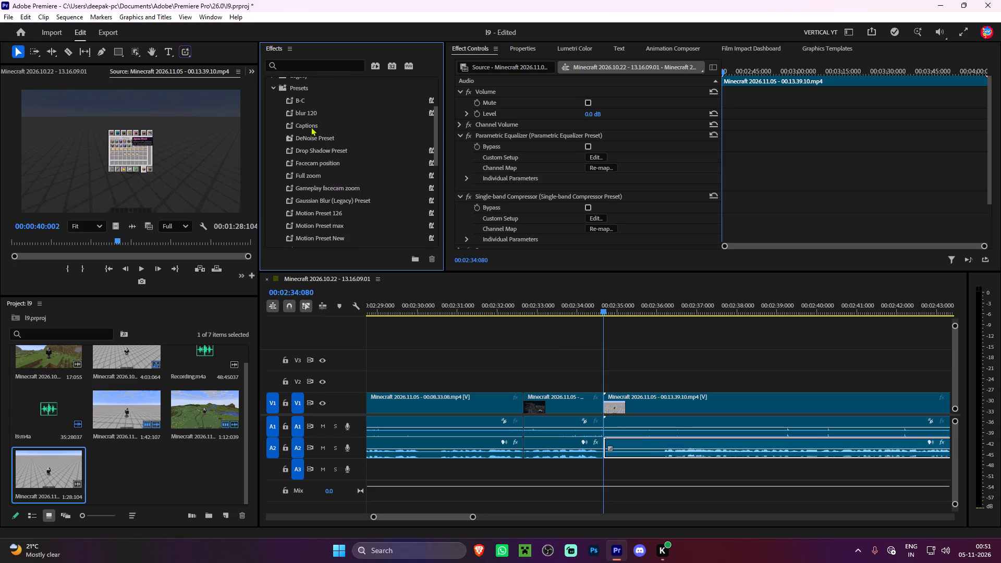
pyautogui.moveTo(312, 138); pyautogui.dragTo(628, 450)
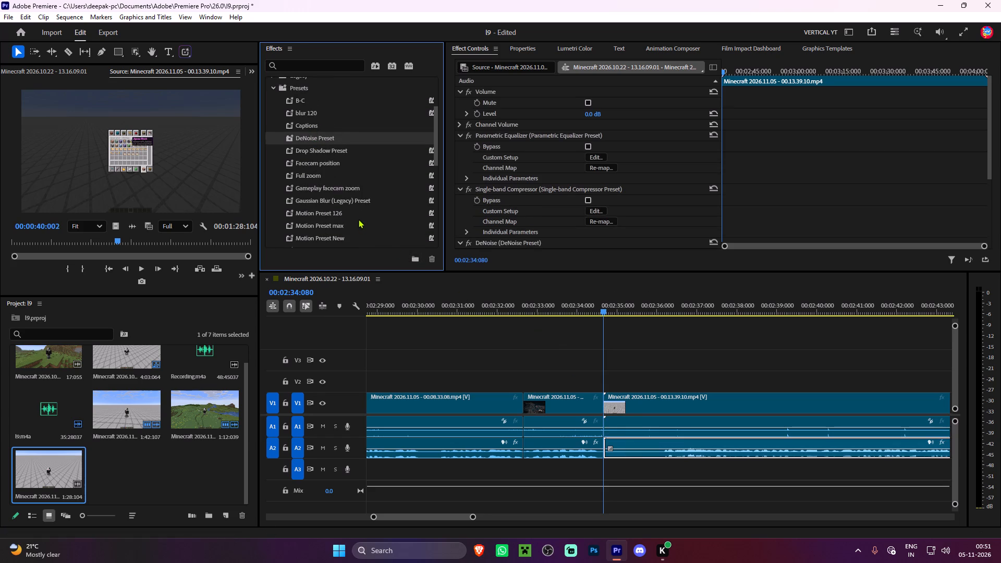
pyautogui.scroll(-6, 350, 214)
pyautogui.moveTo(351, 211); pyautogui.dragTo(656, 449)
# Ripple-trim about 1.4 seconds of silence from the start of the new gameplay clip.
pyautogui.press('space')
pyautogui.scroll(-6, 670, 360)
pyautogui.click(608, 348)
pyautogui.scroll(-5, 608, 348)
pyautogui.keyDown('alt'); pyautogui.scroll(2, 555, 358); pyautogui.keyUp('alt')
pyautogui.keyDown('alt'); pyautogui.scroll(-4, 496, 344); pyautogui.keyUp('alt')
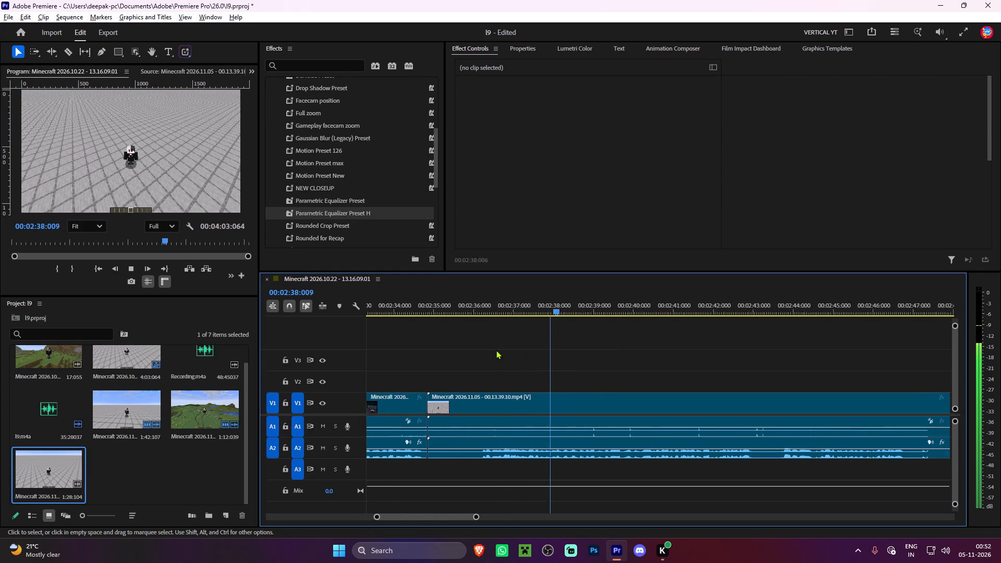
pyautogui.keyDown('alt'); pyautogui.scroll(-1, 496, 350); pyautogui.keyUp('alt')
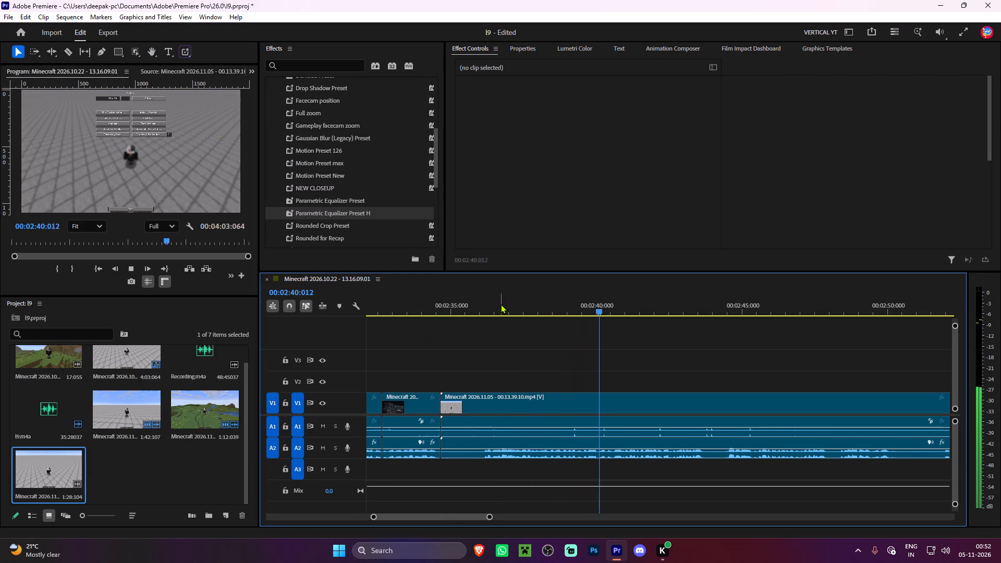
pyautogui.moveTo(498, 304); pyautogui.dragTo(484, 304)
pyautogui.press('q')
pyautogui.press('space')
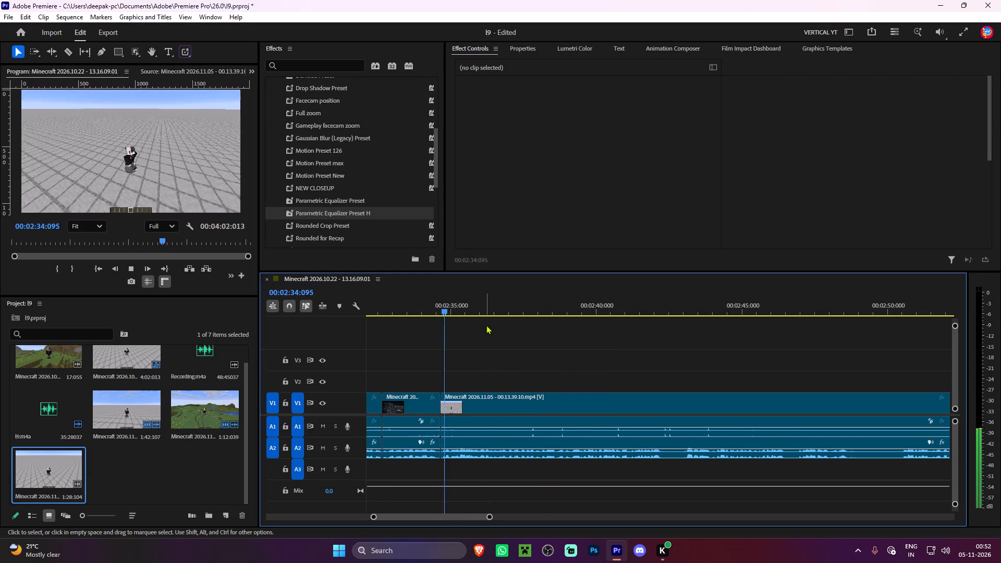
# Set the volume level of the new clip's A1 game audio to -5 dB.
pyautogui.scroll(6, 482, 351)
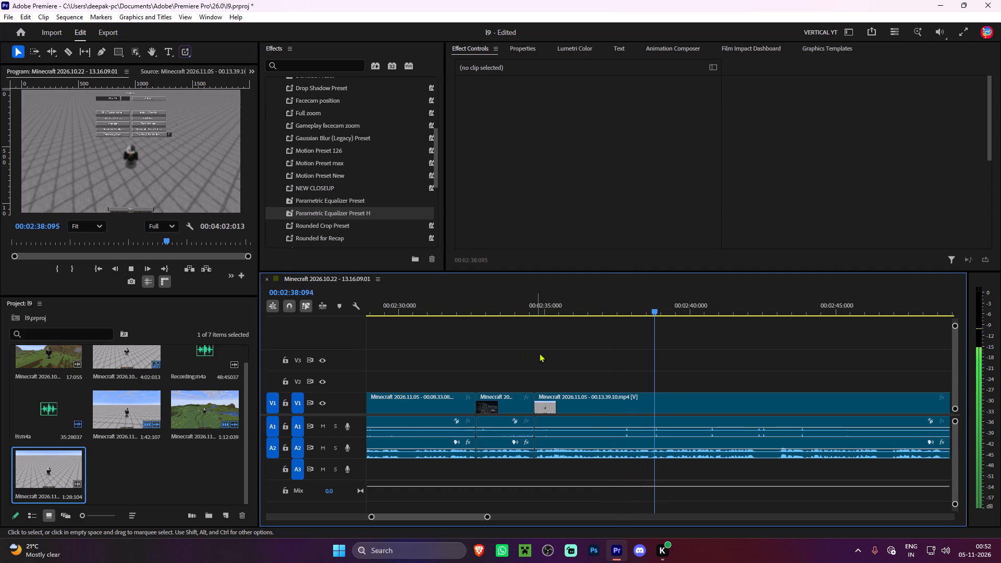
pyautogui.keyDown('alt'); pyautogui.scroll(-3, 563, 356); pyautogui.keyUp('alt')
pyautogui.click(614, 344)
pyautogui.scroll(-6, 614, 344)
pyautogui.keyDown('alt'); pyautogui.click(594, 416); pyautogui.keyUp('alt')
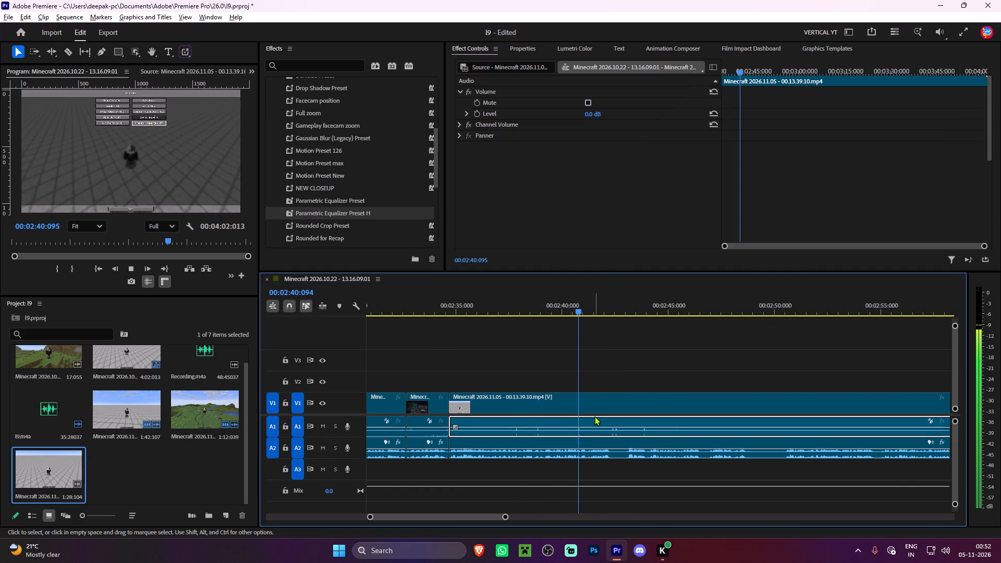
pyautogui.click(590, 112)
pyautogui.write('-5')
pyautogui.press('Return')
pyautogui.click(676, 334)
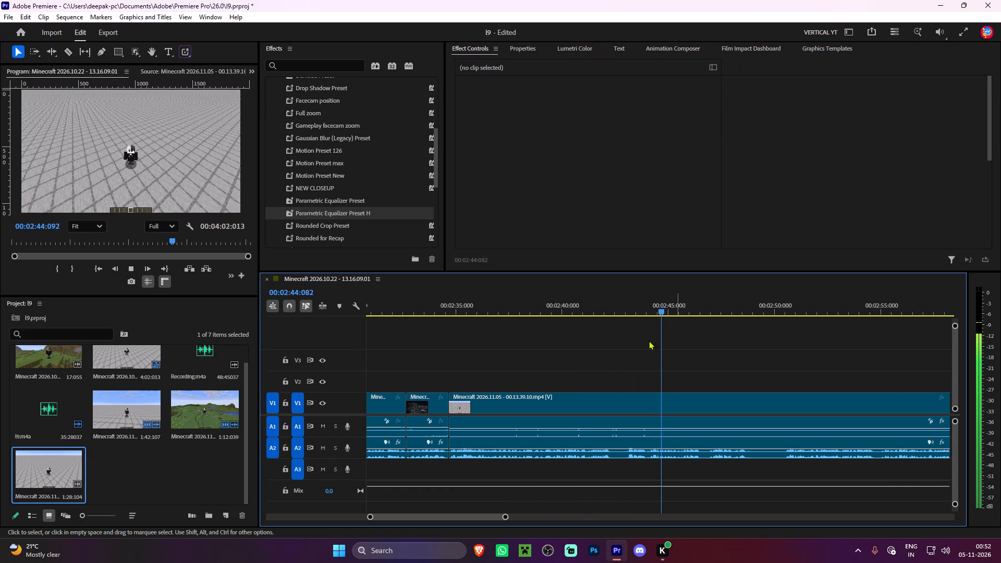
# Split the new gameplay clip at 00:02:42:035 and ripple-trim about 0.8 seconds of pause after the cut.
pyautogui.click(603, 310)
pyautogui.press('space')
pyautogui.keyDown('alt'); pyautogui.scroll(6, 629, 342); pyautogui.keyUp('alt')
pyautogui.press('space')
pyautogui.click(597, 305)
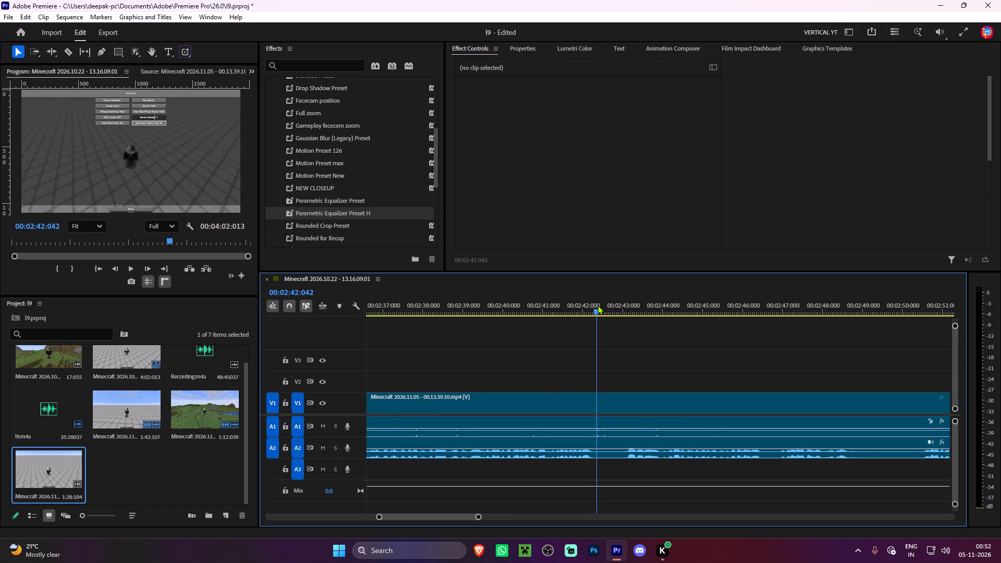
pyautogui.hotkey('ctrl', 'k')
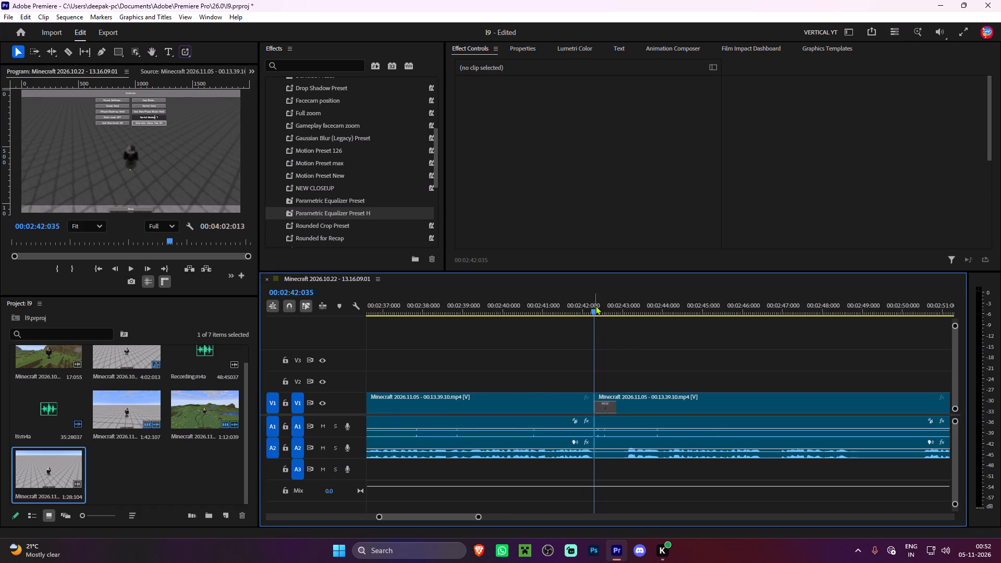
pyautogui.press('space')
pyautogui.press('space')
pyautogui.write('q')
# Split the new gameplay clip at 00:02:45:084 and ripple-trim about 4 seconds after the cut.
pyautogui.press('space')
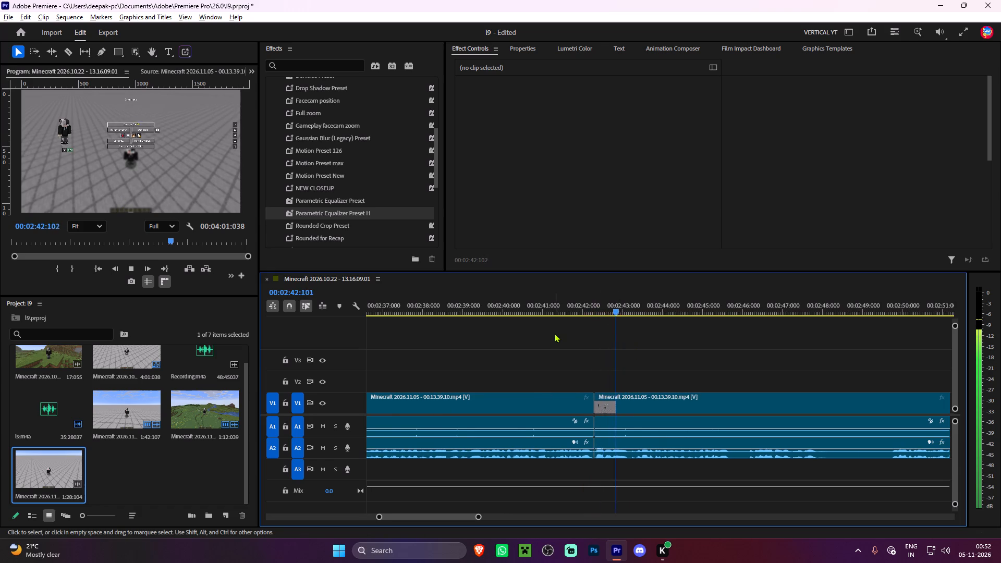
pyautogui.keyDown('alt'); pyautogui.scroll(-5, 554, 333); pyautogui.keyUp('alt')
pyautogui.click(544, 333)
pyautogui.keyDown('alt'); pyautogui.scroll(-1, 547, 354); pyautogui.keyUp('alt')
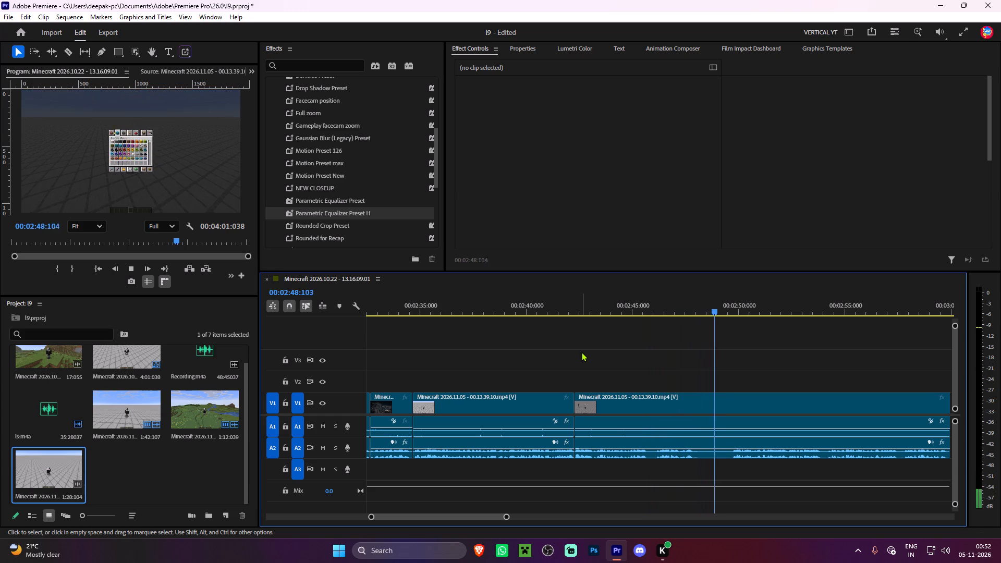
pyautogui.click(633, 303)
pyautogui.press('space')
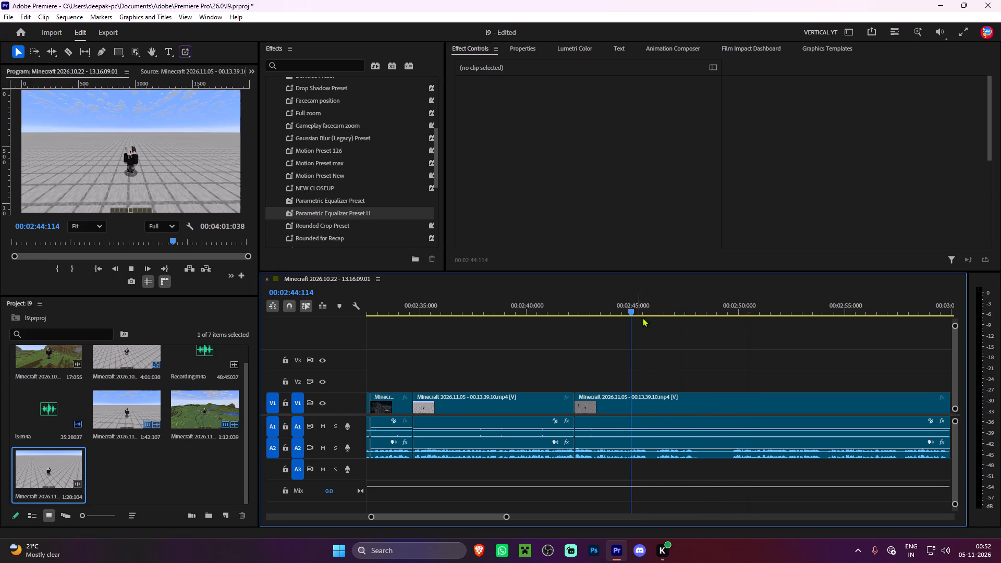
pyautogui.keyDown('alt'); pyautogui.scroll(5, 680, 383); pyautogui.keyUp('alt')
pyautogui.press('space')
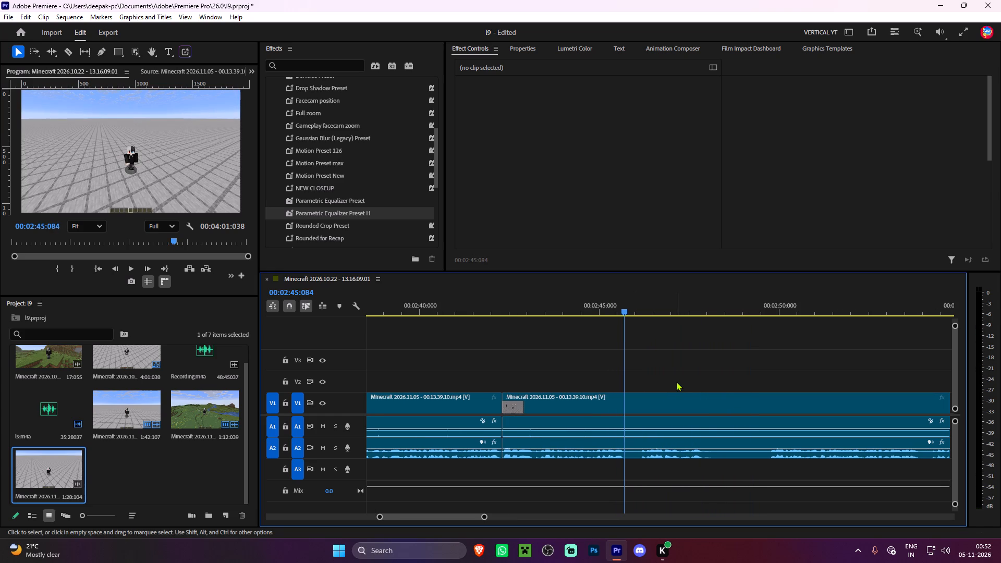
pyautogui.hotkey('ctrl', 'k')
pyautogui.press('space')
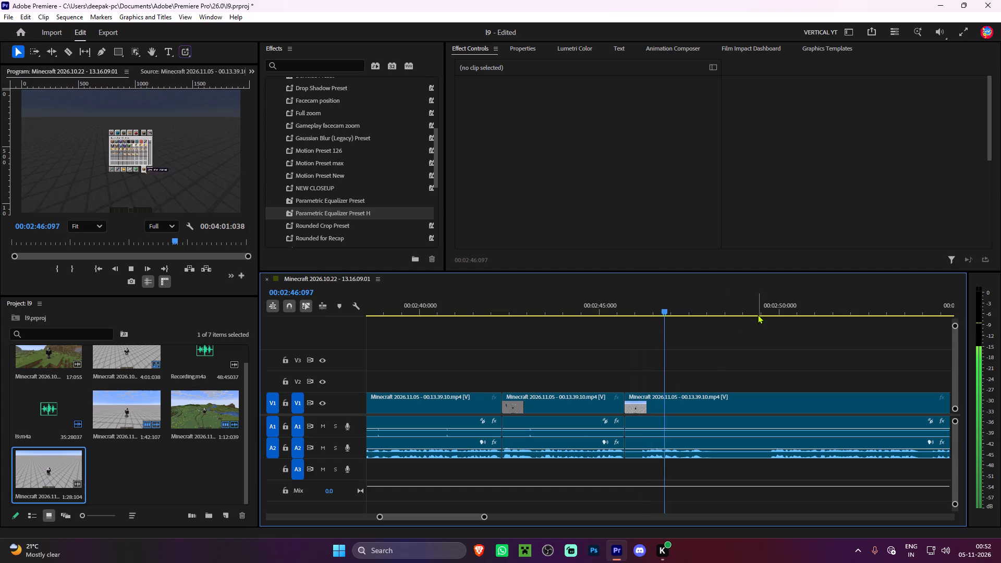
pyautogui.moveTo(758, 311); pyautogui.dragTo(771, 314)
pyautogui.write('q')
pyautogui.press('space')
pyautogui.click(717, 350)
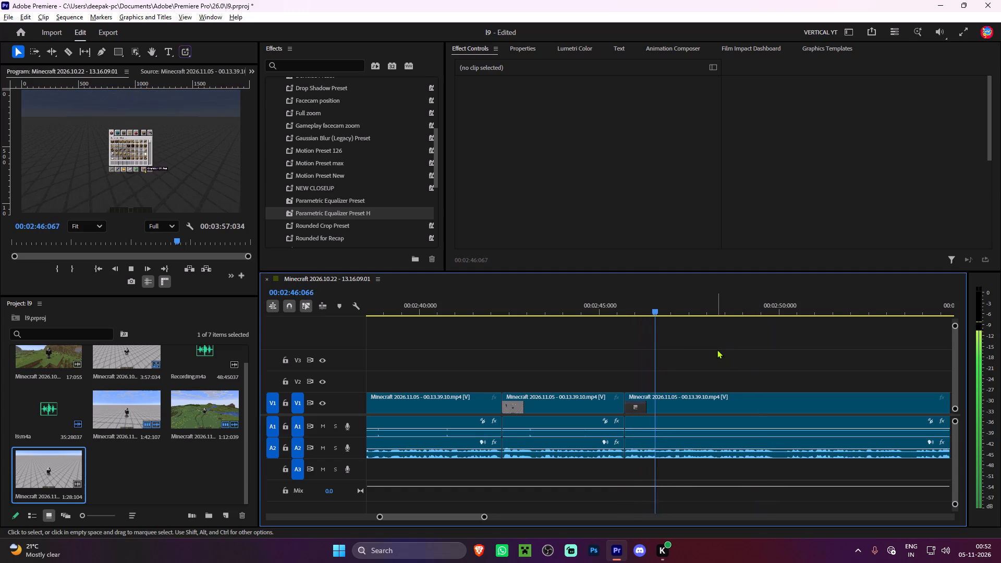
# Play the new gameplay clip onward from the 00:02:45:084 cut to check the narration for pauses.
pyautogui.keyDown('alt'); pyautogui.scroll(-2, 717, 349); pyautogui.keyUp('alt')
pyautogui.scroll(-6, 719, 353)
pyautogui.click(650, 326)
pyautogui.keyDown('alt'); pyautogui.scroll(3, 669, 358); pyautogui.keyUp('alt')
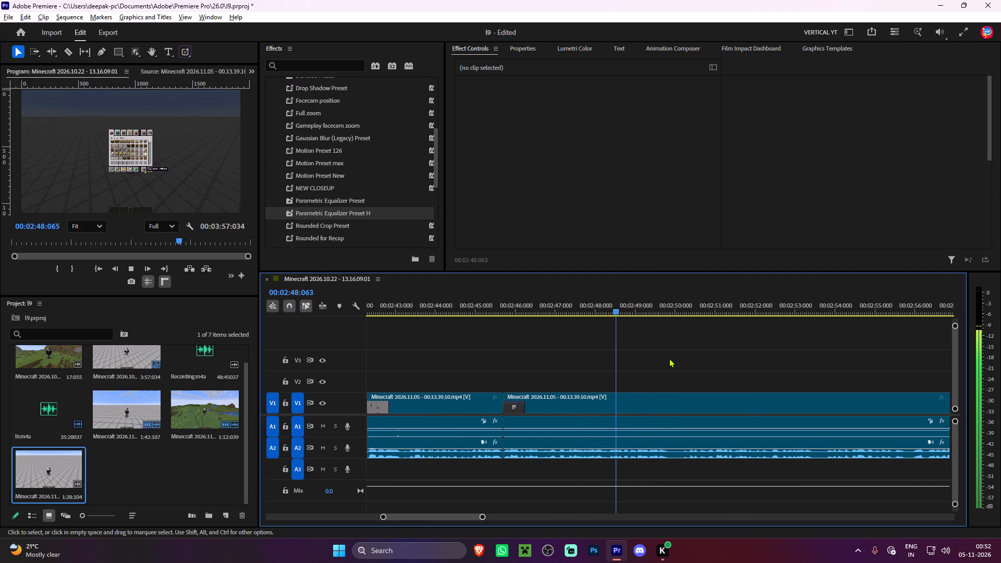
pyautogui.keyDown('alt'); pyautogui.scroll(-2, 679, 355); pyautogui.keyUp('alt')
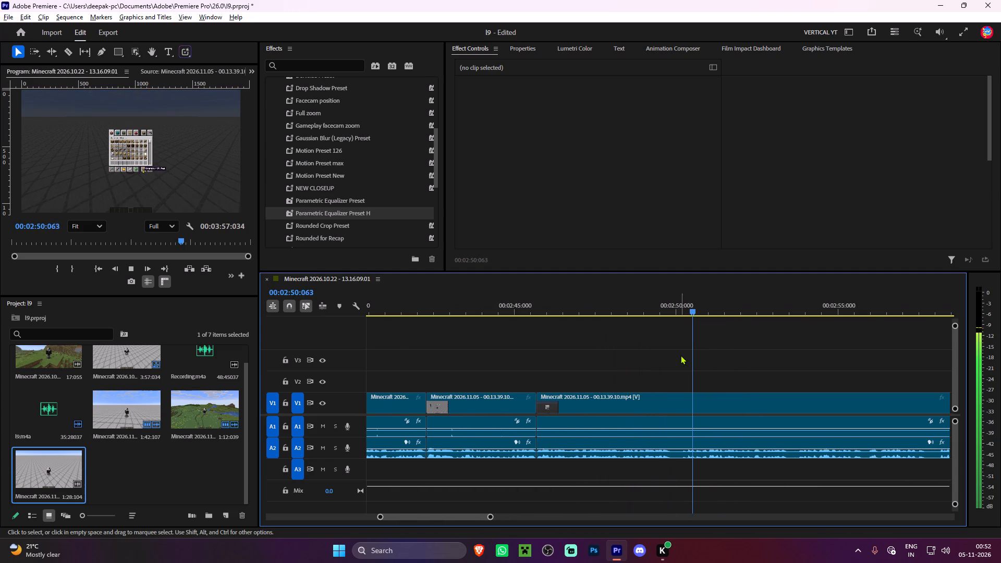
pyautogui.scroll(-11, 680, 355)
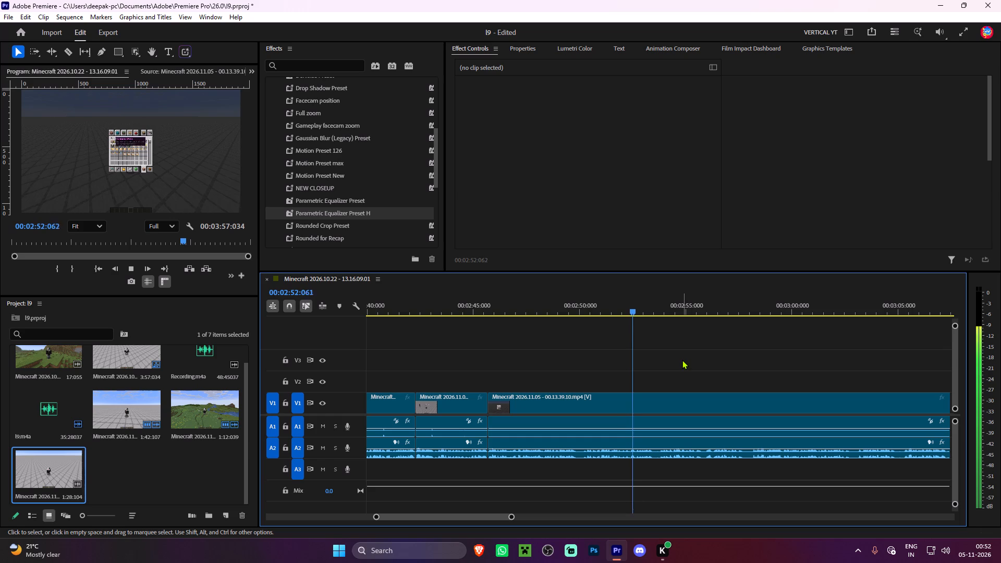
pyautogui.scroll(-5, 687, 359)
pyautogui.click(658, 347)
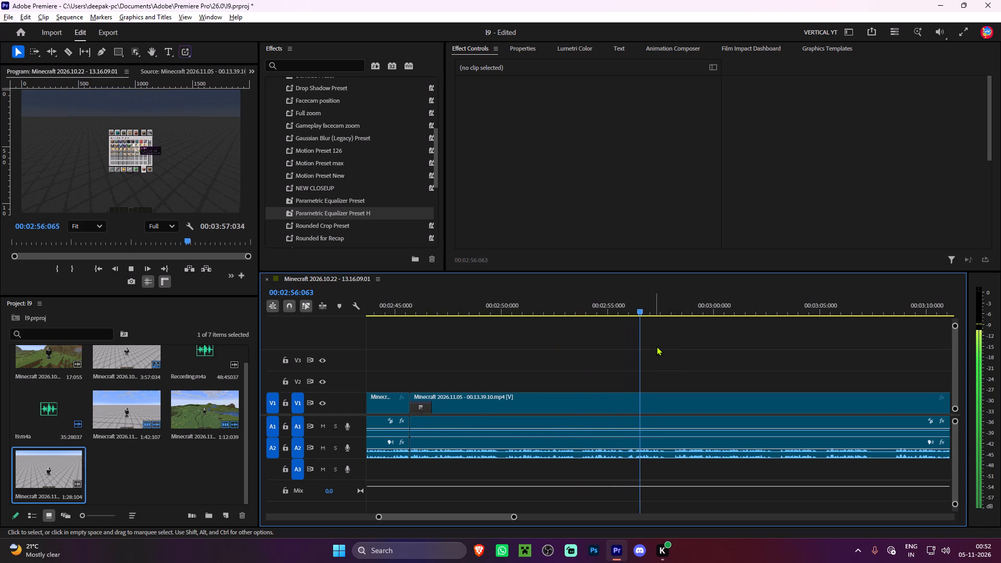
pyautogui.keyDown('alt'); pyautogui.scroll(4, 658, 346); pyautogui.keyUp('alt')
pyautogui.scroll(-5, 658, 346)
pyautogui.press('space')
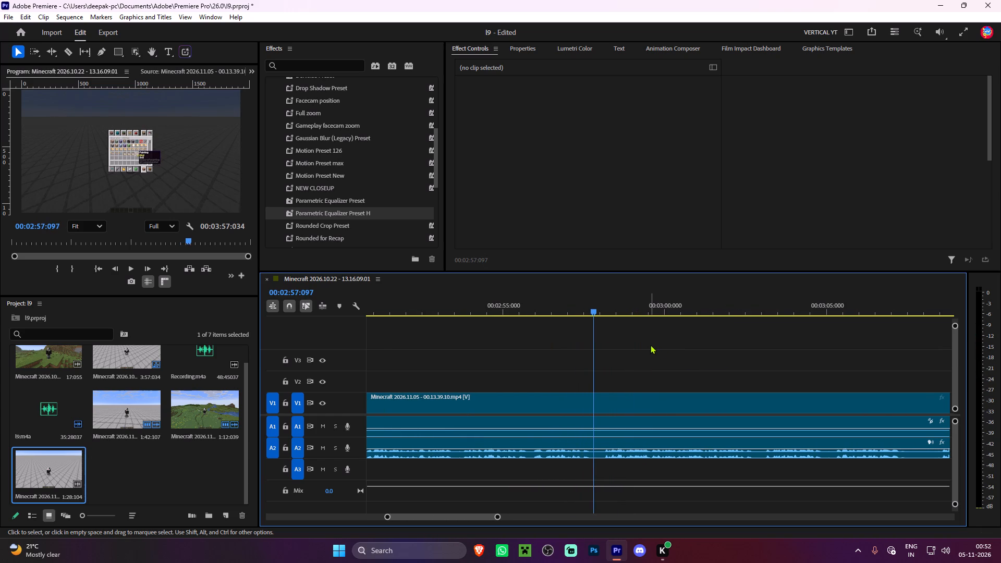
# Split the new gameplay clip at 00:03:02:108 and ripple-trim about 0.2 seconds of pause after the cut.
pyautogui.press('space')
pyautogui.keyDown('alt'); pyautogui.scroll(-4, 650, 343); pyautogui.keyUp('alt')
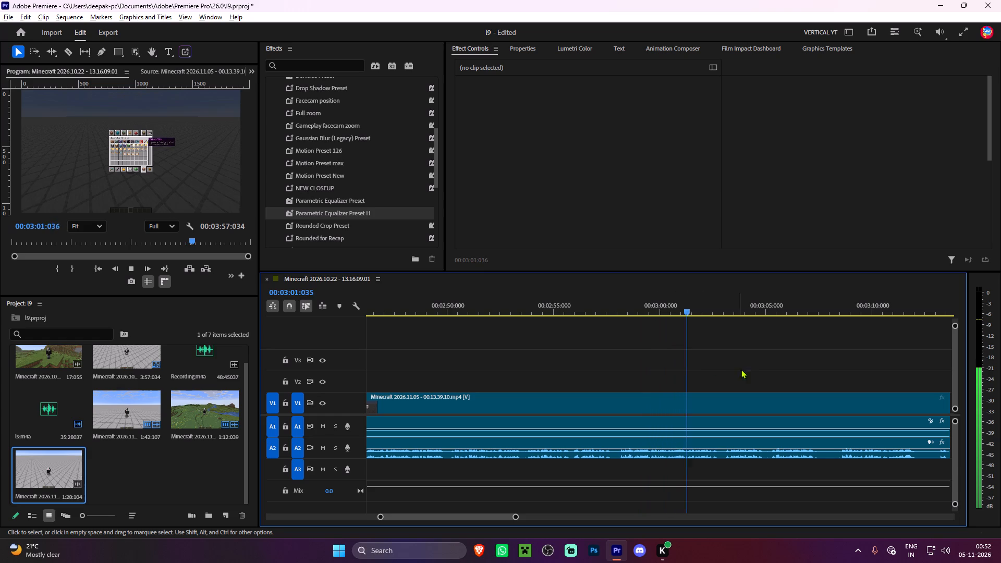
pyautogui.keyDown('alt'); pyautogui.scroll(2, 752, 378); pyautogui.keyUp('alt')
pyautogui.scroll(-2, 752, 378)
pyautogui.press('space')
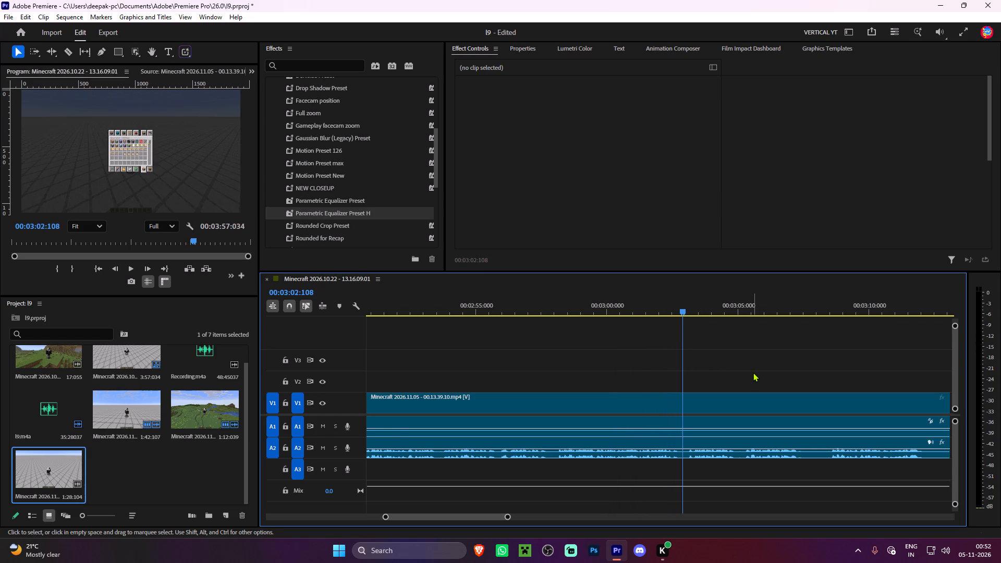
pyautogui.hotkey('ctrl', 'k')
pyautogui.press('space')
pyautogui.press('space')
pyautogui.write('q')
pyautogui.press('space')
pyautogui.click(724, 344)
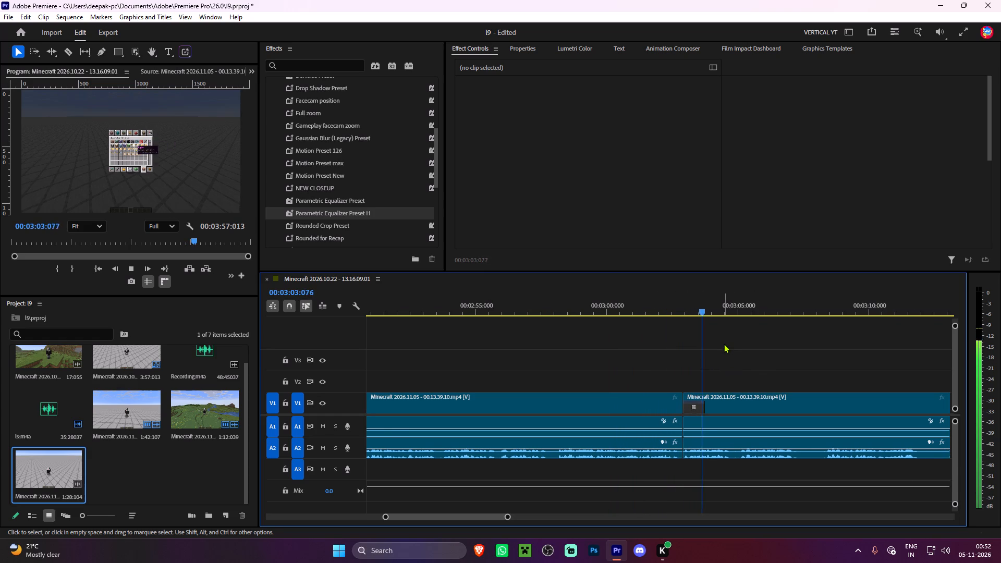
# Split the new gameplay clip at 00:03:04:095 and ripple-trim about 0.3 seconds of pause after the cut.
pyautogui.scroll(-5, 724, 344)
pyautogui.press('space')
pyautogui.hotkey('ctrl', 'k')
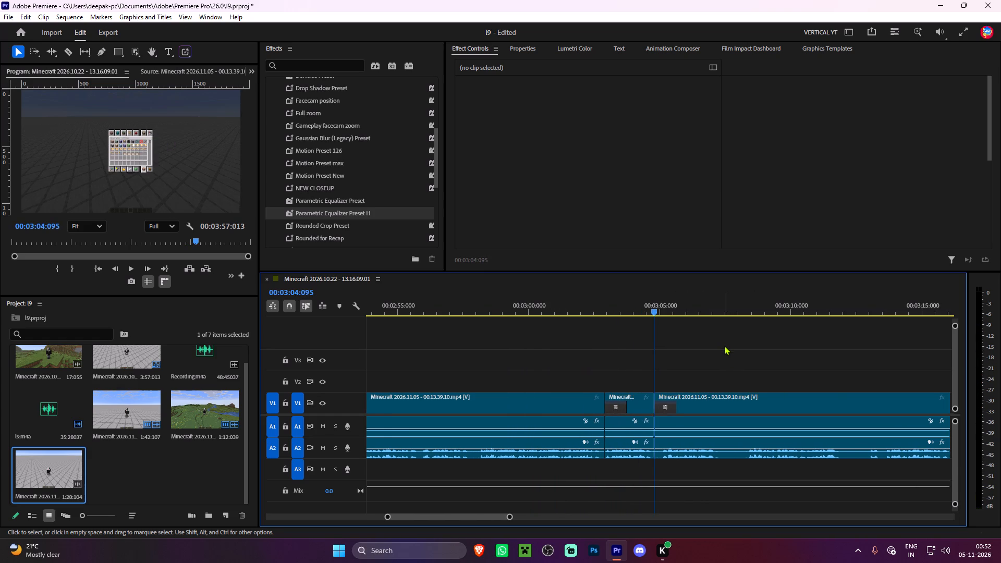
pyautogui.press('space')
pyautogui.keyDown('alt'); pyautogui.scroll(4, 741, 348); pyautogui.keyUp('alt')
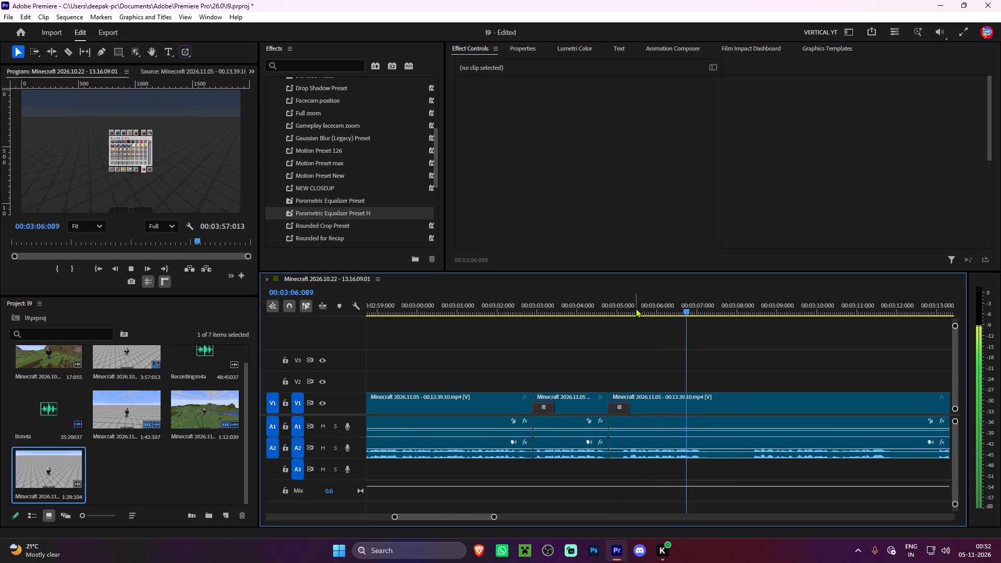
pyautogui.moveTo(635, 308); pyautogui.dragTo(622, 305)
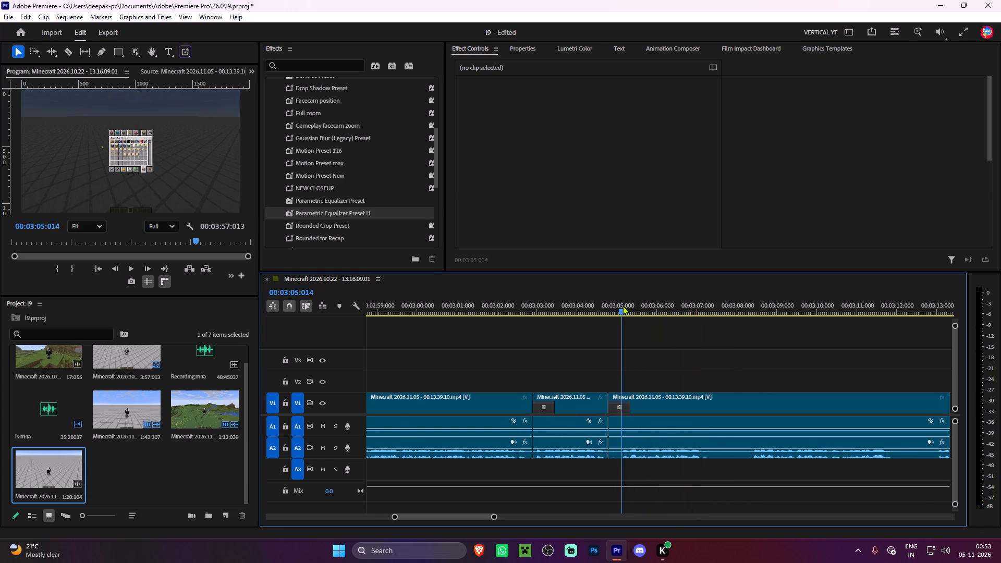
pyautogui.moveTo(622, 305); pyautogui.dragTo(622, 305)
pyautogui.write('q')
pyautogui.press('space')
pyautogui.click(643, 322)
# Split the new gameplay clip at 00:03:07:019 and ripple-trim about 0.9 seconds of pause after the cut.
pyautogui.scroll(-5, 643, 335)
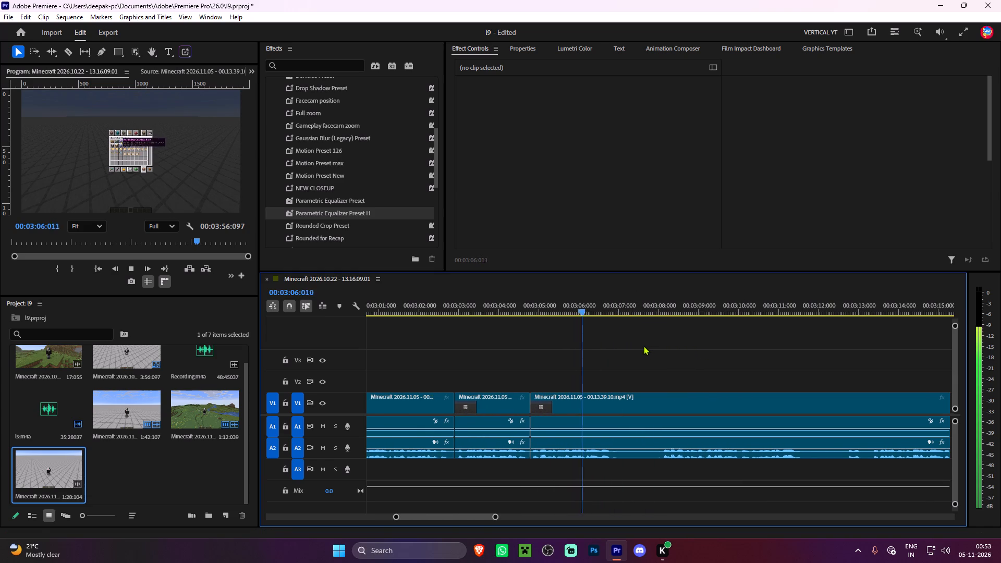
pyautogui.press('space')
pyautogui.press('space')
pyautogui.press('space')
pyautogui.hotkey('ctrl', 'k')
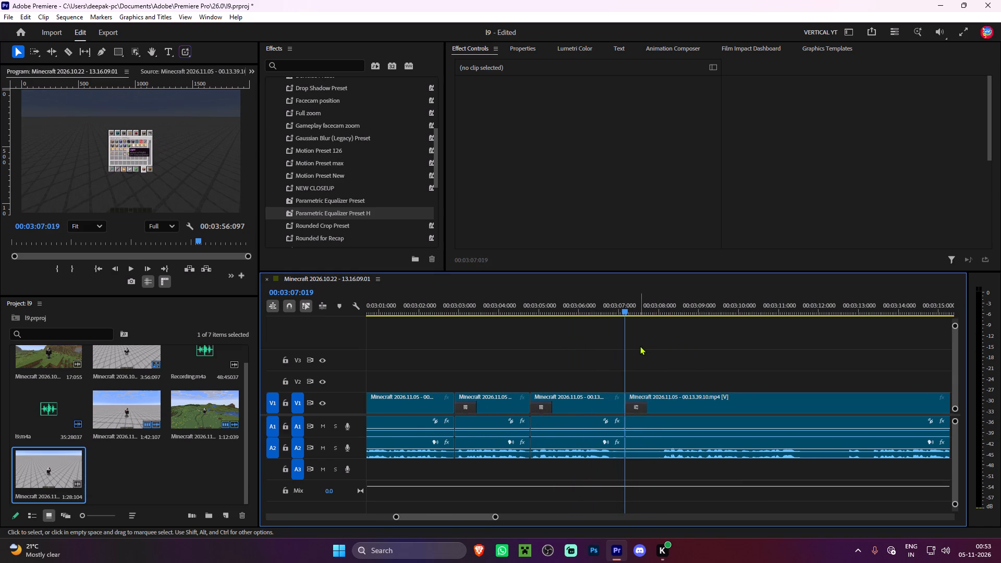
pyautogui.press('space')
pyautogui.press('space')
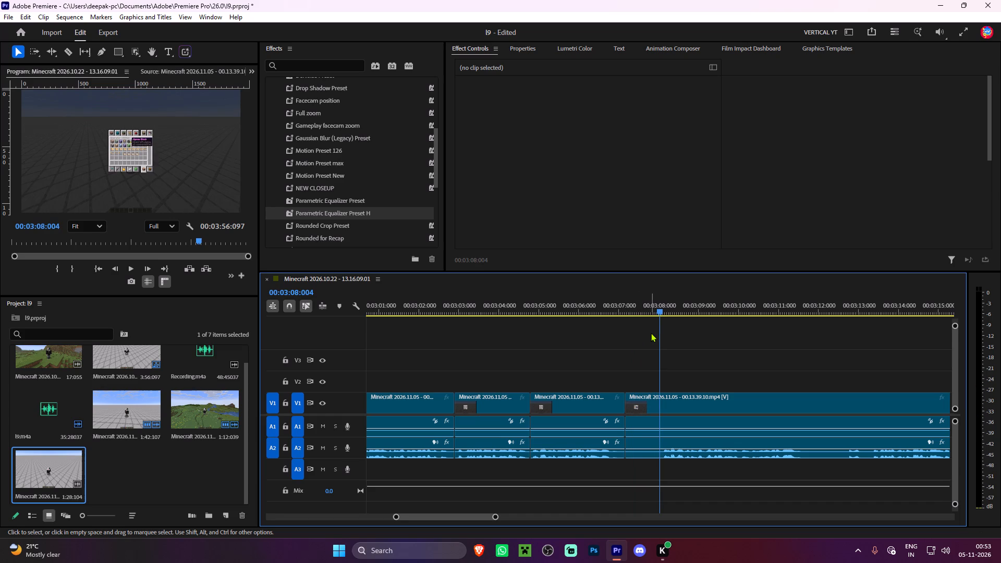
pyautogui.press('Right')
pyautogui.press('Right')
pyautogui.press('Right')
pyautogui.press('Right')
pyautogui.press('Right')
pyautogui.write('q')
pyautogui.press('space')
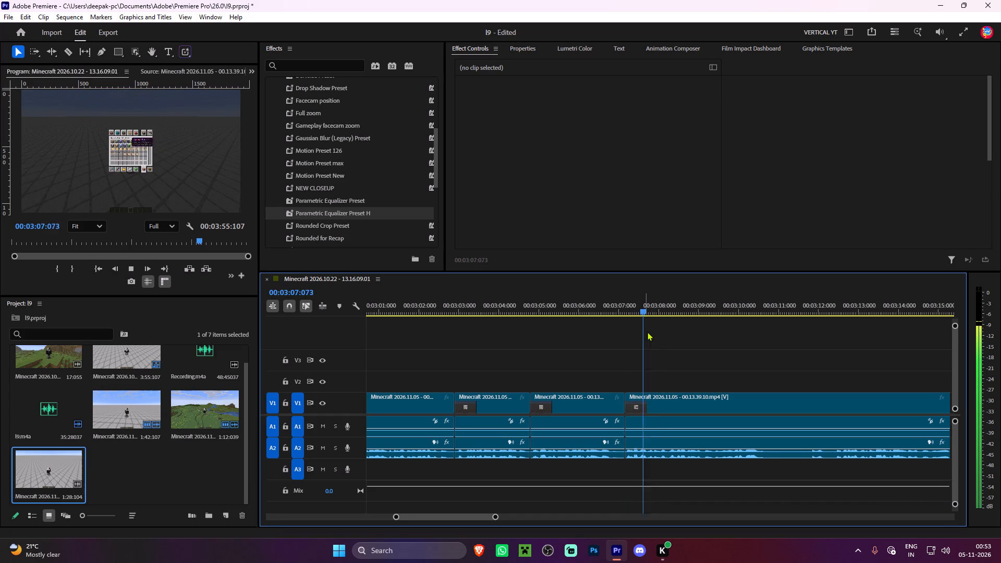
pyautogui.click(653, 368)
# Split the new gameplay clip at 00:03:10:097 and ripple-trim about 1.6 seconds after the cut.
pyautogui.scroll(-11, 653, 368)
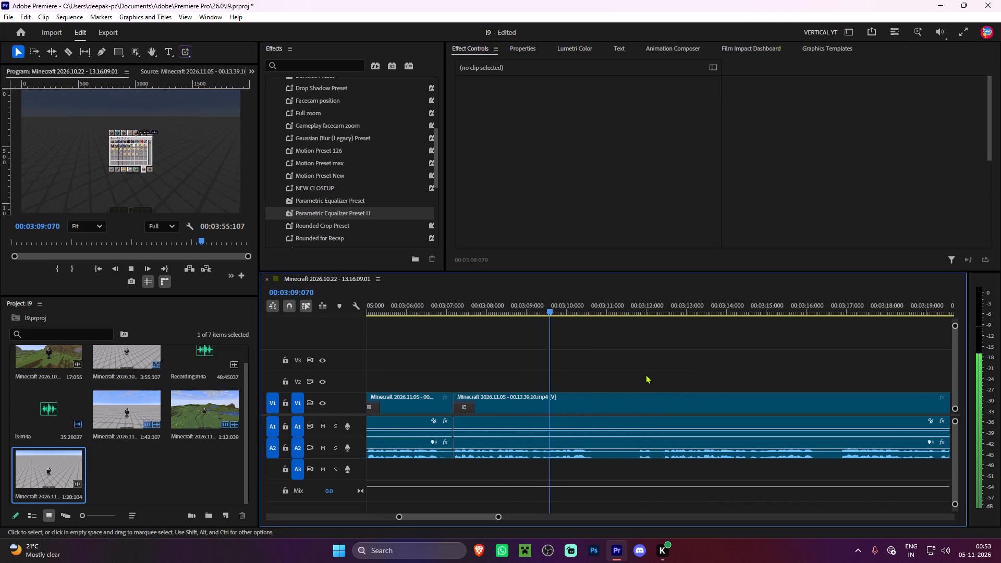
pyautogui.press('space')
pyautogui.hotkey('ctrl', 'k')
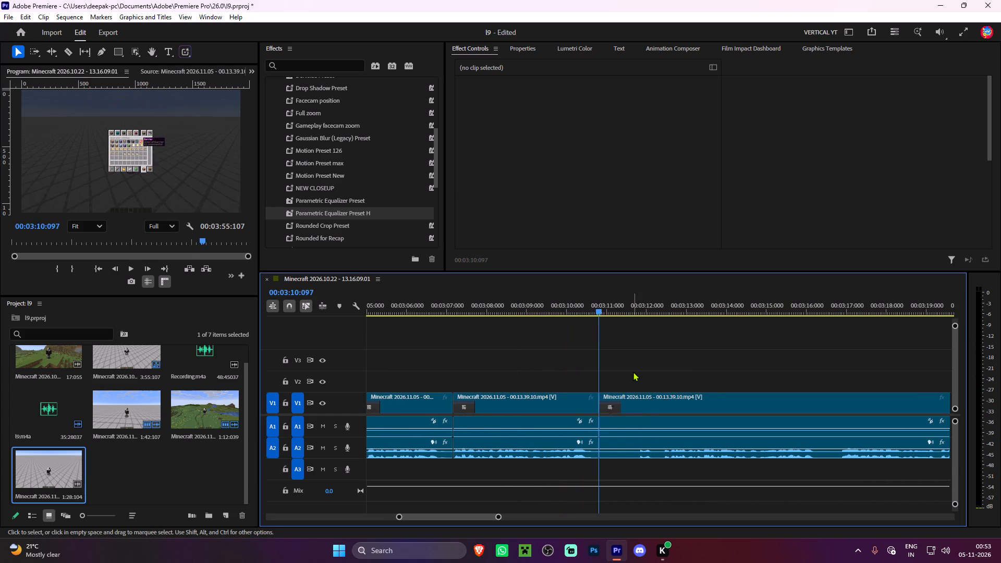
pyautogui.press('space')
pyautogui.scroll(-5, 639, 372)
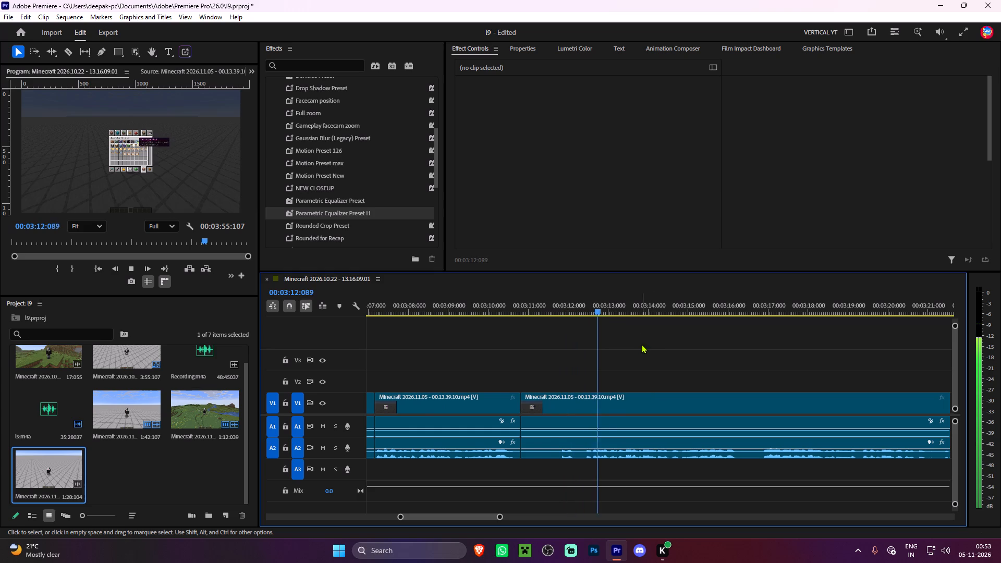
pyautogui.keyDown('alt'); pyautogui.scroll(-4, 641, 344); pyautogui.keyUp('alt')
pyautogui.keyDown('alt'); pyautogui.scroll(4, 627, 353); pyautogui.keyUp('alt')
pyautogui.moveTo(602, 306); pyautogui.dragTo(596, 306)
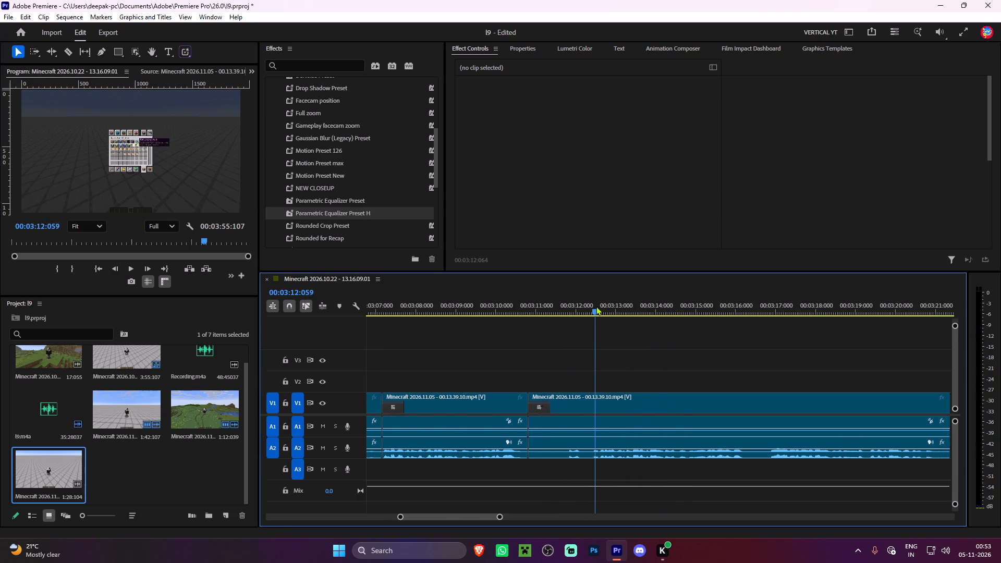
pyautogui.moveTo(596, 306); pyautogui.dragTo(592, 307)
pyautogui.write('q')
pyautogui.press('space')
pyautogui.click(600, 336)
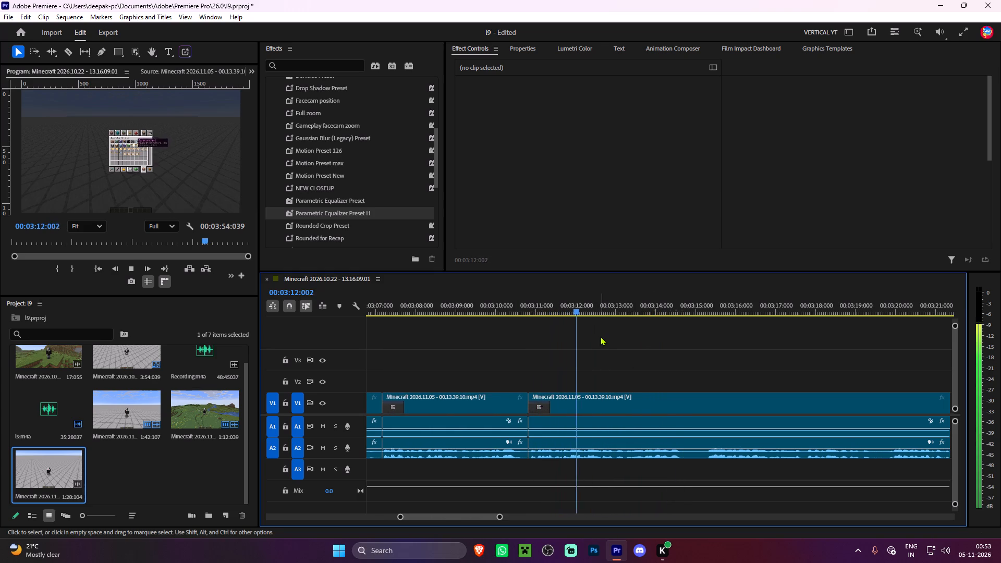
# Split the new gameplay clip at 00:03:14:094 and ripple-trim about 0.5 seconds of pause after the cut.
pyautogui.scroll(-5, 607, 339)
pyautogui.click(567, 344)
pyautogui.scroll(-2, 569, 354)
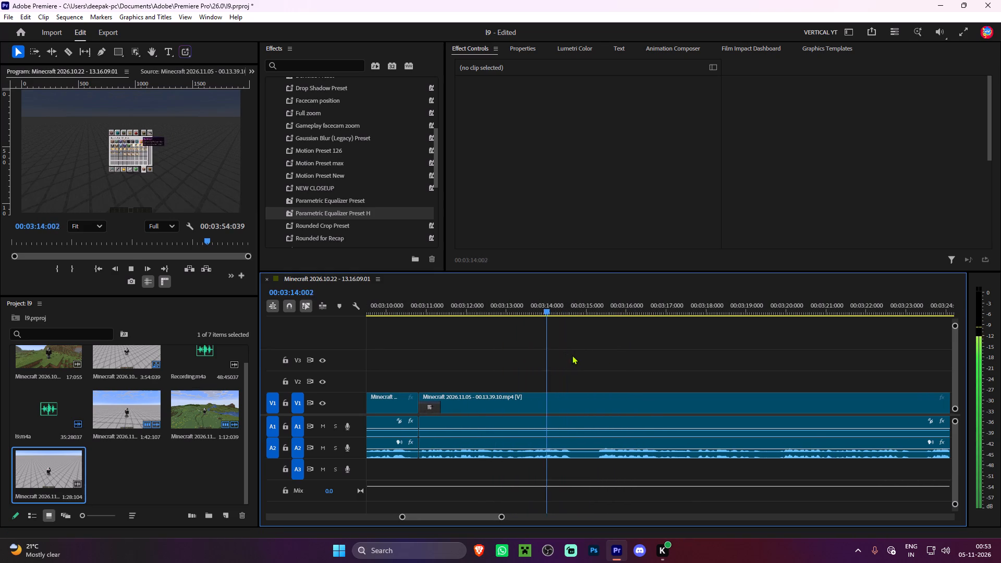
pyautogui.press('space')
pyautogui.hotkey('ctrl', 'k')
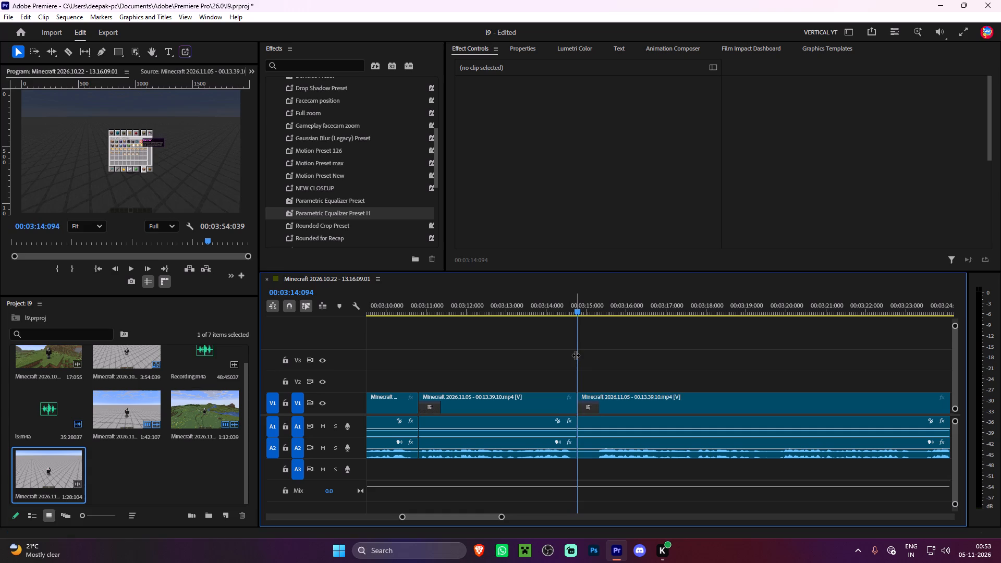
pyautogui.press('space')
pyautogui.scroll(-5, 577, 355)
pyautogui.keyDown('alt'); pyautogui.scroll(4, 575, 356); pyautogui.keyUp('alt')
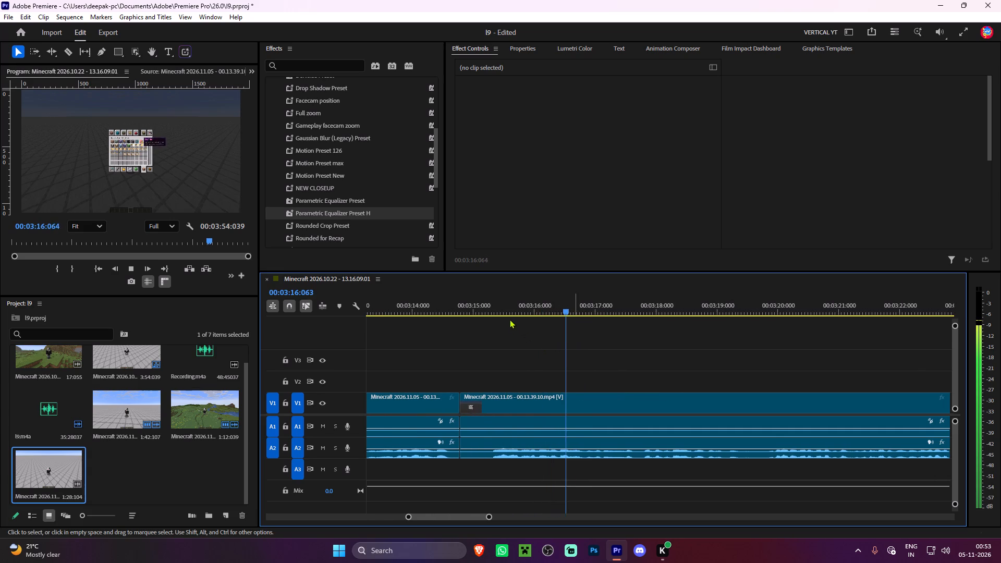
pyautogui.moveTo(498, 310); pyautogui.dragTo(492, 313)
pyautogui.press('q')
# Ripple-trim the end of the segment before the 00:03:14:094 cut back to 00:03:13:028, removing about 1.5 seconds.
pyautogui.scroll(11, 492, 365)
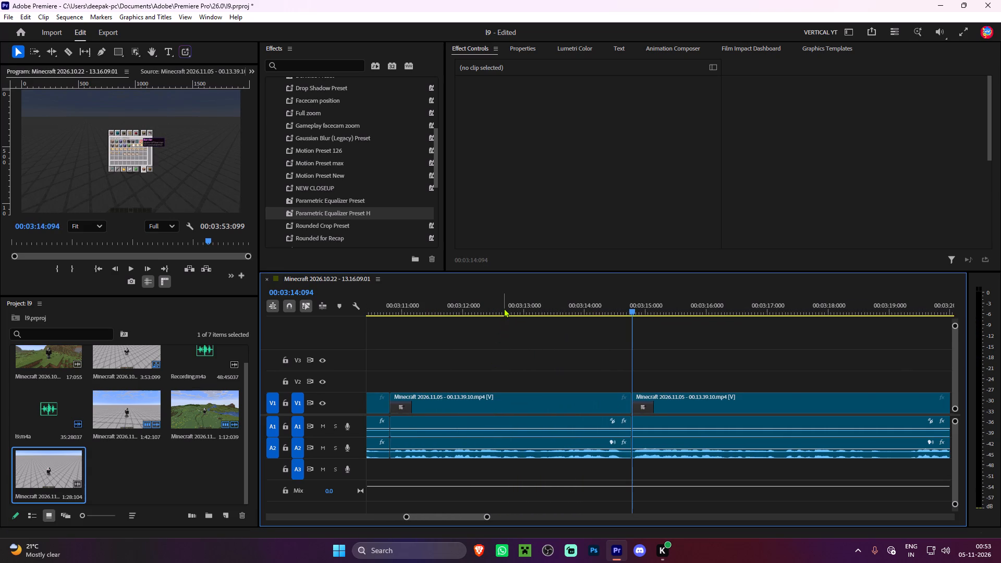
pyautogui.click(504, 308)
pyautogui.press('space')
pyautogui.click(505, 309)
pyautogui.press('space')
pyautogui.press('space')
pyautogui.press('space')
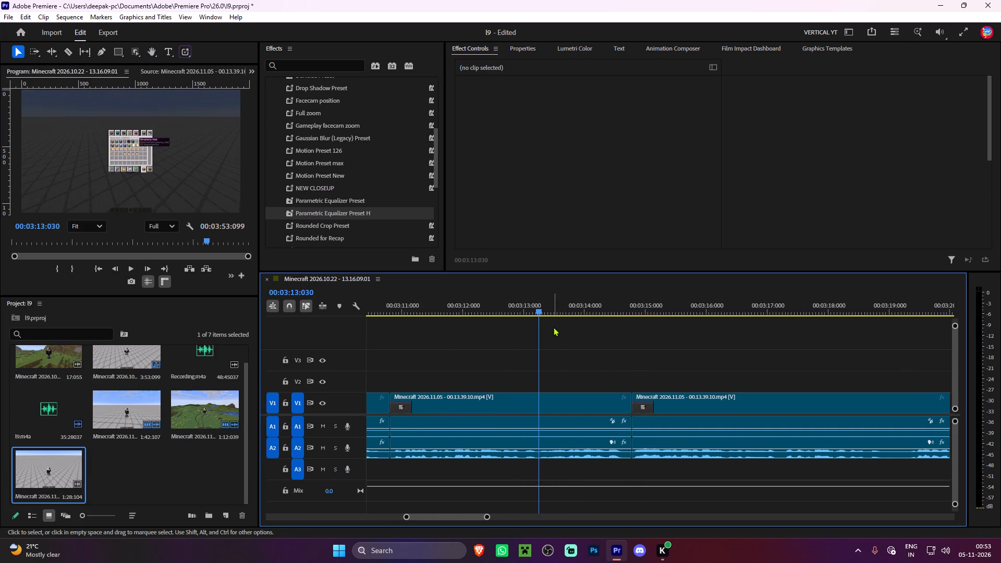
pyautogui.moveTo(547, 311); pyautogui.dragTo(539, 313)
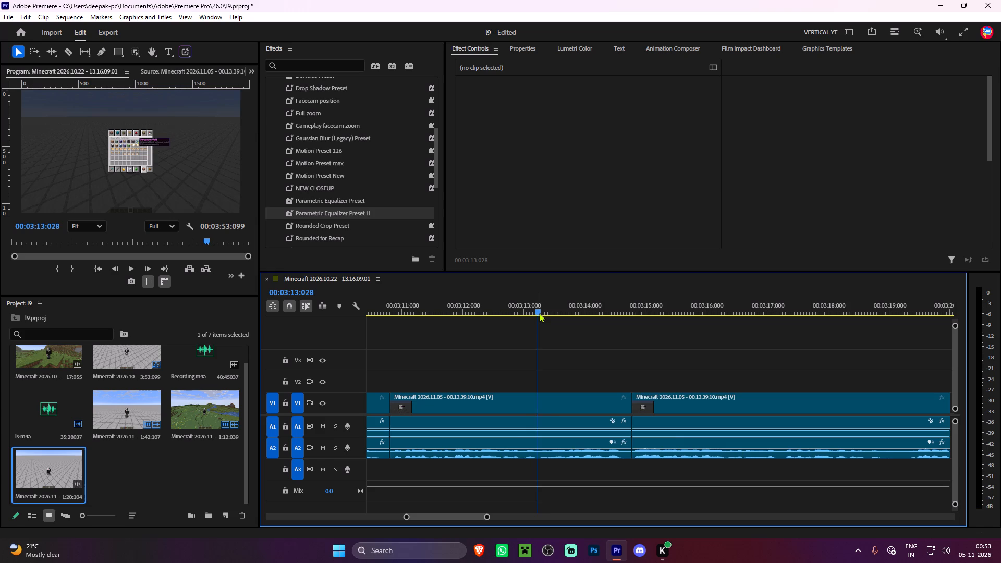
pyautogui.write('w')
pyautogui.press('space')
# Split the new gameplay clip at about 00:03:17:050 and ripple-trim about 0.35 seconds of pause after the cut.
pyautogui.keyDown('alt'); pyautogui.scroll(-5, 544, 321); pyautogui.keyUp('alt')
pyautogui.click(528, 328)
pyautogui.scroll(-5, 528, 336)
pyautogui.keyDown('alt'); pyautogui.scroll(-4, 528, 341); pyautogui.keyUp('alt')
pyautogui.scroll(-5, 528, 342)
pyautogui.keyDown('alt'); pyautogui.scroll(4, 530, 368); pyautogui.keyUp('alt')
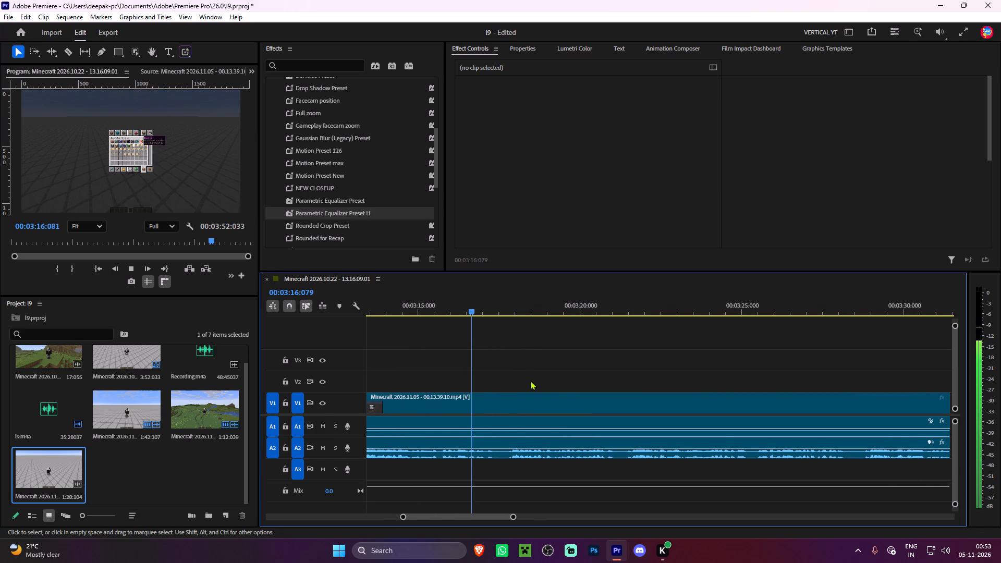
pyautogui.keyDown('alt'); pyautogui.scroll(4, 530, 381); pyautogui.keyUp('alt')
pyautogui.press('space')
pyautogui.hotkey('ctrl', 'k')
pyautogui.press('space')
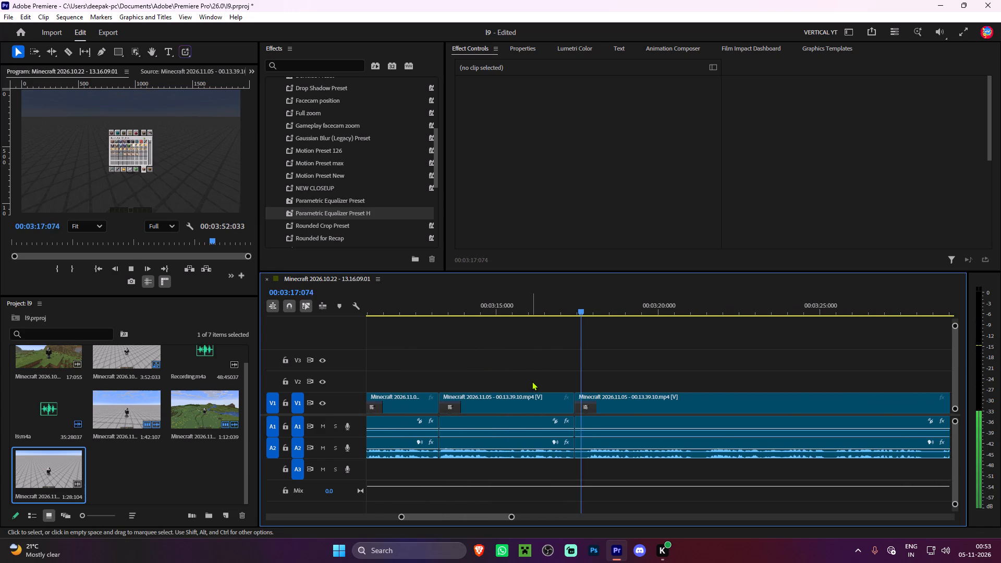
pyautogui.press('space')
pyautogui.write('q')
pyautogui.press('space')
pyautogui.click(522, 350)
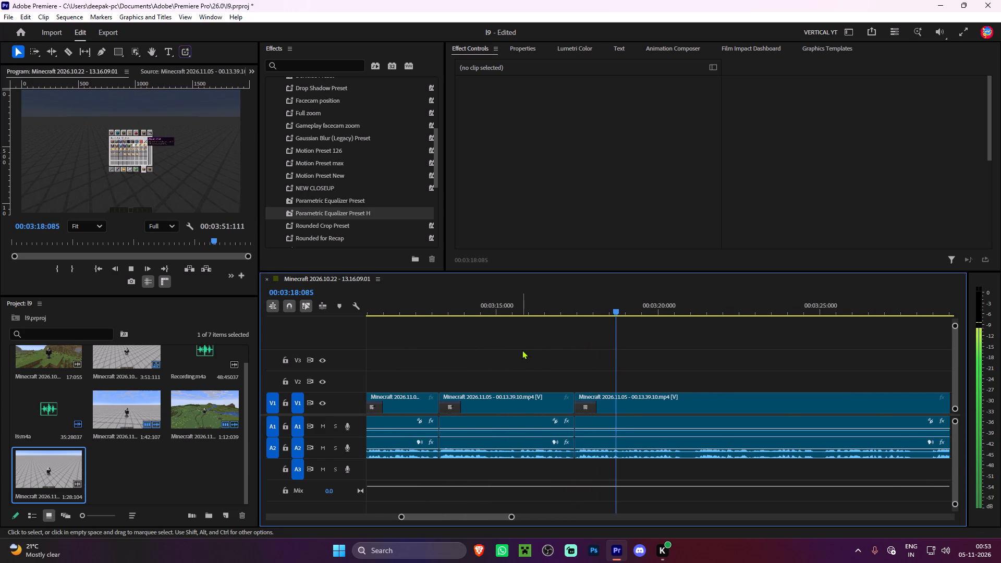
# Split the new gameplay clip at about 00:03:20:095 and ripple-trim about 0.3 seconds of pause after the cut.
pyautogui.keyDown('alt'); pyautogui.scroll(-7, 545, 349); pyautogui.keyUp('alt')
pyautogui.keyDown('alt'); pyautogui.scroll(4, 583, 353); pyautogui.keyUp('alt')
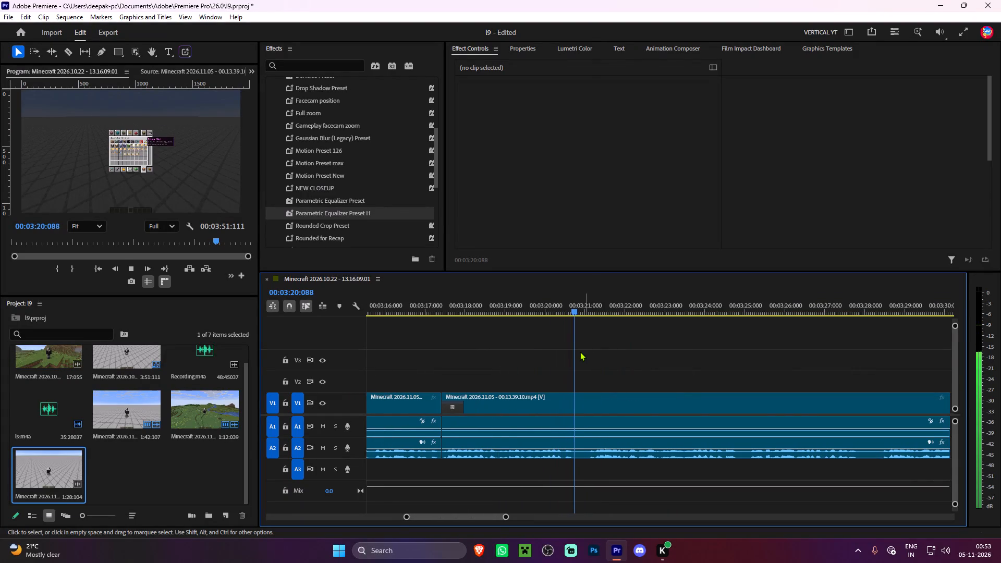
pyautogui.press('space')
pyautogui.hotkey('ctrl', 'k')
pyautogui.press('space')
pyautogui.press('space')
pyautogui.write('q')
pyautogui.press('space')
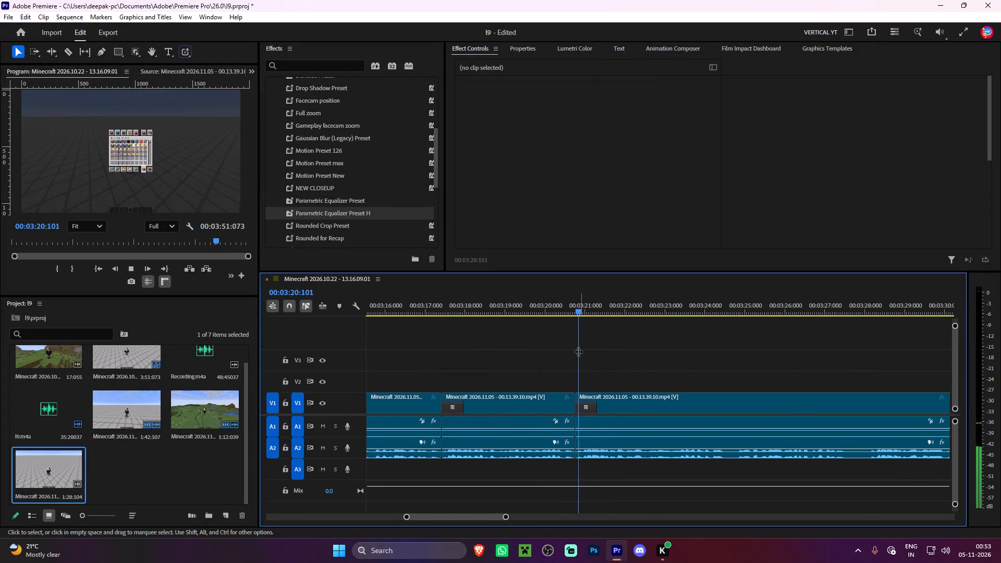
# Split the new gameplay clip at about 00:03:27:073 and ripple-trim about 0.4 seconds of pause after the cut.
pyautogui.click(528, 346)
pyautogui.scroll(-8, 527, 346)
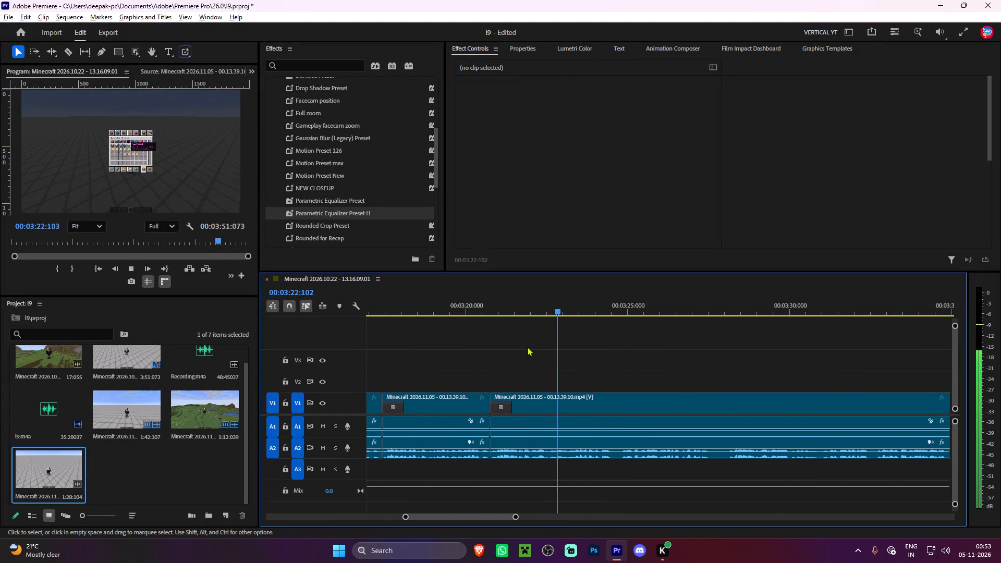
pyautogui.scroll(-5, 527, 347)
pyautogui.scroll(-4, 470, 348)
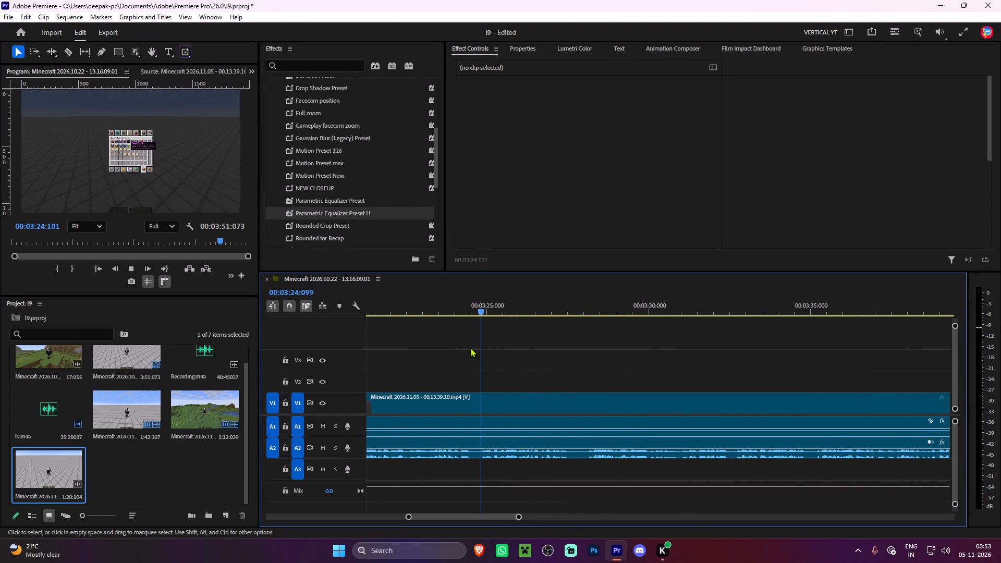
pyautogui.keyDown('alt'); pyautogui.scroll(3, 511, 358); pyautogui.keyUp('alt')
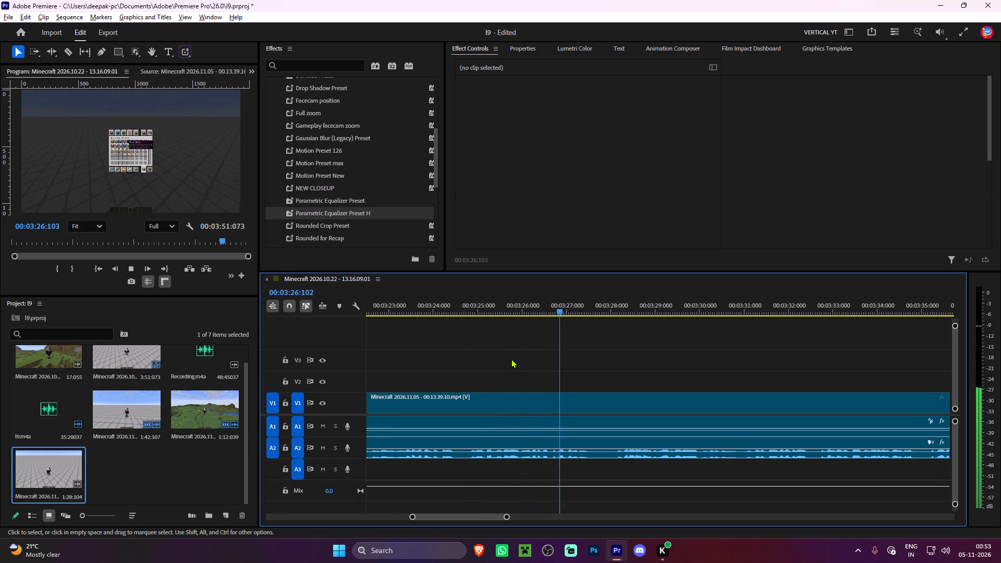
pyautogui.press('space')
pyautogui.hotkey('ctrl', 'k')
pyautogui.press('space')
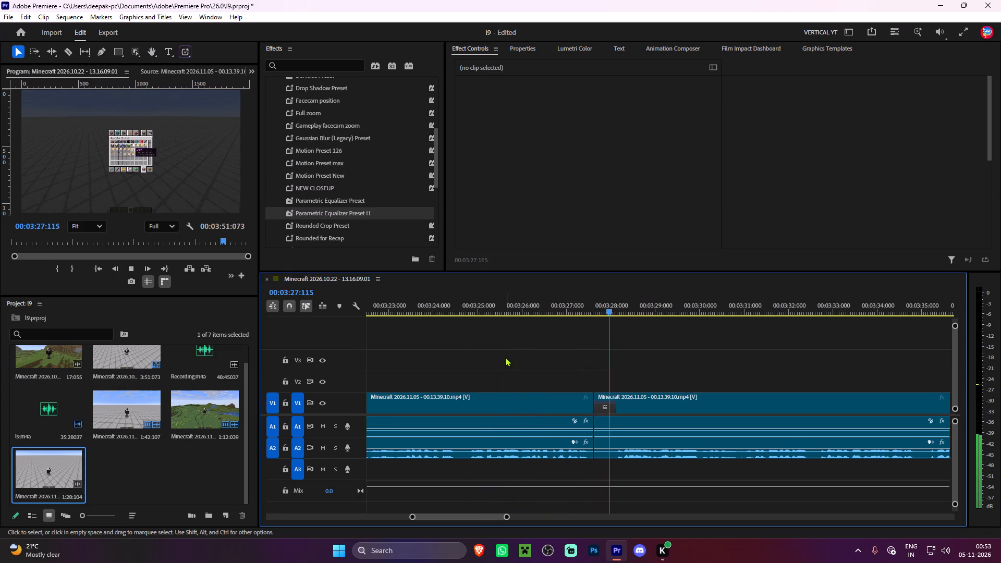
pyautogui.press('space')
pyautogui.write('q')
pyautogui.press('space')
# Make the program preview area slightly taller.
pyautogui.click(519, 326)
pyautogui.scroll(-6, 516, 336)
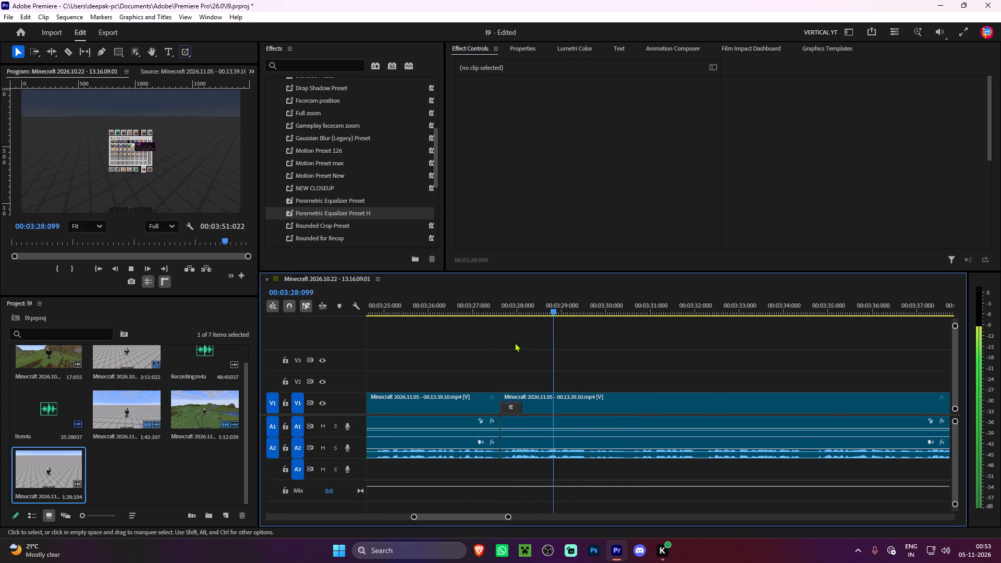
pyautogui.scroll(-4, 515, 342)
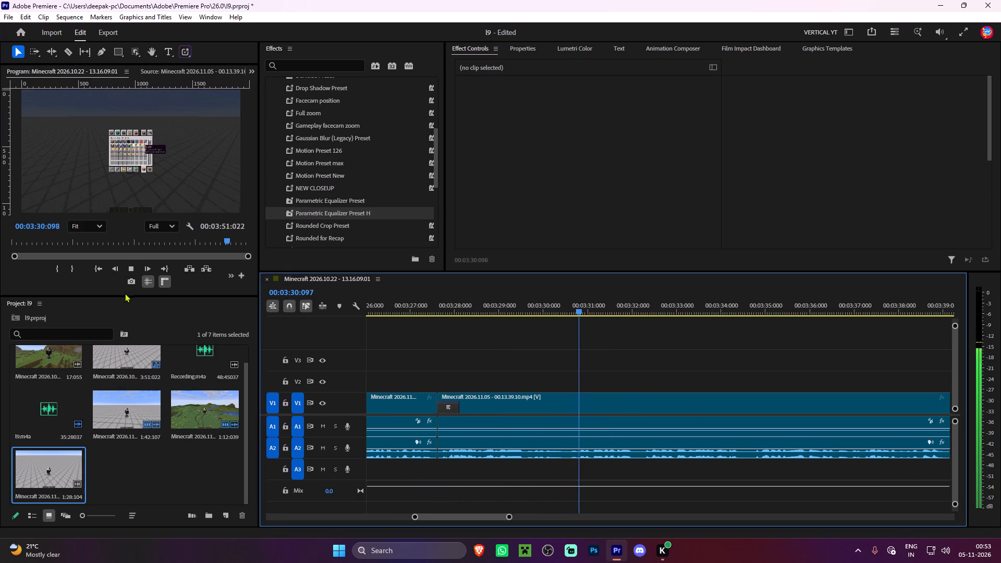
pyautogui.moveTo(125, 295); pyautogui.dragTo(131, 308)
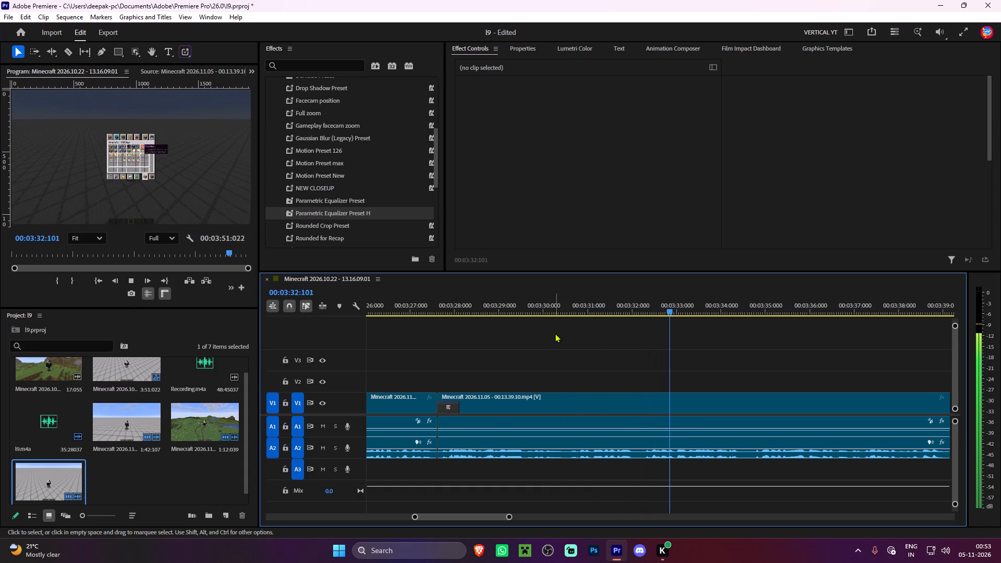
# Split the new gameplay clip at 00:03:32:006 and ripple-trim about 0.2 seconds of pause after the cut.
pyautogui.click(603, 311)
pyautogui.press('space')
pyautogui.press('space')
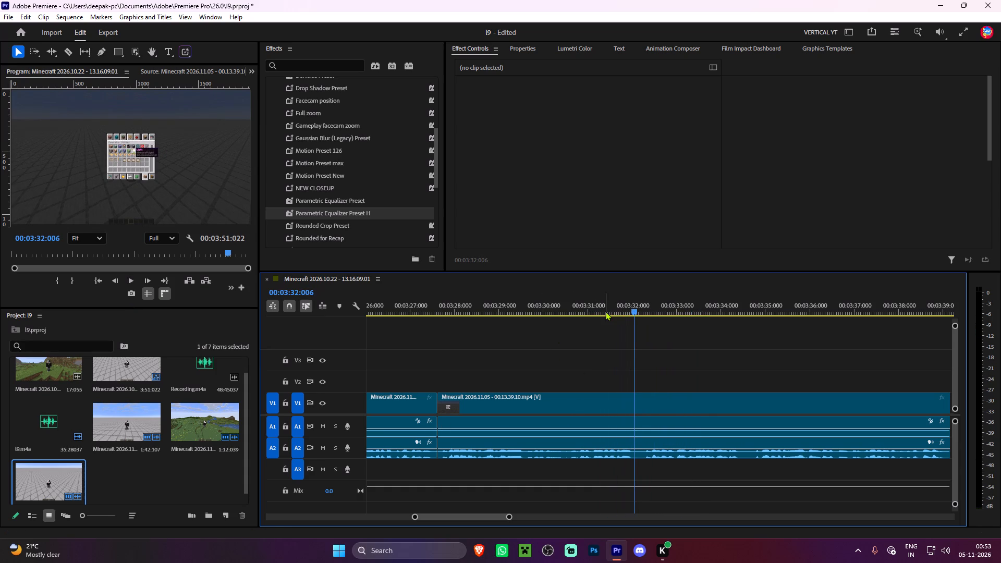
pyautogui.hotkey('ctrl', 'k')
pyautogui.press('space')
pyautogui.press('space')
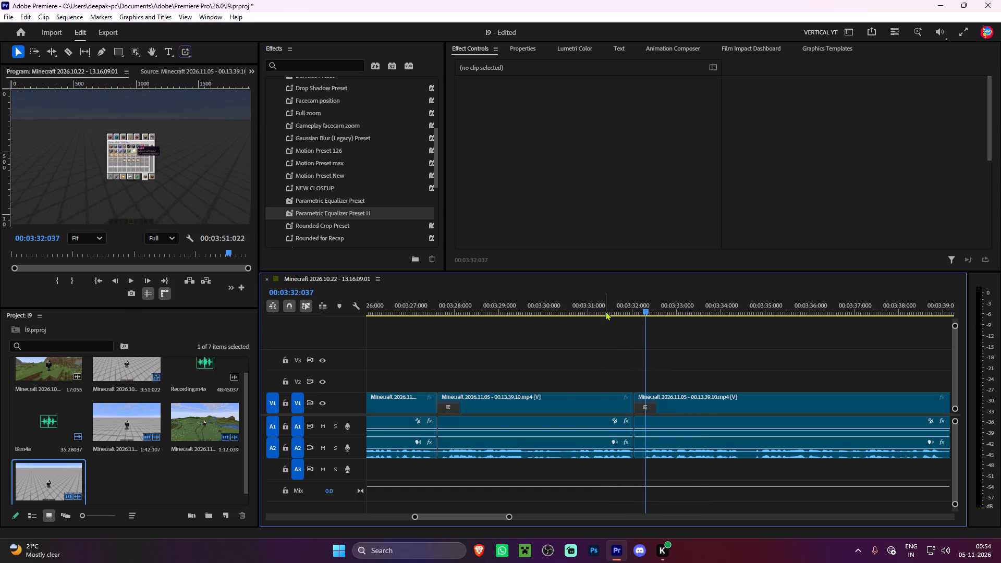
pyautogui.press('Left')
pyautogui.press('Left')
pyautogui.press('Left')
pyautogui.press('Left')
pyautogui.press('Left')
pyautogui.press('q')
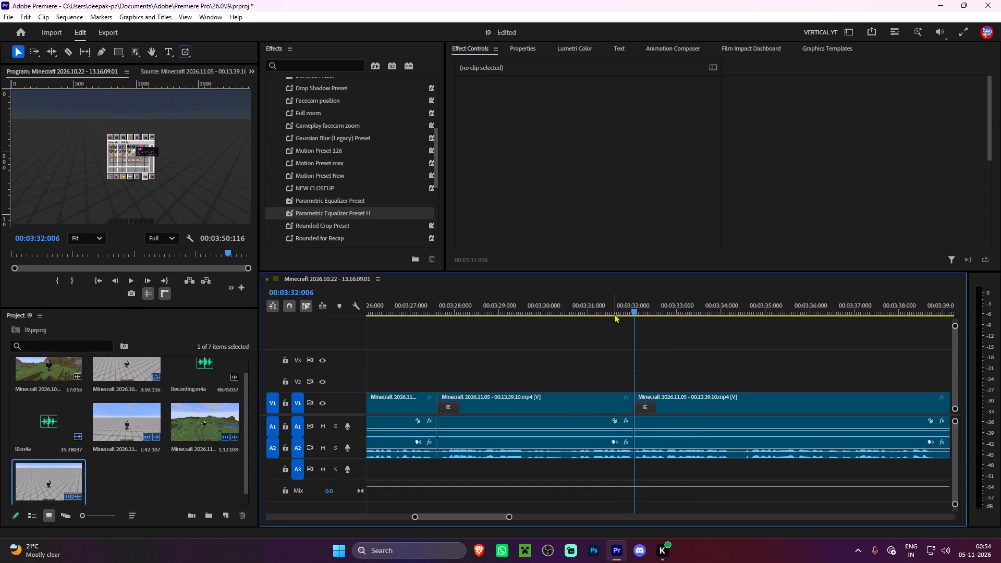
# Split the new gameplay clip at about 00:03:34:025 and ripple-trim about 0.3 seconds of pause after the cut.
pyautogui.press('space')
pyautogui.scroll(-7, 616, 323)
pyautogui.click(520, 336)
pyautogui.scroll(-2, 520, 337)
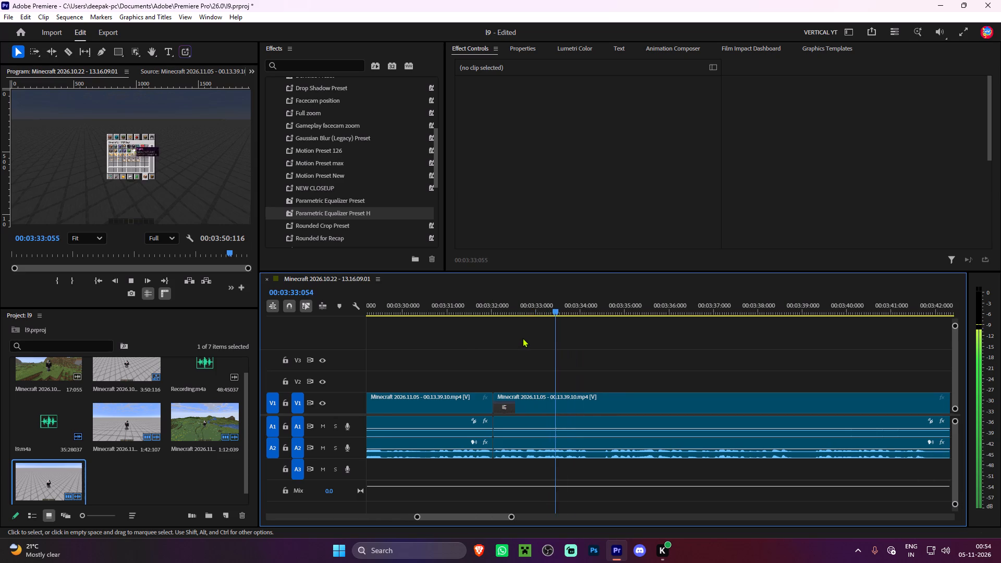
pyautogui.press('space')
pyautogui.hotkey('ctrl', 'k')
pyautogui.press('space')
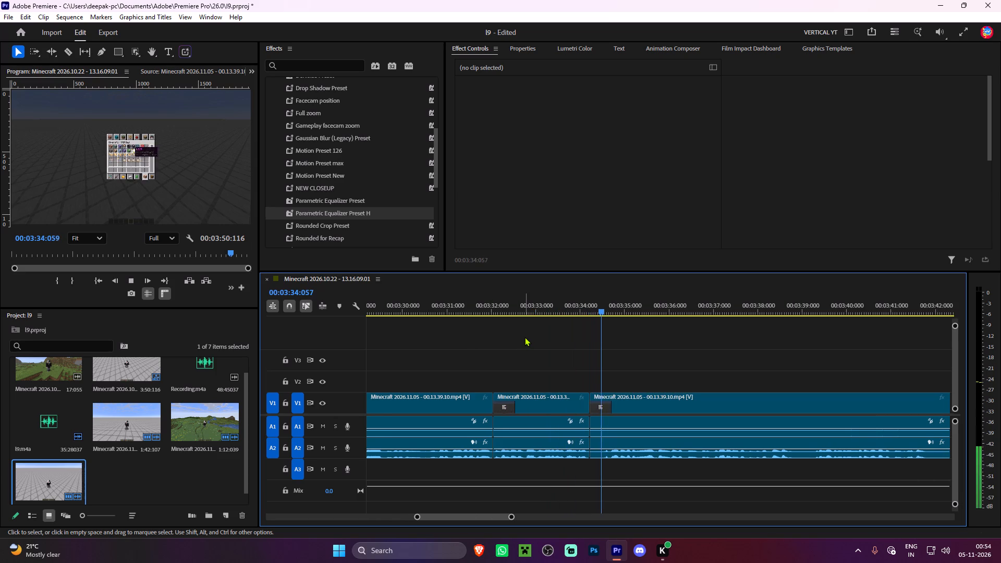
pyautogui.press('space')
pyautogui.write('q')
pyautogui.press('space')
# Split the new gameplay clip at 00:03:38:067 and ripple-trim about 0.4 seconds of pause after the cut.
pyautogui.click(573, 326)
pyautogui.scroll(-6, 569, 326)
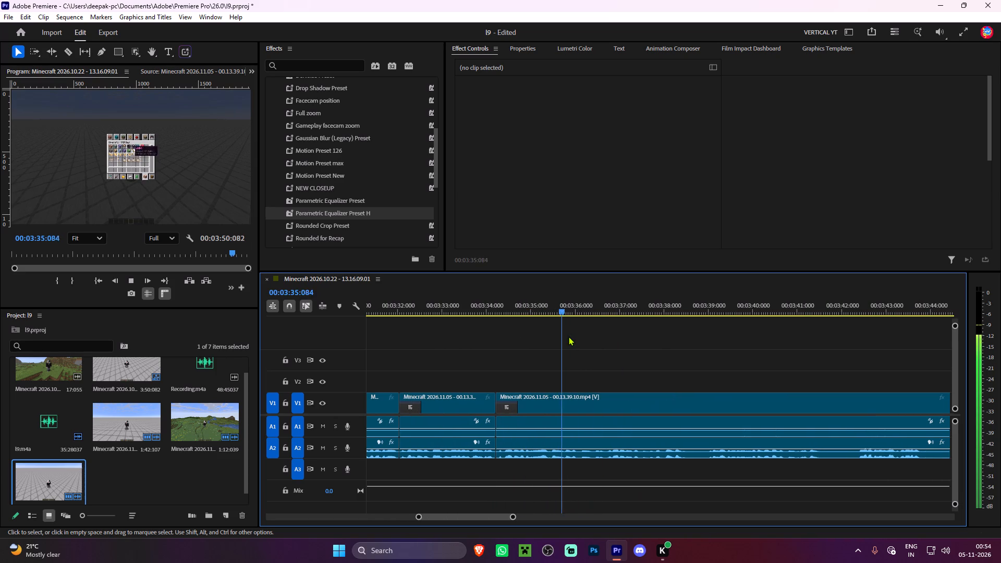
pyautogui.keyDown('alt'); pyautogui.scroll(-4, 624, 368); pyautogui.keyUp('alt')
pyautogui.click(577, 350)
pyautogui.scroll(-5, 577, 350)
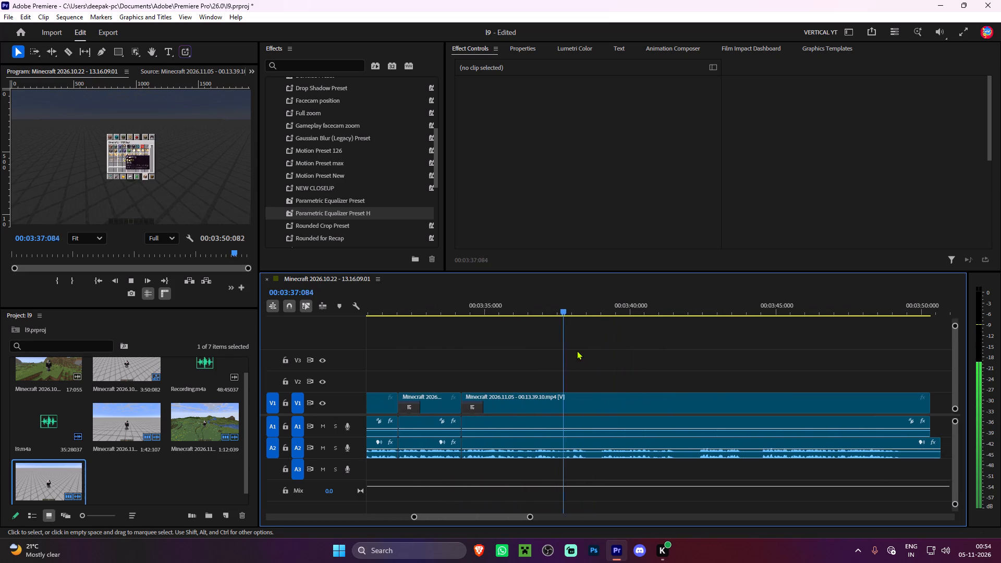
pyautogui.press('space')
pyautogui.hotkey('ctrl', 'k')
pyautogui.press('space')
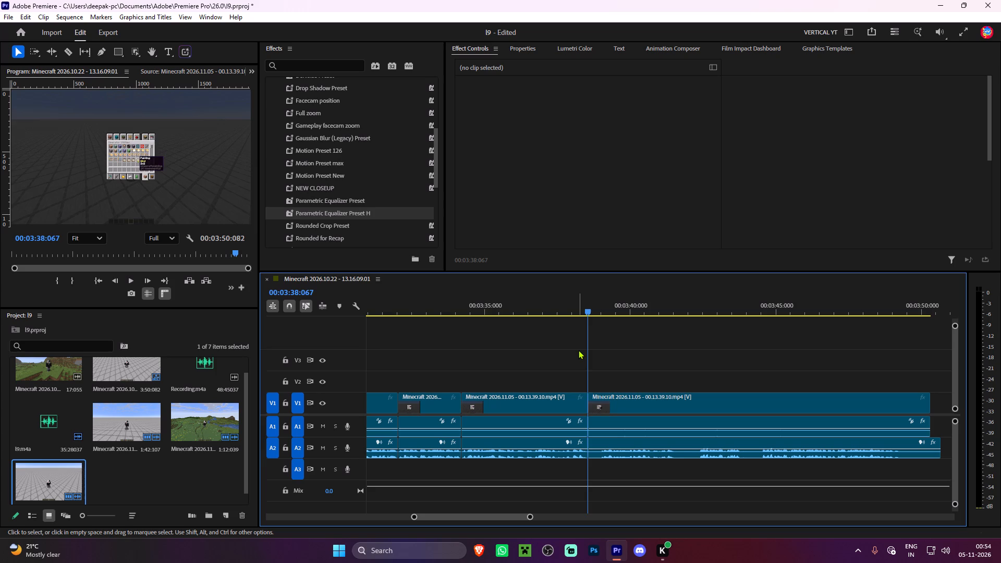
pyautogui.keyDown('alt'); pyautogui.scroll(4, 585, 354); pyautogui.keyUp('alt')
pyautogui.moveTo(633, 307); pyautogui.dragTo(622, 308)
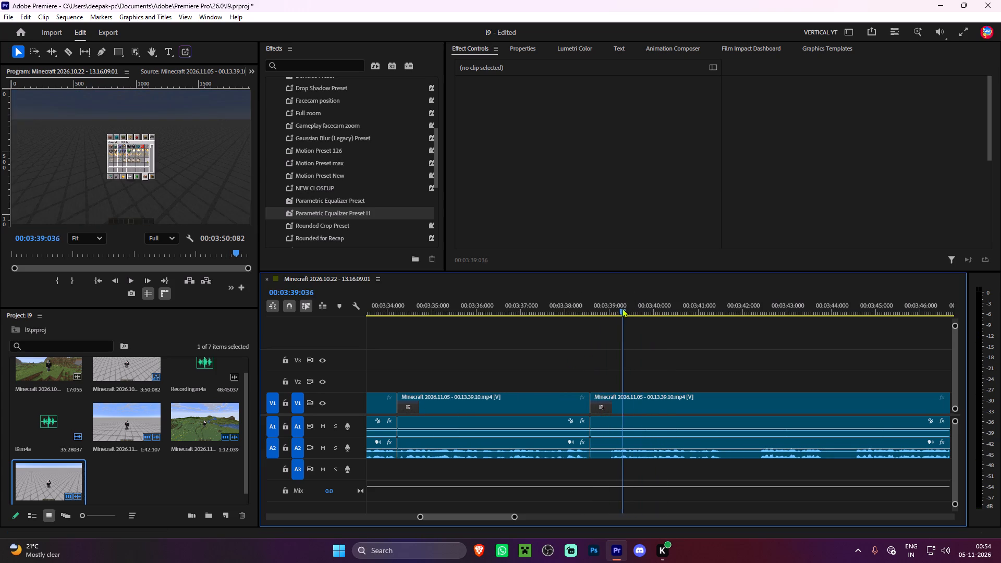
pyautogui.moveTo(622, 308); pyautogui.dragTo(609, 311)
pyautogui.press('q')
pyautogui.press('space')
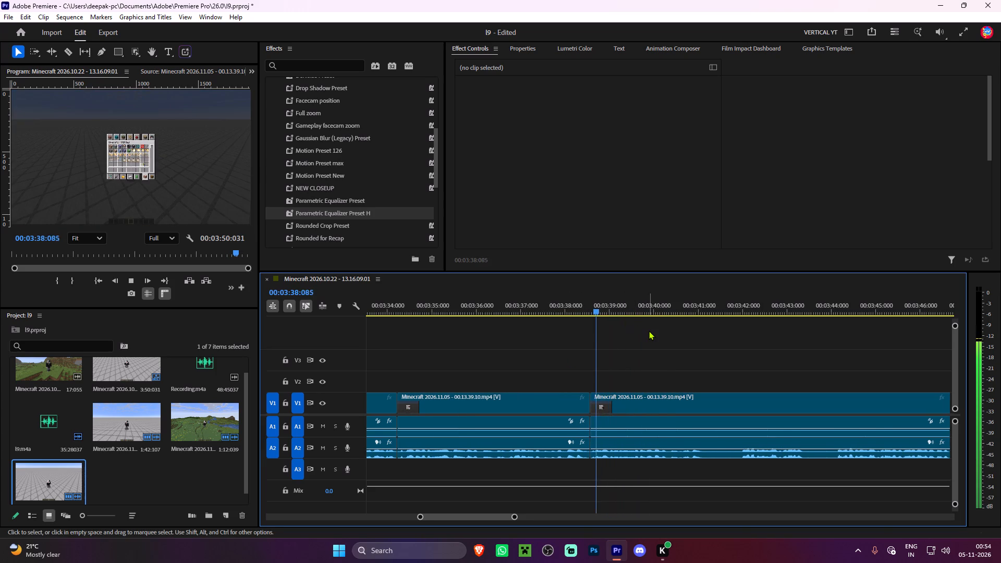
# Play the section after the 00:03:38:067 cut to find the end of the phrase and split the clip at 00:03:40:064.
pyautogui.click(649, 331)
pyautogui.keyDown('alt'); pyautogui.scroll(-4, 649, 331); pyautogui.keyUp('alt')
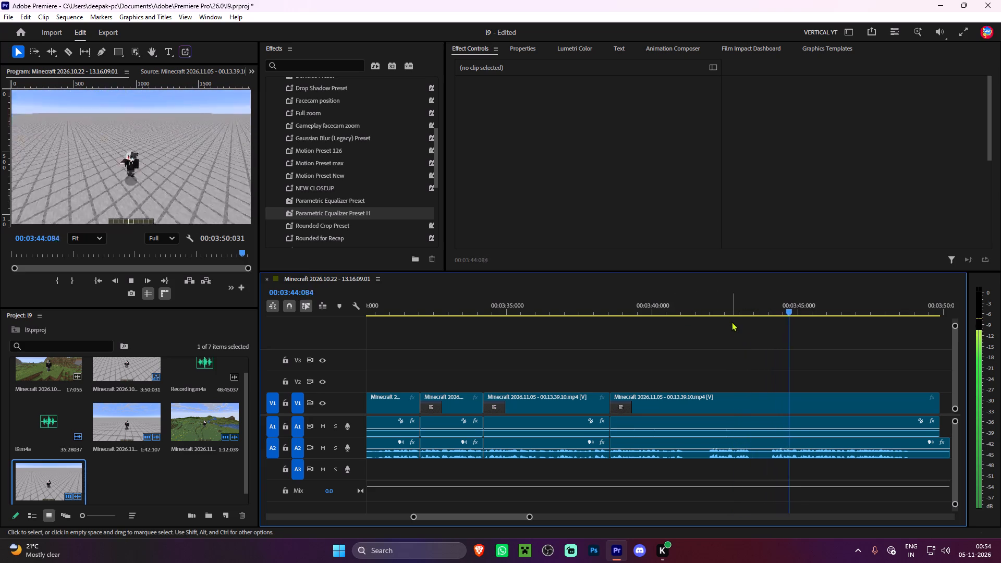
pyautogui.moveTo(713, 308); pyautogui.dragTo(596, 312)
pyautogui.press('space')
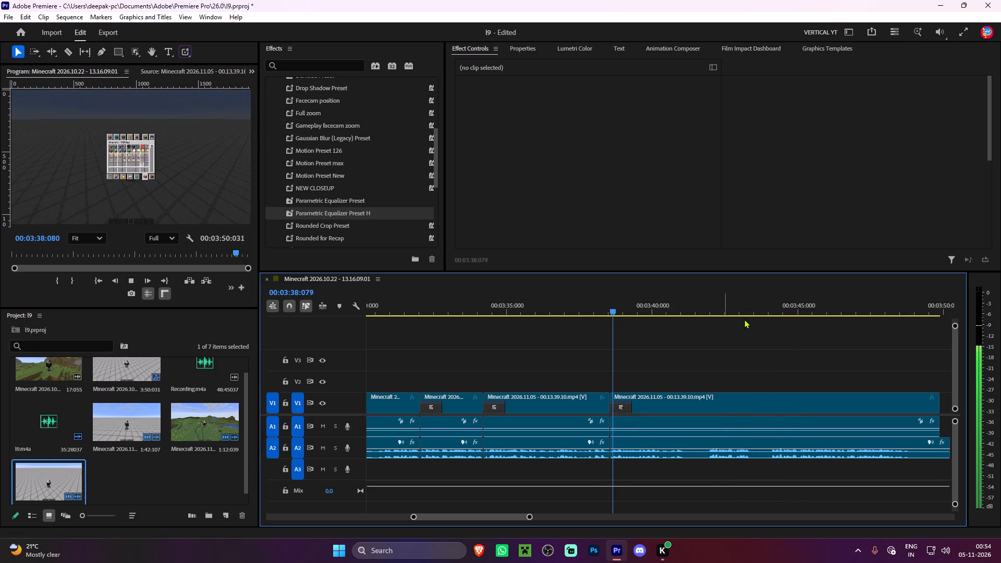
pyautogui.press('space')
pyautogui.press('space')
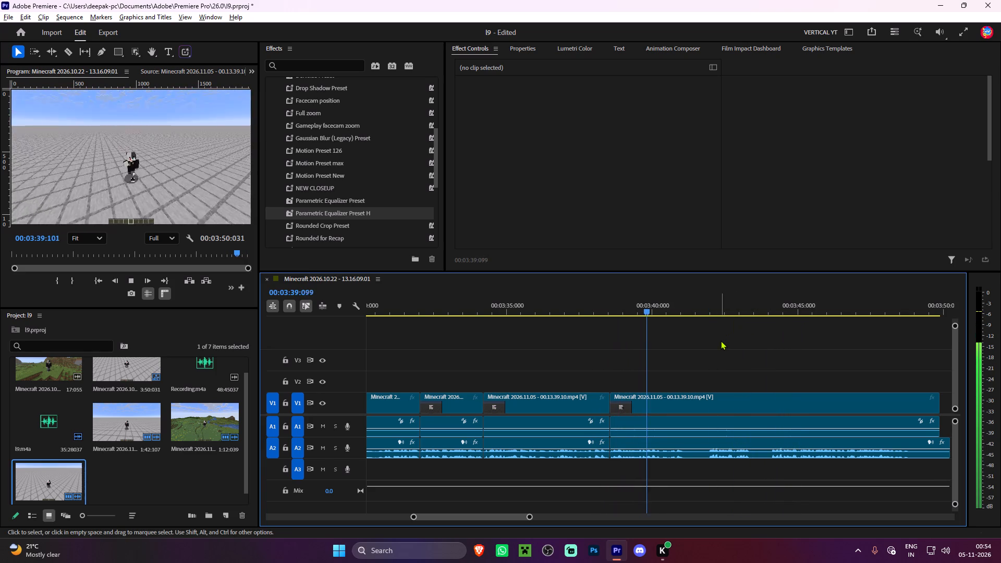
pyautogui.press('space')
pyautogui.click(647, 311)
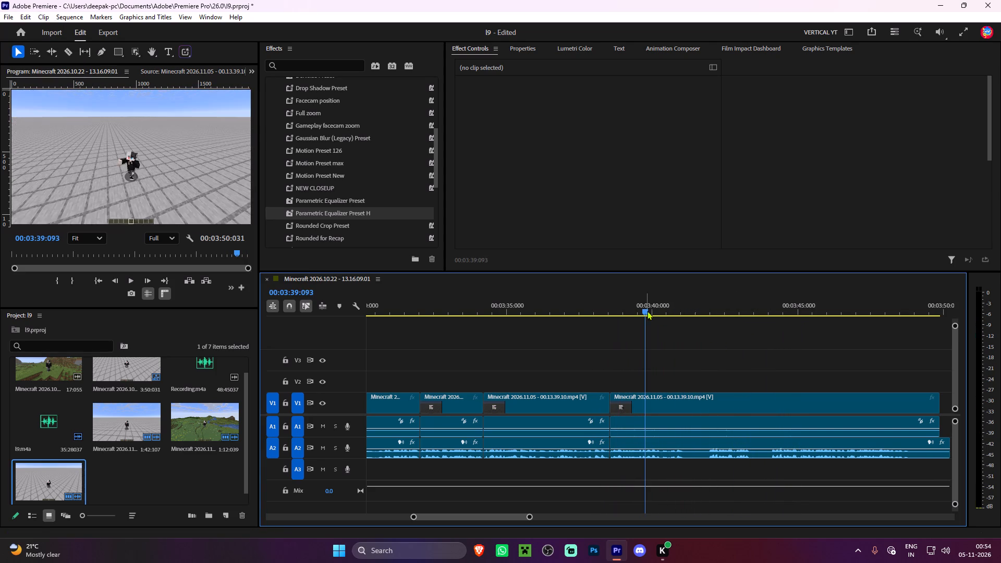
pyautogui.press('space')
pyautogui.keyDown('alt'); pyautogui.scroll(6, 702, 349); pyautogui.keyUp('alt')
pyautogui.press('space')
pyautogui.keyDown('alt'); pyautogui.scroll(6, 699, 356); pyautogui.keyUp('alt')
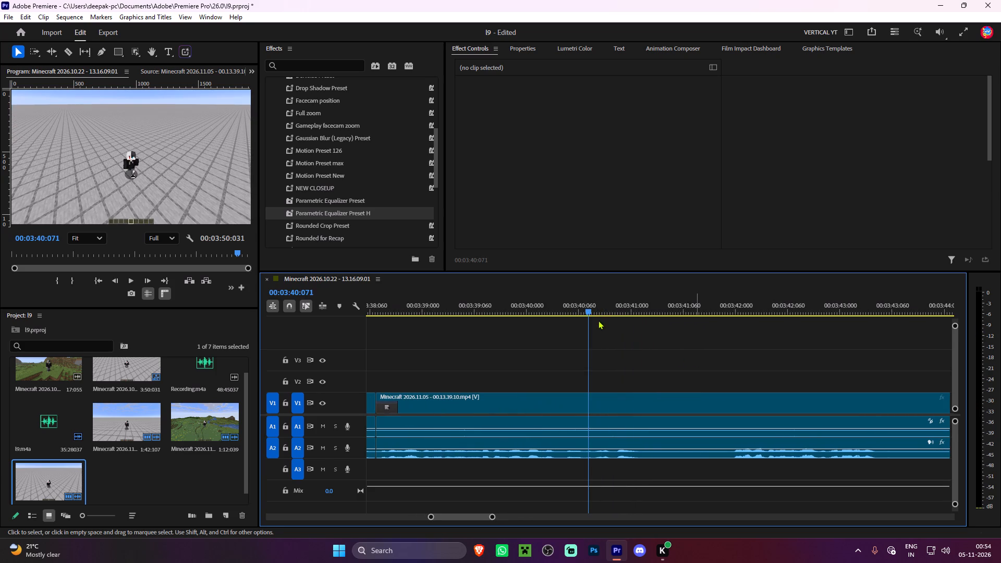
pyautogui.moveTo(589, 307); pyautogui.dragTo(567, 314)
pyautogui.press('space')
pyautogui.press('space')
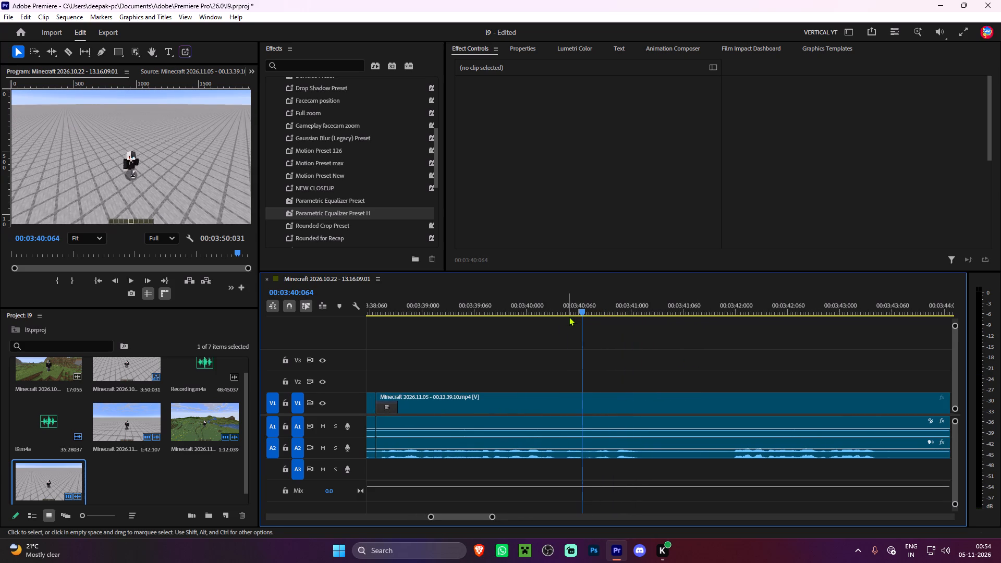
pyautogui.hotkey('ctrl', 'k')
# Ripple-trim about 3.6 seconds from the start of the segment after the 00:03:40:064 cut.
pyautogui.press('space')
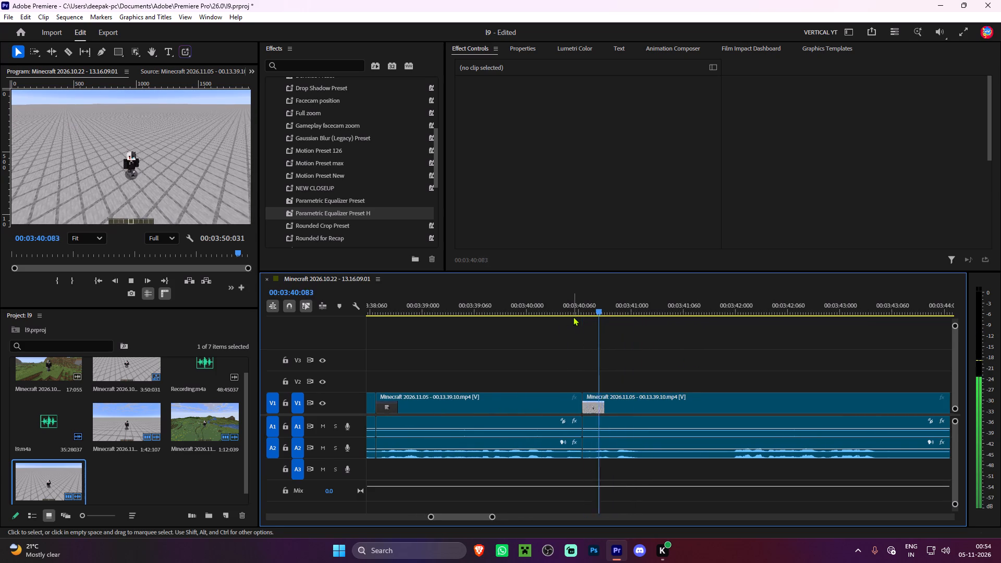
pyautogui.keyDown('alt'); pyautogui.scroll(-7, 589, 316); pyautogui.keyUp('alt')
pyautogui.moveTo(751, 308); pyautogui.dragTo(771, 310)
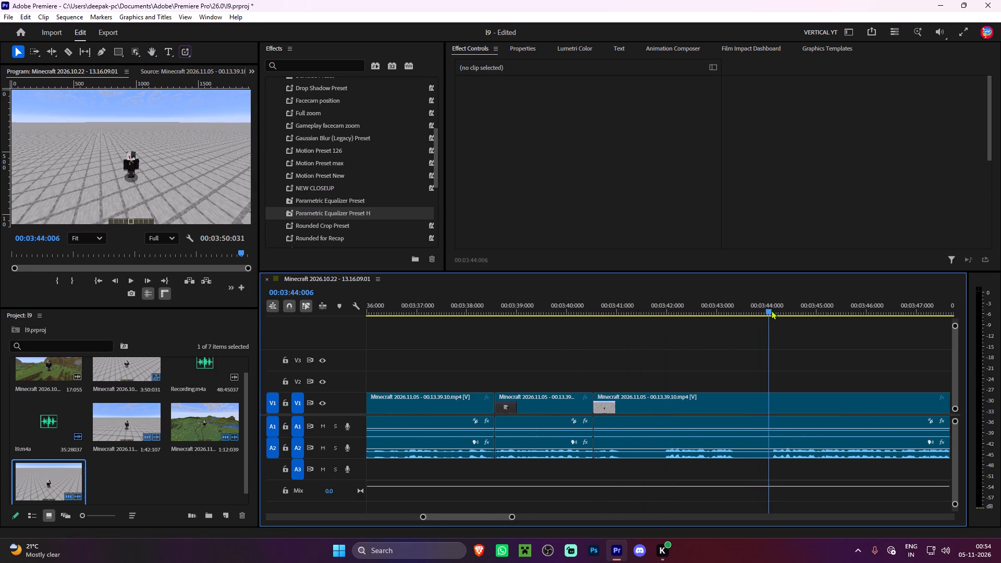
pyautogui.moveTo(771, 310); pyautogui.dragTo(773, 310)
pyautogui.press('q')
# Trim the last segment's overhanging A2 audio so it ends together with the video.
pyautogui.press('space')
pyautogui.keyDown('alt'); pyautogui.scroll(-3, 658, 342); pyautogui.keyUp('alt')
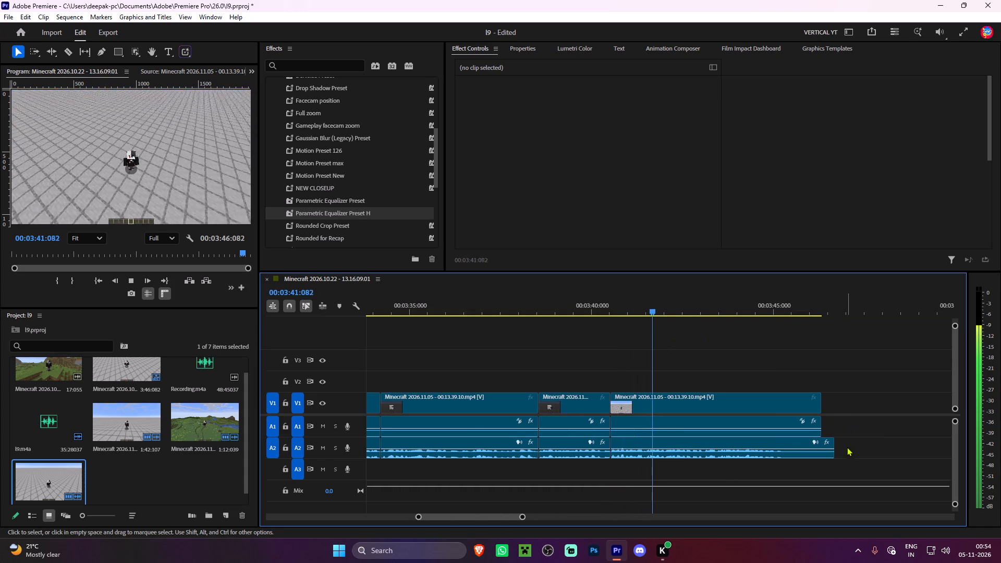
pyautogui.keyDown('alt'); pyautogui.moveTo(841, 446); pyautogui.dragTo(824, 445); pyautogui.keyUp('alt')
pyautogui.keyDown('alt'); pyautogui.click(821, 444); pyautogui.keyUp('alt')
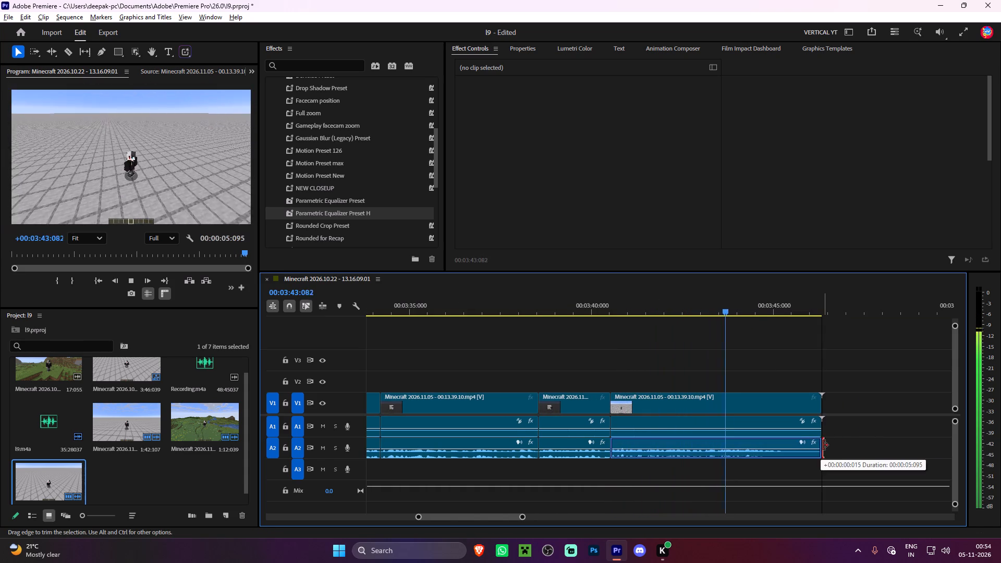
pyautogui.click(797, 330)
# Ripple-trim the end of the last segment back to 00:03:45:039, removing 1 second.
pyautogui.keyDown('alt'); pyautogui.scroll(5, 811, 378); pyautogui.keyUp('alt')
pyautogui.press('space')
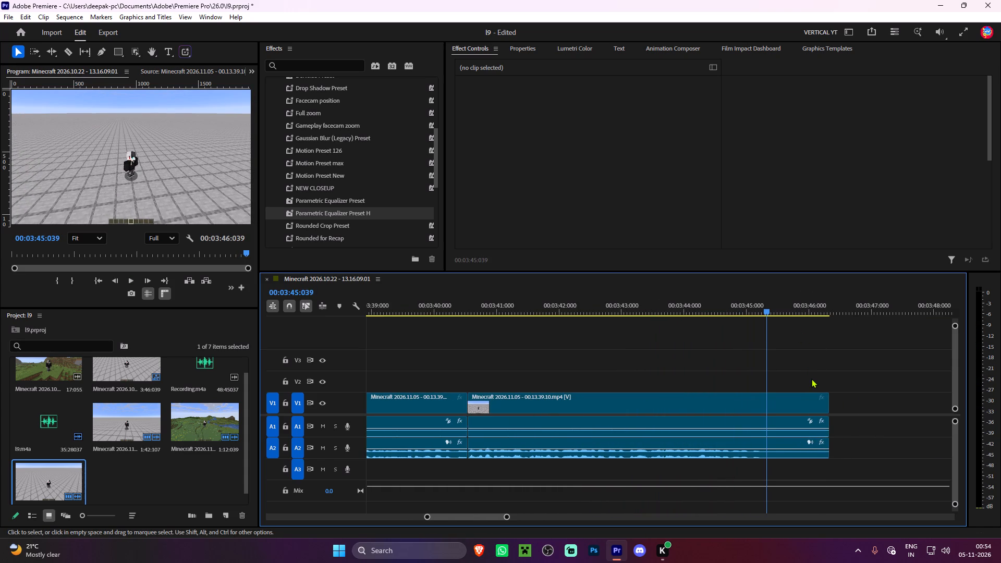
pyautogui.write('w')
# Import Minecraft 2026.11.05 - 00.17.13.12.mp4 and place it on V1 directly after the last segment, at 00:03:45:039.
pyautogui.doubleClick(119, 482)
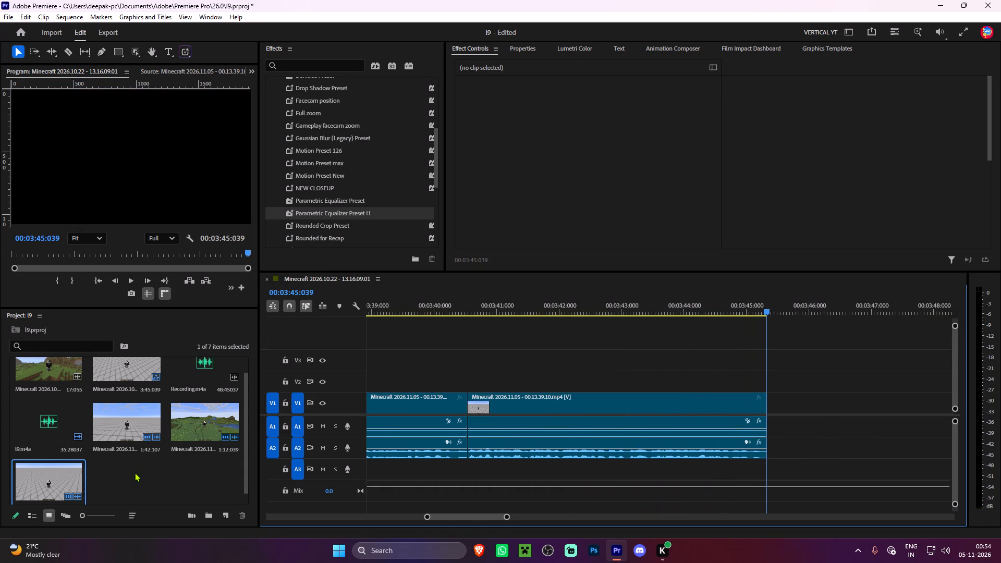
pyautogui.doubleClick(135, 472)
pyautogui.doubleClick(288, 124)
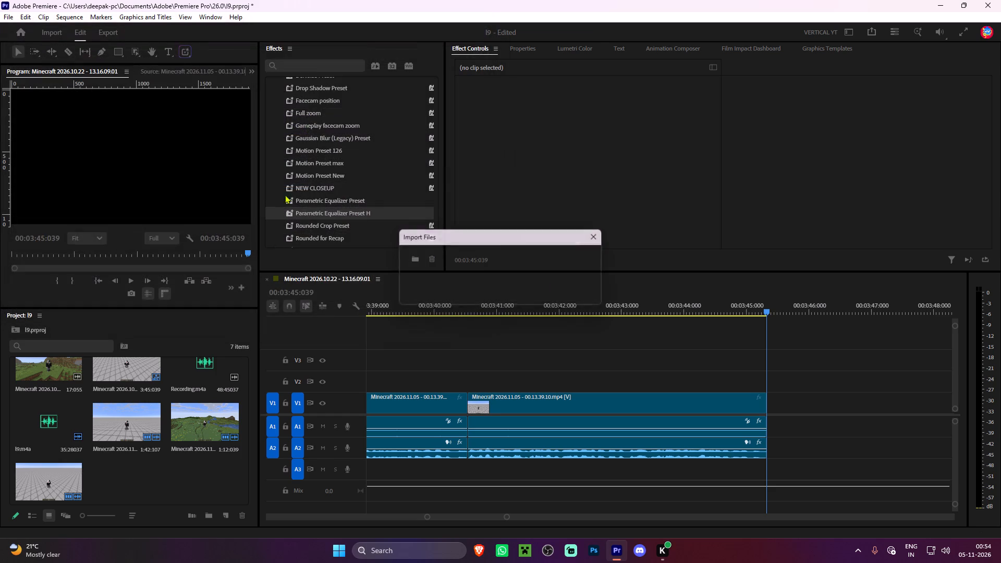
pyautogui.moveTo(115, 475); pyautogui.dragTo(767, 407)
# Set the volume level of the newly placed clip's A1 audio to -5 dB.
pyautogui.scroll(-7, 803, 400)
pyautogui.keyDown('alt'); pyautogui.click(768, 425); pyautogui.keyUp('alt')
pyautogui.click(589, 114)
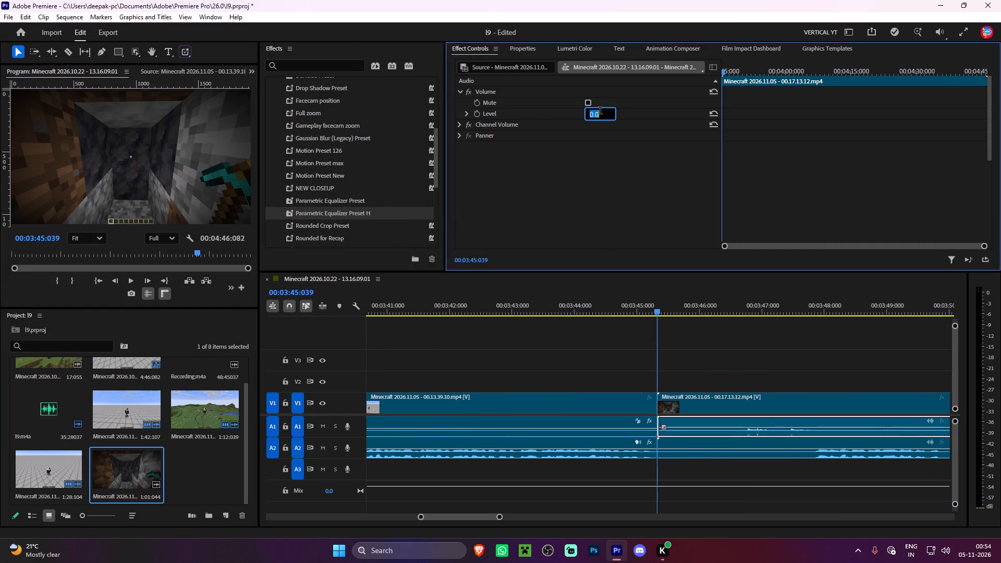
pyautogui.write('-5')
pyautogui.press('Return')
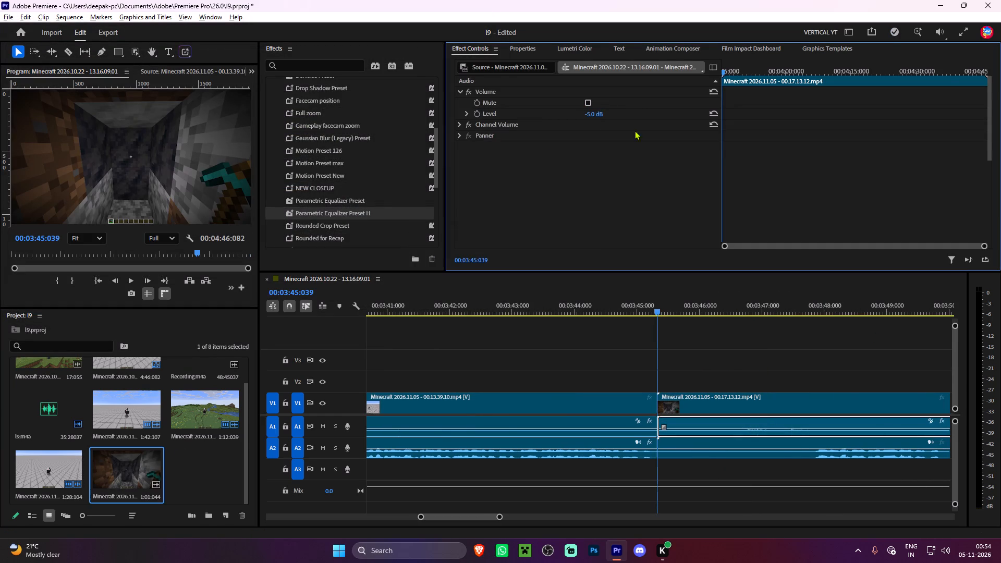
# Apply the Parametric Equalizer, Single-band Compressor, DeNoise and Parametric Equalizer H presets to the new 00.17.13.12 clip's A2 audio.
pyautogui.keyDown('alt'); pyautogui.click(833, 447); pyautogui.keyUp('alt')
pyautogui.scroll(-13, 833, 447)
pyautogui.keyDown('alt'); pyautogui.scroll(-5, 565, 384); pyautogui.keyUp('alt')
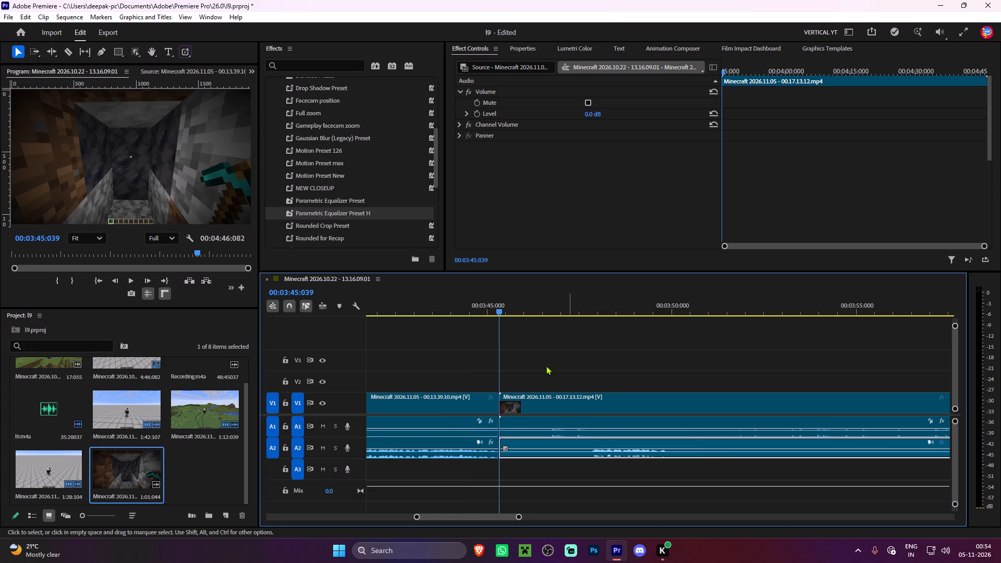
pyautogui.moveTo(332, 202); pyautogui.dragTo(527, 429)
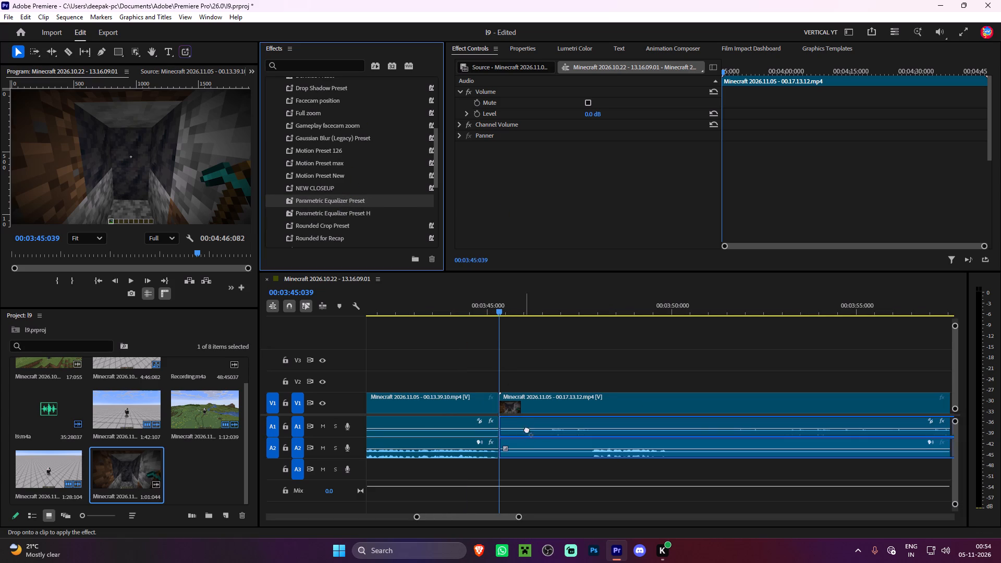
pyautogui.moveTo(527, 429); pyautogui.dragTo(532, 444)
pyautogui.scroll(-2, 318, 227)
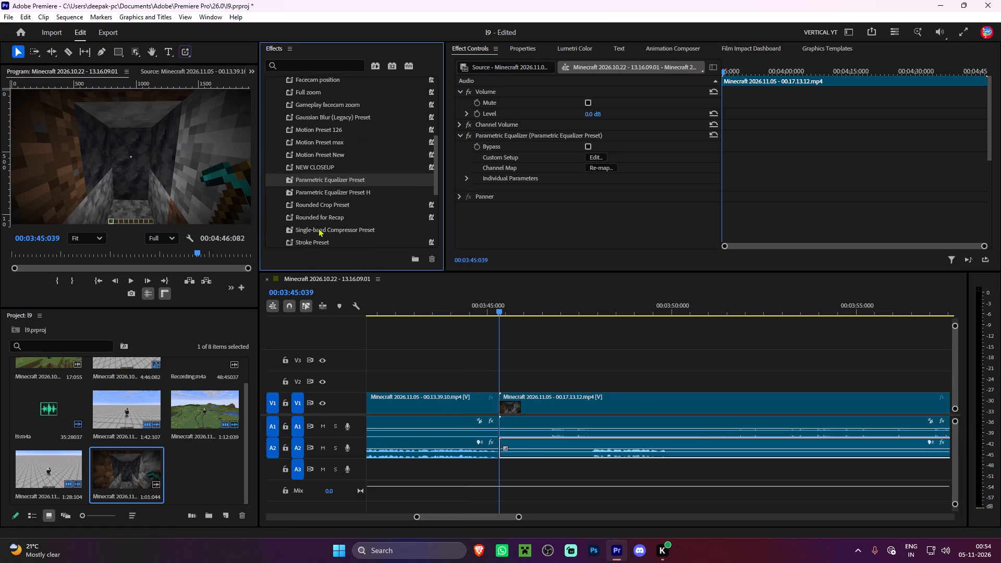
pyautogui.moveTo(316, 229); pyautogui.dragTo(529, 445)
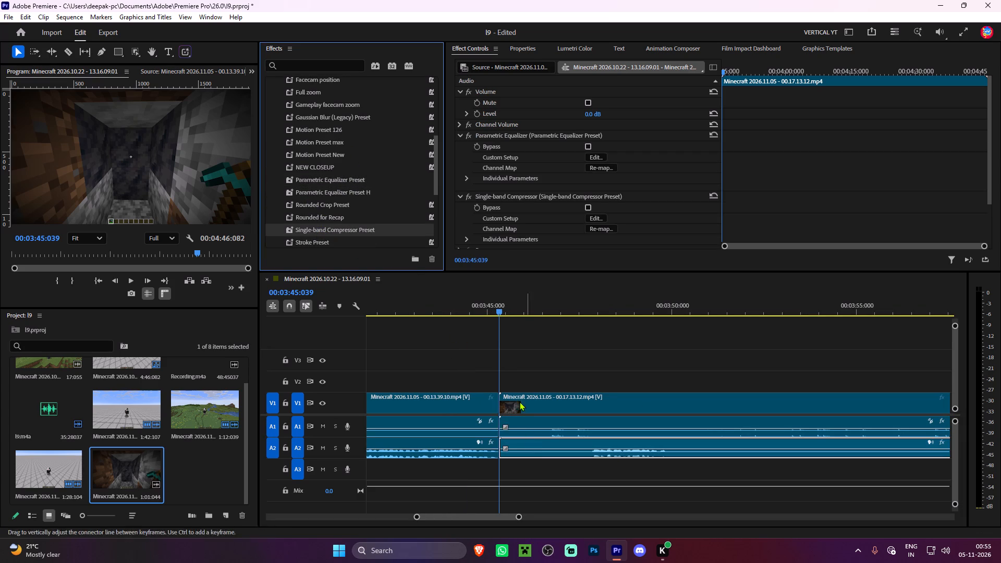
pyautogui.scroll(6, 335, 191)
pyautogui.moveTo(310, 115); pyautogui.dragTo(540, 446)
pyautogui.scroll(-5, 360, 197)
pyautogui.moveTo(357, 201); pyautogui.dragTo(550, 443)
# Play through the opening of the 00.17.13.12 clip to examine where the digging and the voice-over begin.
pyautogui.press('space')
pyautogui.click(594, 308)
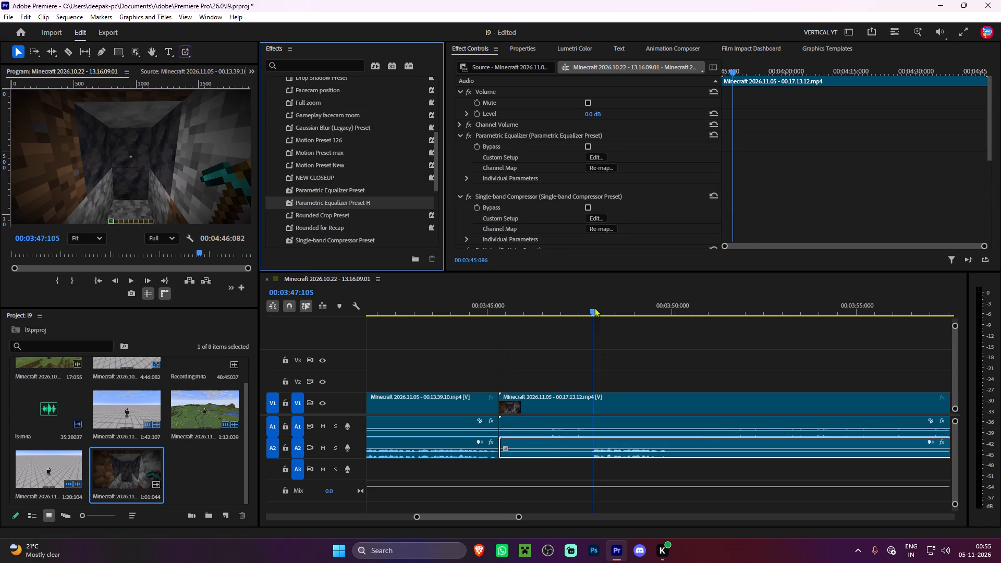
pyautogui.press('space')
pyautogui.scroll(-6, 592, 322)
pyautogui.keyDown('alt'); pyautogui.scroll(-4, 594, 324); pyautogui.keyUp('alt')
pyautogui.click(602, 348)
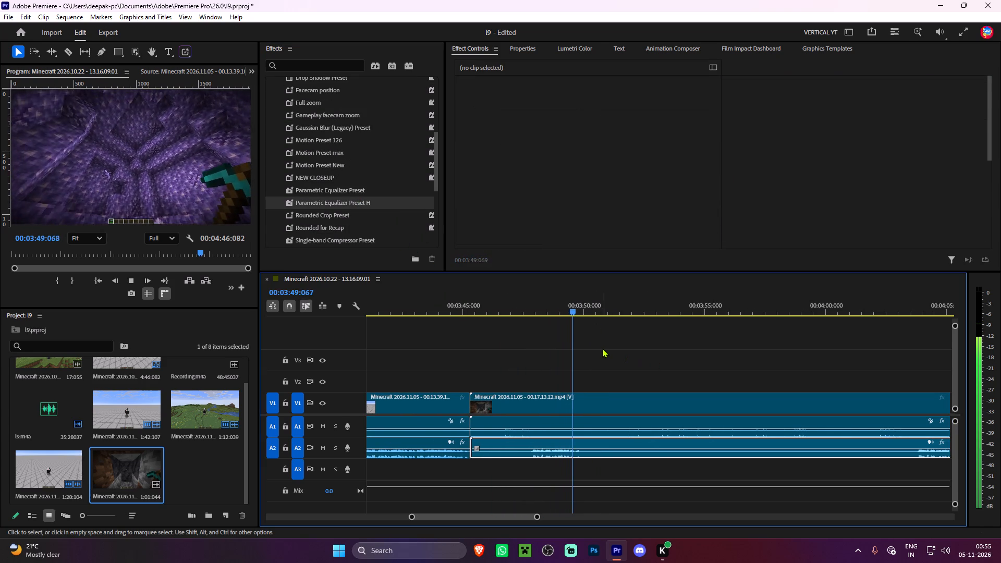
pyautogui.scroll(-5, 602, 348)
pyautogui.click(801, 304)
pyautogui.press('space')
pyautogui.keyDown('alt'); pyautogui.scroll(3, 856, 380); pyautogui.keyUp('alt')
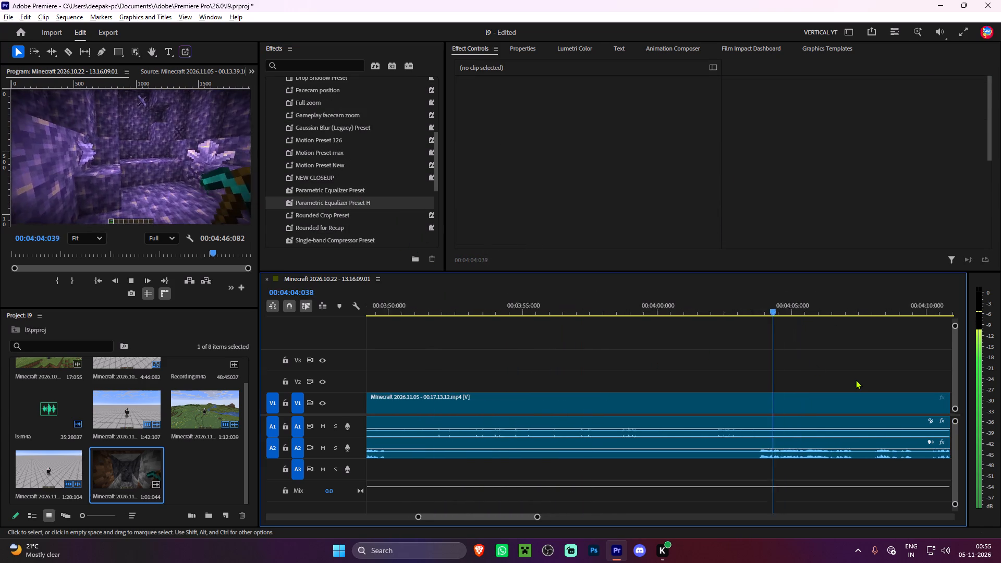
pyautogui.keyDown('alt'); pyautogui.scroll(7, 856, 380); pyautogui.keyUp('alt')
pyautogui.moveTo(792, 308); pyautogui.dragTo(773, 311)
pyautogui.press('space')
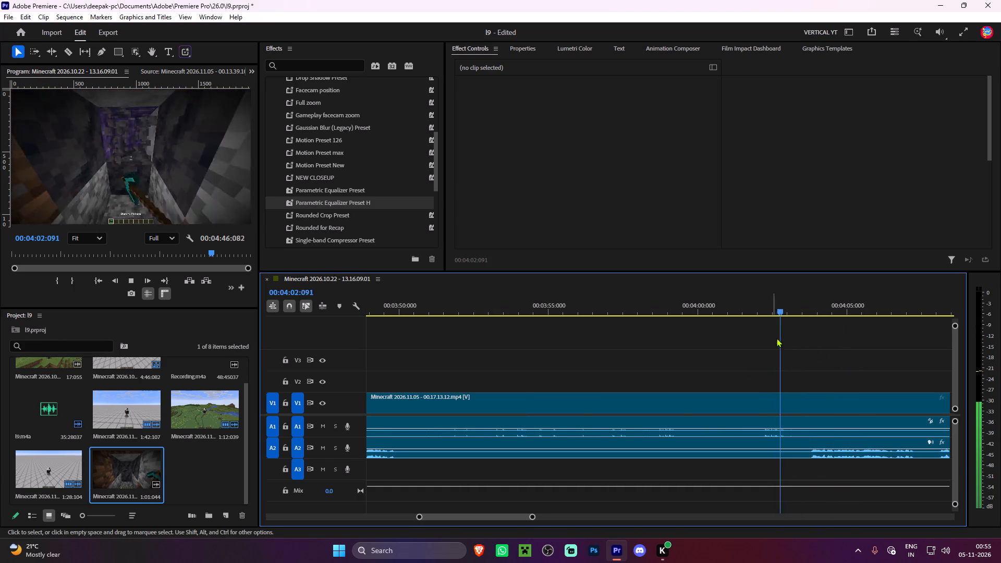
pyautogui.keyDown('alt'); pyautogui.scroll(5, 799, 356); pyautogui.keyUp('alt')
pyautogui.press('space')
pyautogui.click(774, 309)
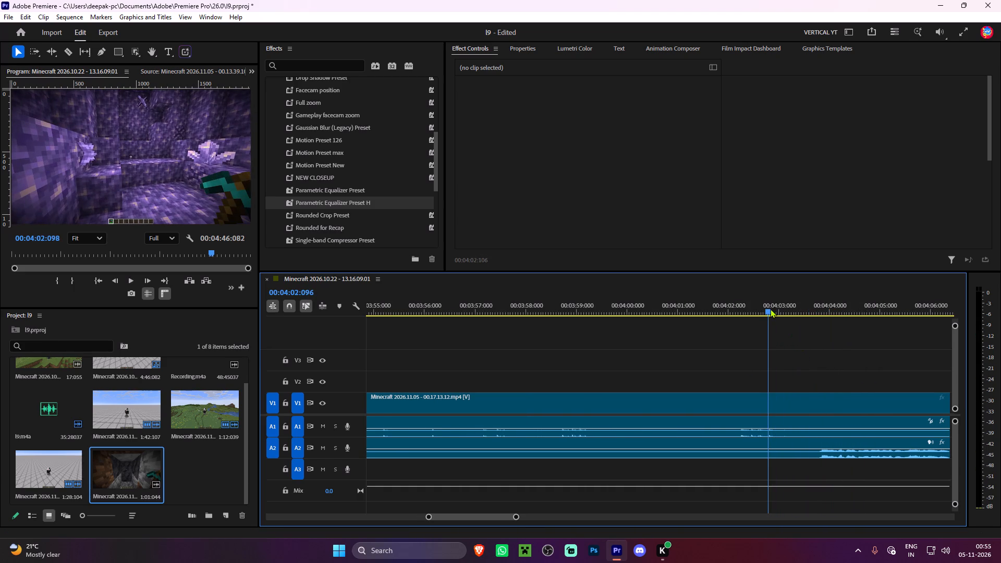
pyautogui.press('space')
pyautogui.press('space')
pyautogui.press('space')
pyautogui.press('space')
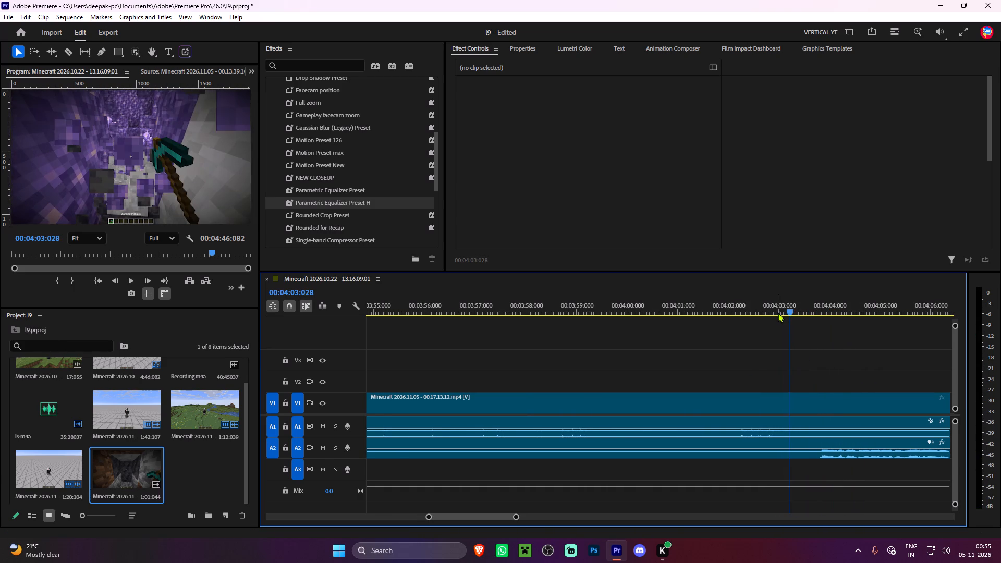
pyautogui.press('space')
pyautogui.press('space')
pyautogui.press('space')
pyautogui.press('space')
pyautogui.press('space')
pyautogui.press('space')
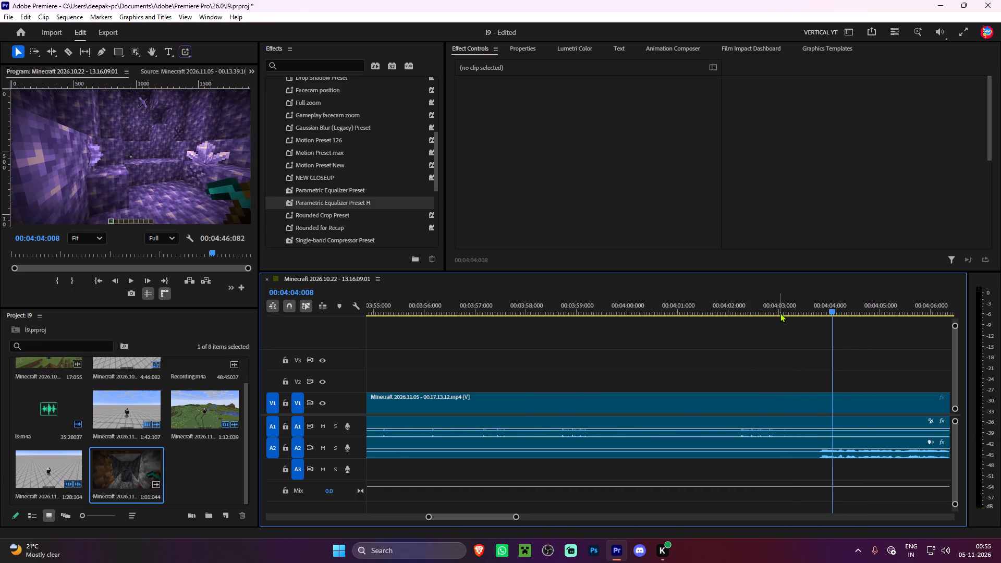
# Ripple-trim the start of the 00.17.13.12 clip up to about 00:04:02:090, as the pickaxe reaches the amethyst wall.
pyautogui.moveTo(781, 301); pyautogui.dragTo(744, 308)
pyautogui.press('space')
pyautogui.press('space')
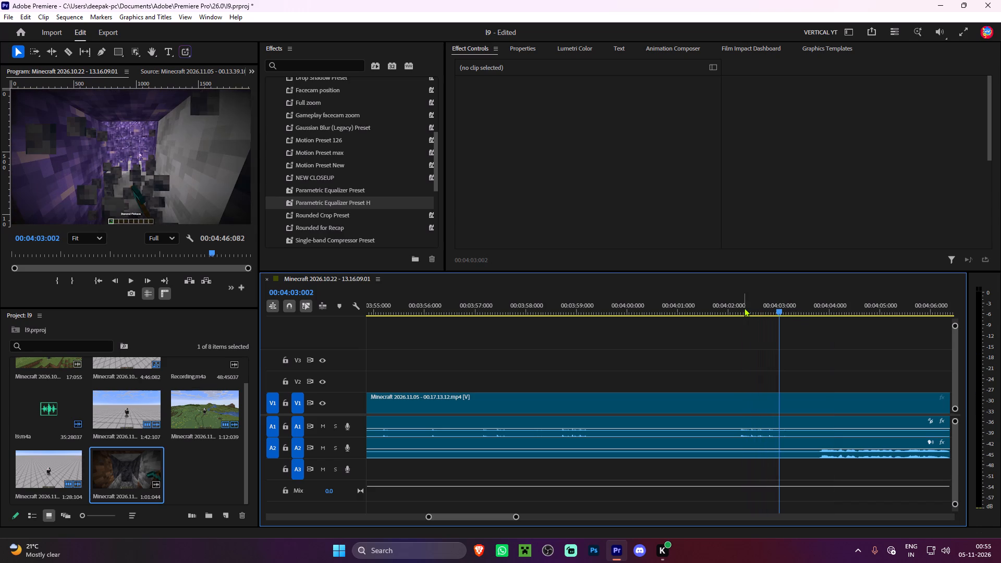
pyautogui.press('space')
pyautogui.press('space')
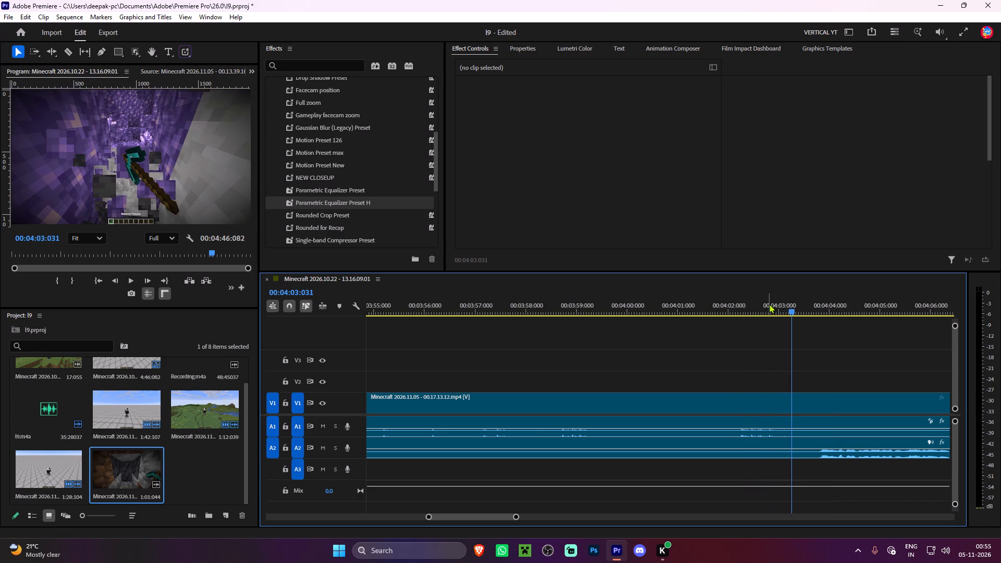
pyautogui.moveTo(787, 301); pyautogui.dragTo(770, 309)
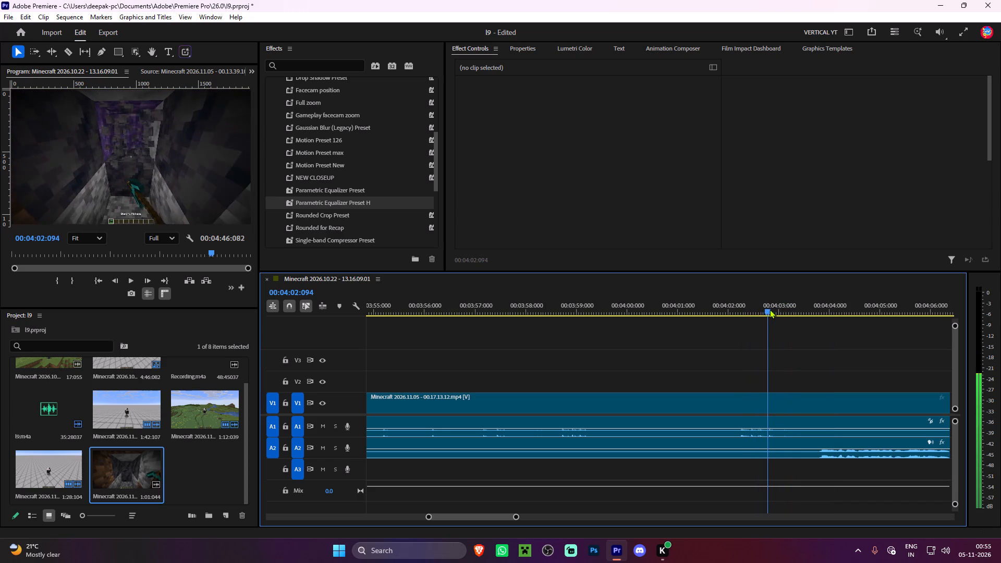
pyautogui.moveTo(770, 309); pyautogui.dragTo(771, 309)
pyautogui.keyDown('alt'); pyautogui.click(784, 423); pyautogui.keyUp('alt')
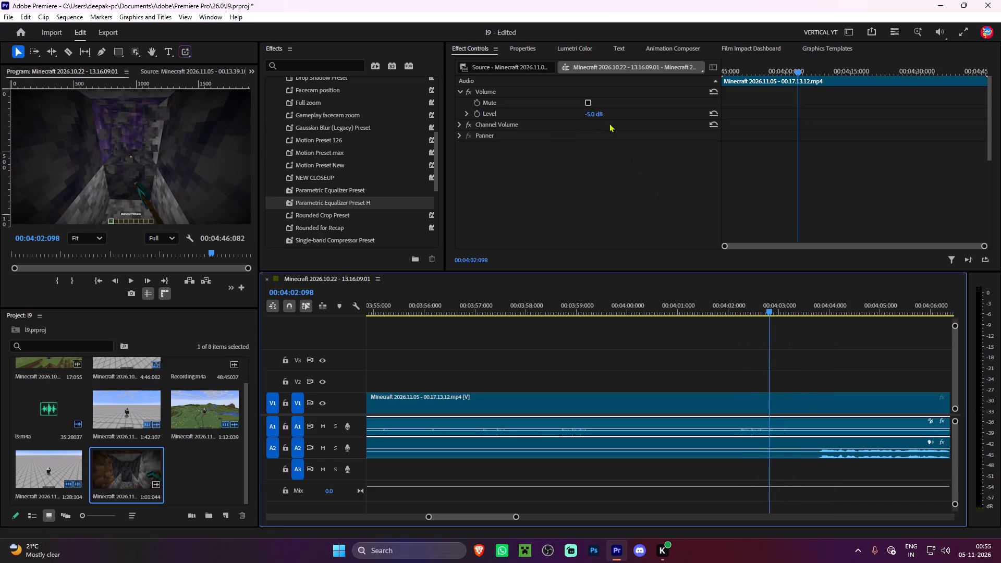
pyautogui.moveTo(771, 305); pyautogui.dragTo(764, 312)
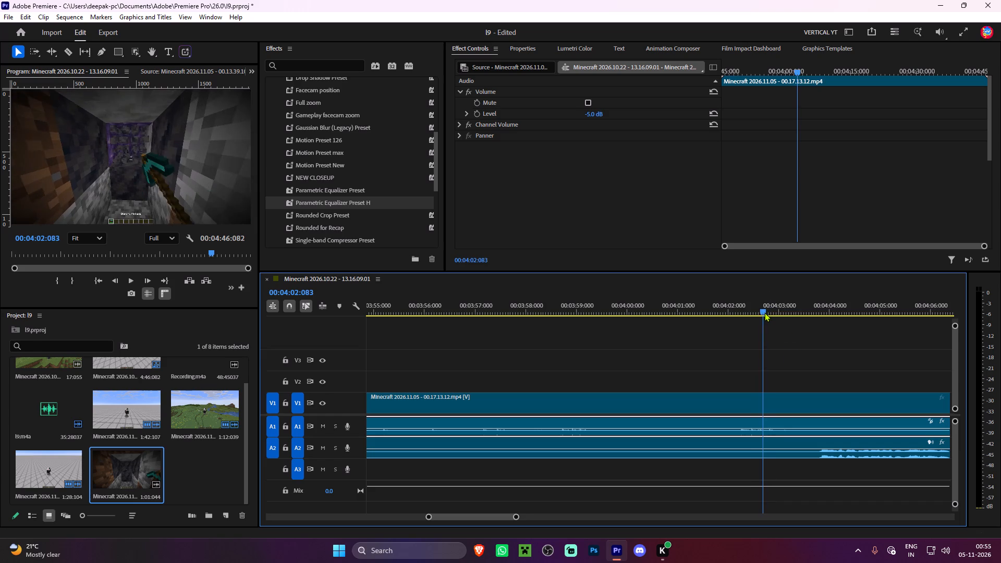
pyautogui.moveTo(764, 312); pyautogui.dragTo(765, 312)
pyautogui.click(798, 335)
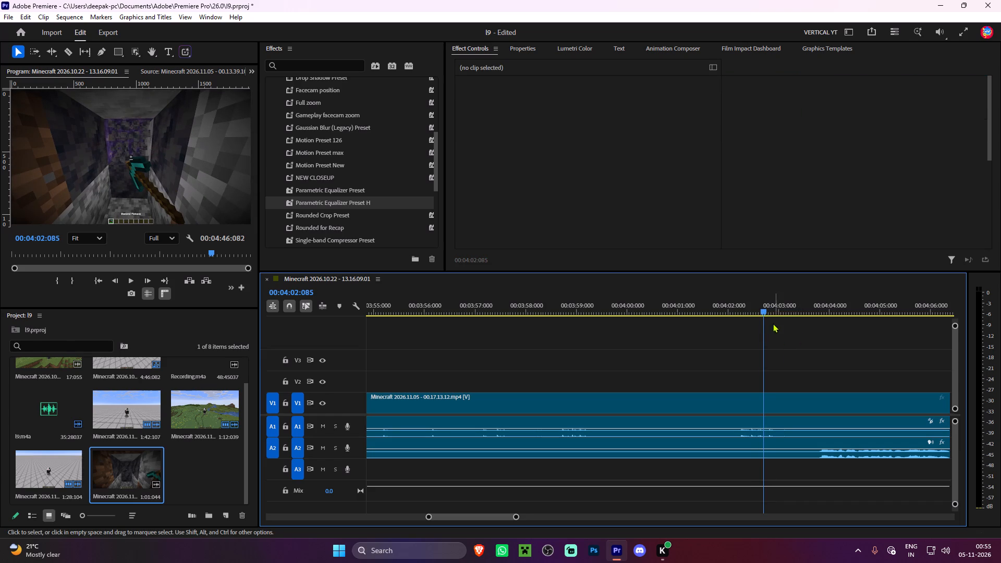
pyautogui.click(764, 310)
pyautogui.write('q')
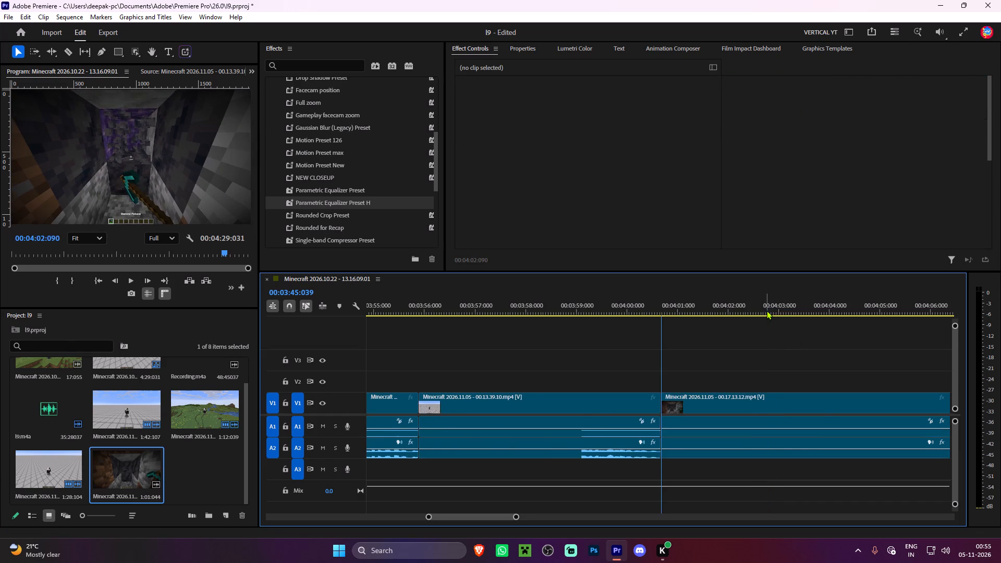
# Play back the trimmed 00.17.13.12 clip and check the effects applied to its A2 audio.
pyautogui.press('space')
pyautogui.keyDown('alt'); pyautogui.scroll(-5, 746, 326); pyautogui.keyUp('alt')
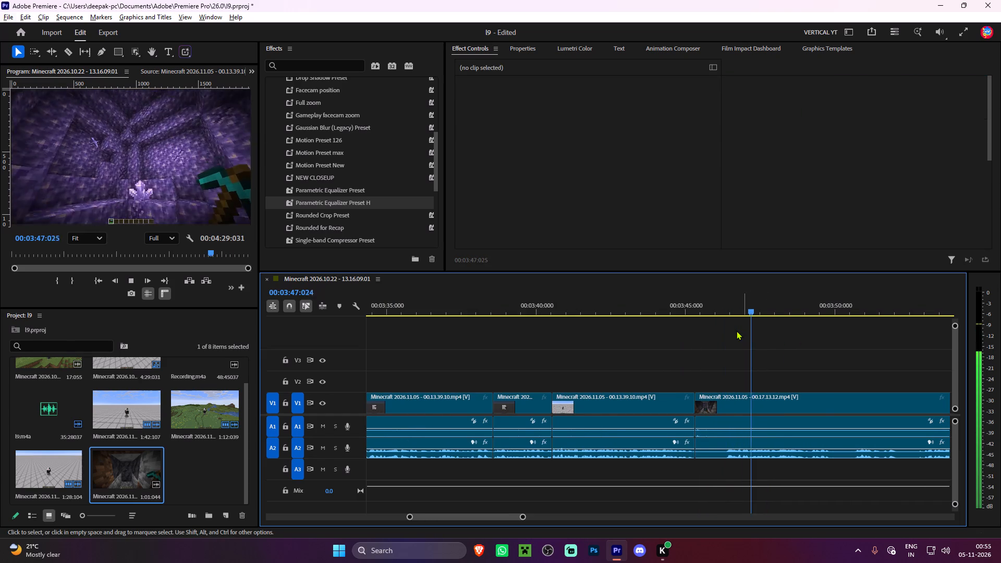
pyautogui.keyDown('alt'); pyautogui.scroll(-5, 737, 332); pyautogui.keyUp('alt')
pyautogui.keyDown('alt'); pyautogui.click(764, 439); pyautogui.keyUp('alt')
pyautogui.scroll(-7, 558, 178)
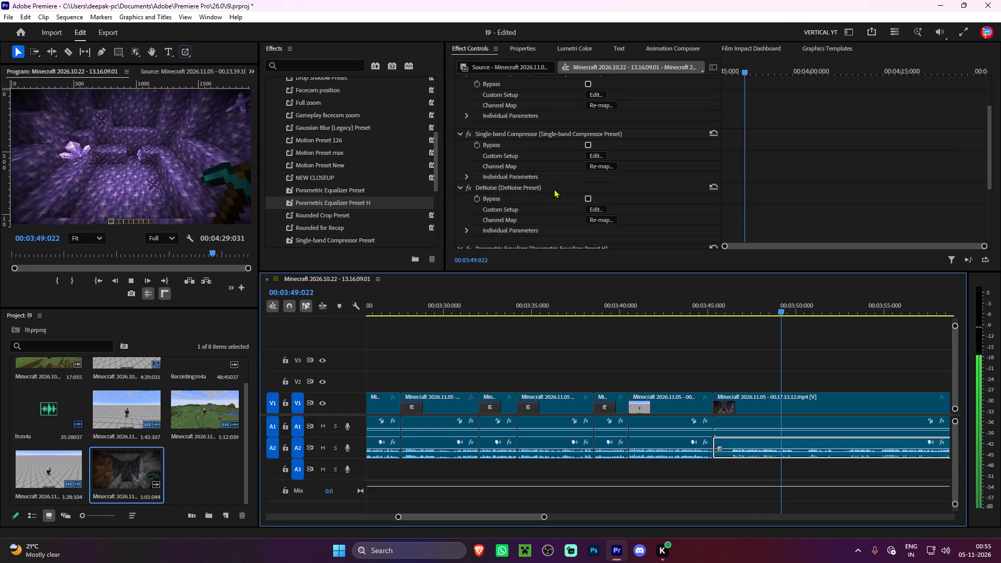
pyautogui.scroll(-10, 554, 189)
pyautogui.click(720, 350)
pyautogui.scroll(-14, 720, 350)
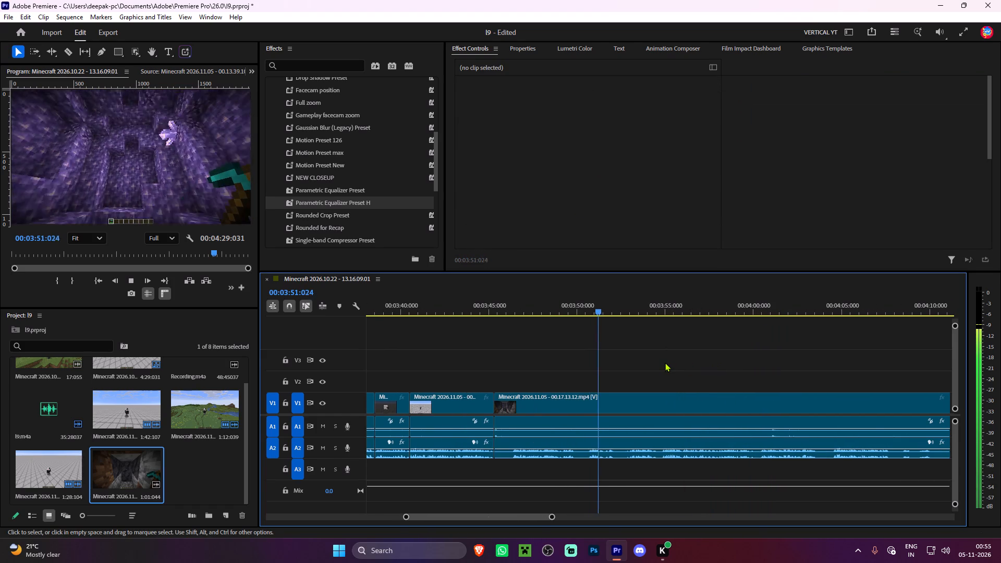
pyautogui.keyDown('alt'); pyautogui.scroll(5, 665, 362); pyautogui.keyUp('alt')
# Split the 00.17.13.12 clip at 00:03:49:105 and ripple-delete the pause of about 0.7 seconds following the cut.
pyautogui.click(494, 309)
pyautogui.click(534, 343)
pyautogui.press('space')
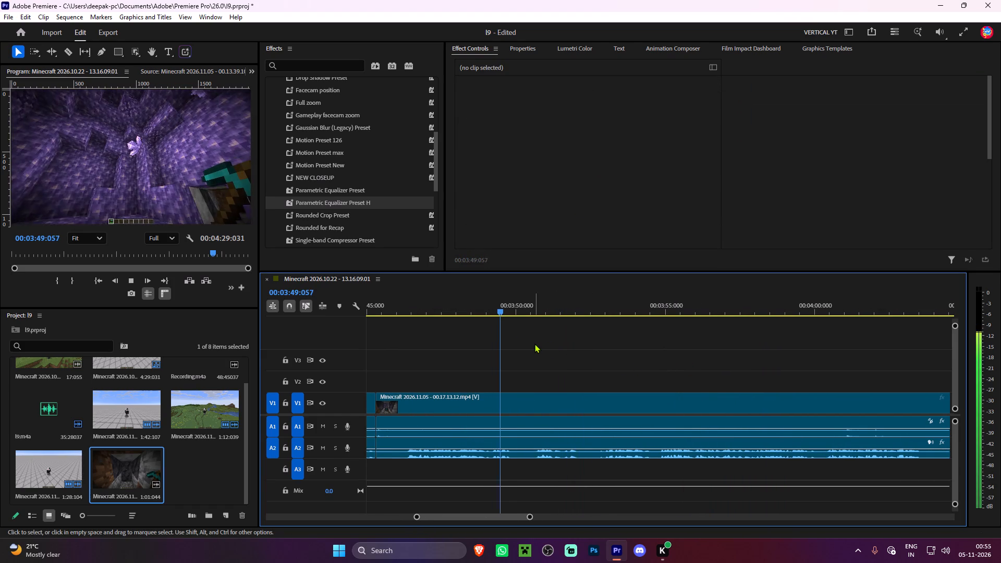
pyautogui.press('space')
pyautogui.press('space')
pyautogui.press('space')
pyautogui.hotkey('ctrl', 'k')
pyautogui.press('space')
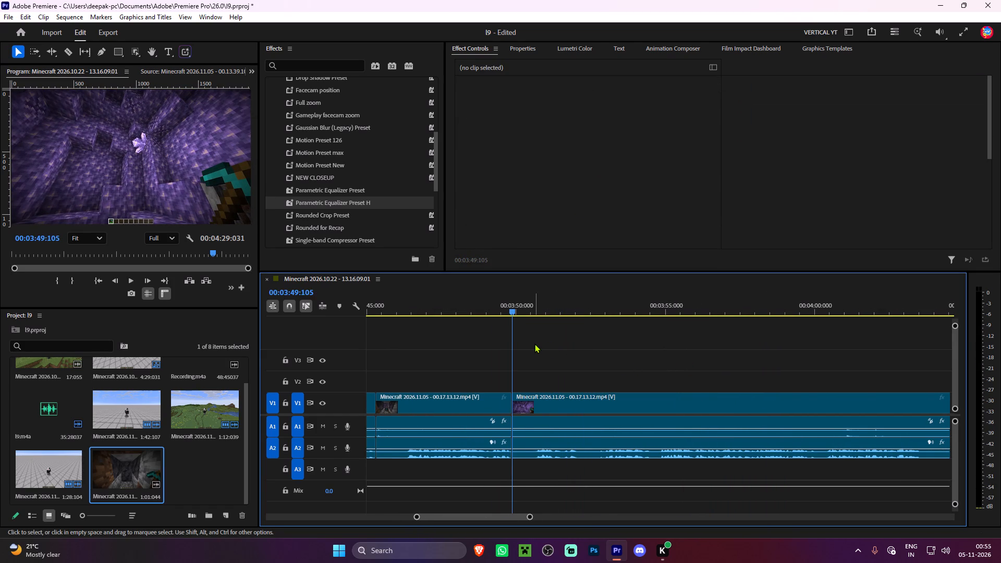
pyautogui.press('space')
pyautogui.write('q')
pyautogui.press('space')
pyautogui.click(565, 345)
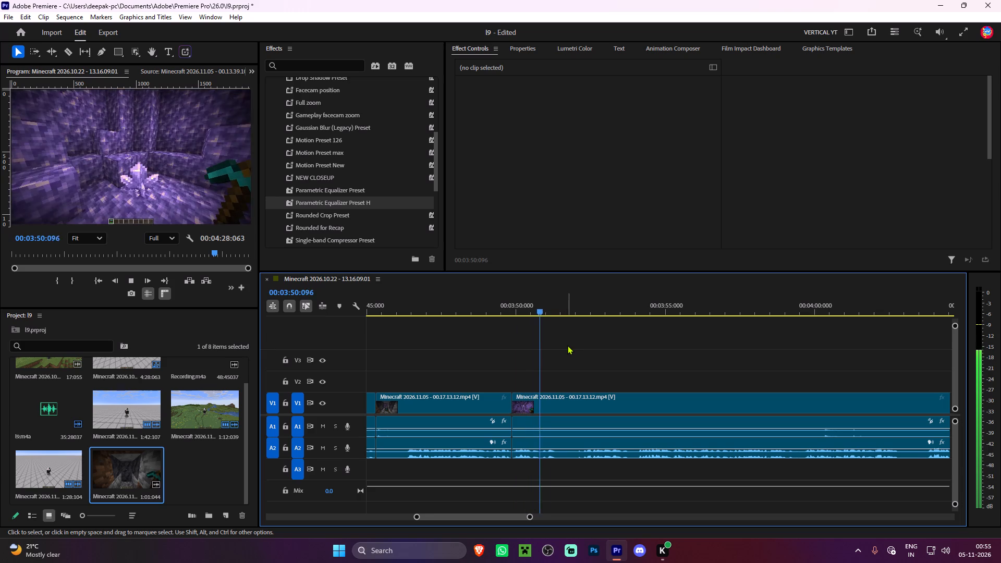
# Split the clip at about 00:03:51:040 and ripple-delete the pause of about 0.7 seconds following the cut.
pyautogui.keyDown('alt'); pyautogui.scroll(5, 594, 356); pyautogui.keyUp('alt')
pyautogui.click(508, 307)
pyautogui.press('space')
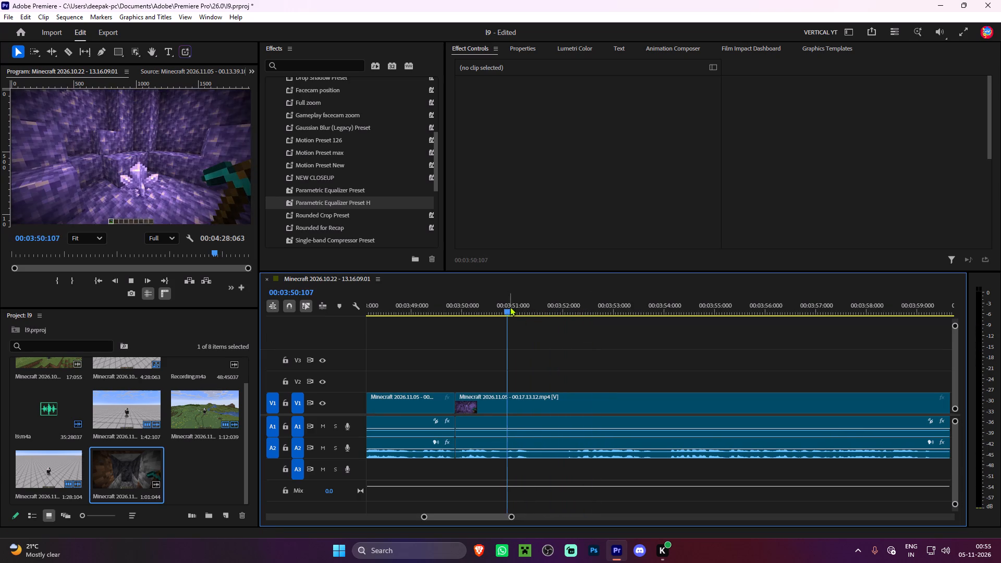
pyautogui.press('space')
pyautogui.hotkey('ctrl', 'k')
pyautogui.press('space')
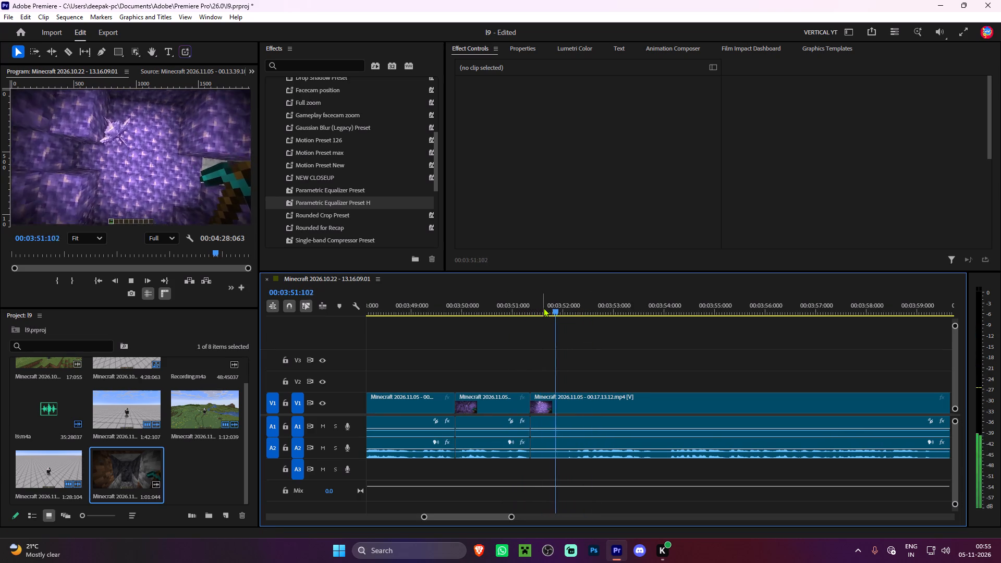
pyautogui.press('space')
pyautogui.write('q')
pyautogui.press('space')
pyautogui.click(484, 323)
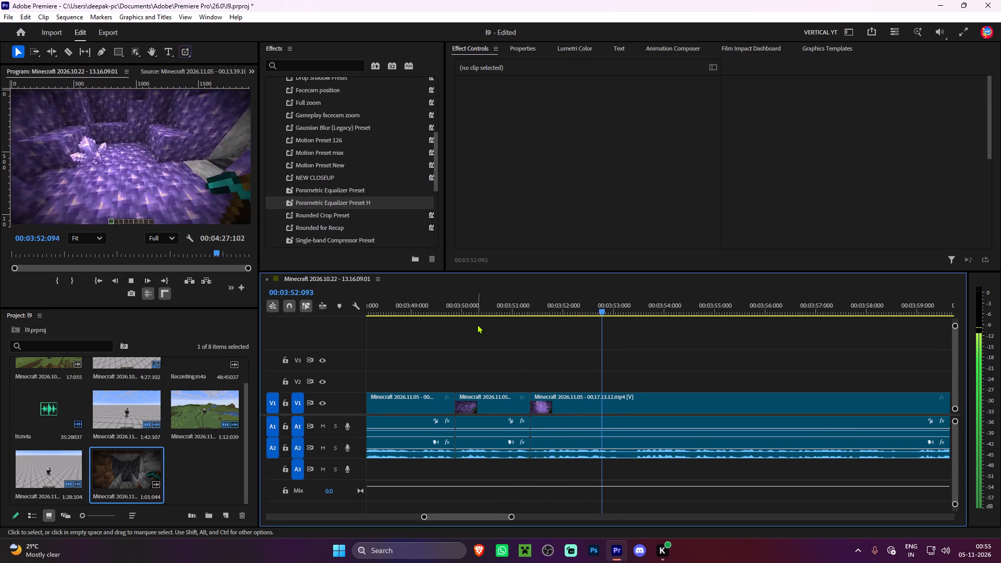
# Split the clip just after 00:03:53 and ripple-delete the short pause of about 0.2 seconds following the cut.
pyautogui.press('space')
pyautogui.hotkey('ctrl', 'k')
pyautogui.press('space')
pyautogui.press('space')
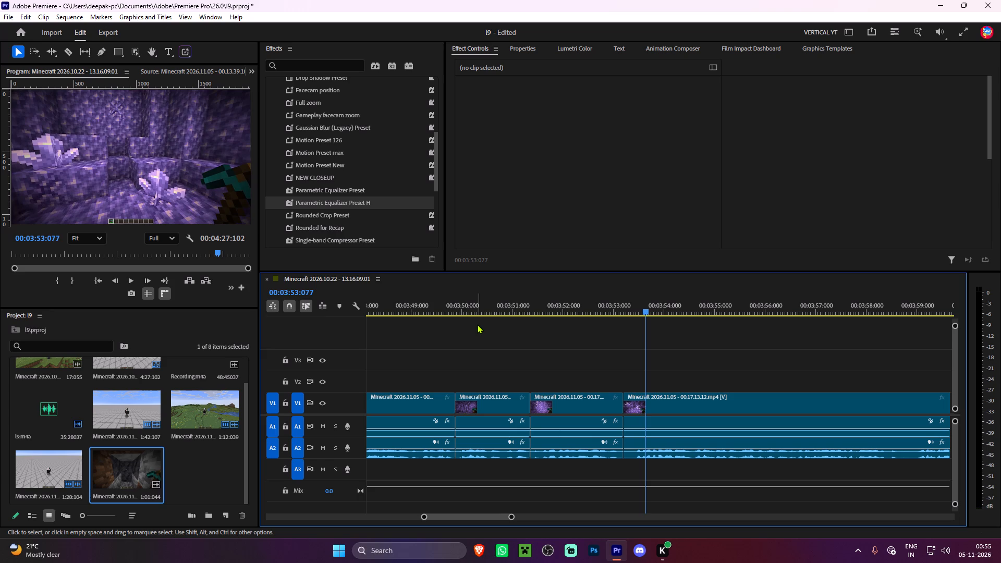
pyautogui.press('space')
pyautogui.moveTo(640, 303); pyautogui.dragTo(636, 312)
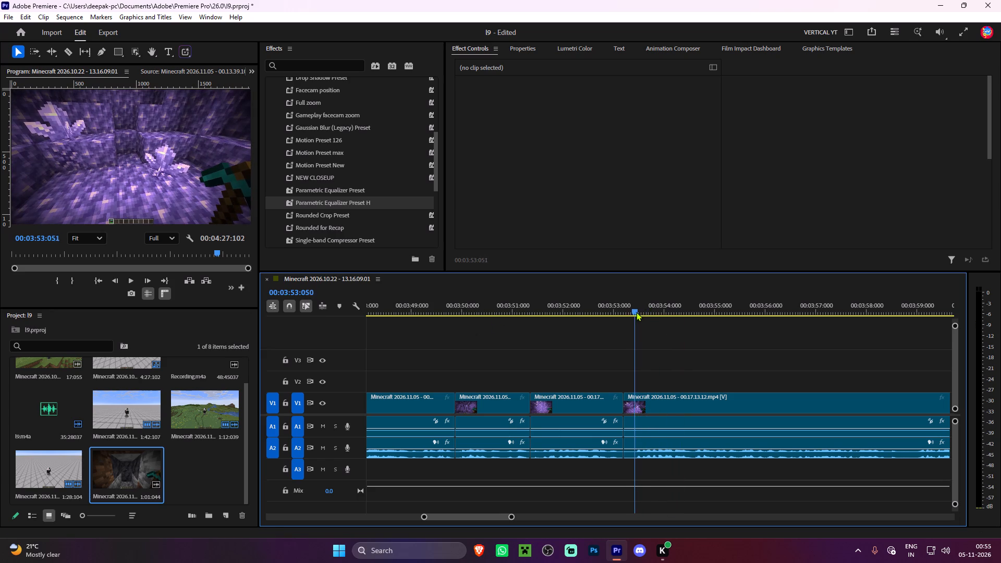
pyautogui.moveTo(636, 312); pyautogui.dragTo(635, 312)
pyautogui.click(638, 312)
pyautogui.write('q')
pyautogui.press('space')
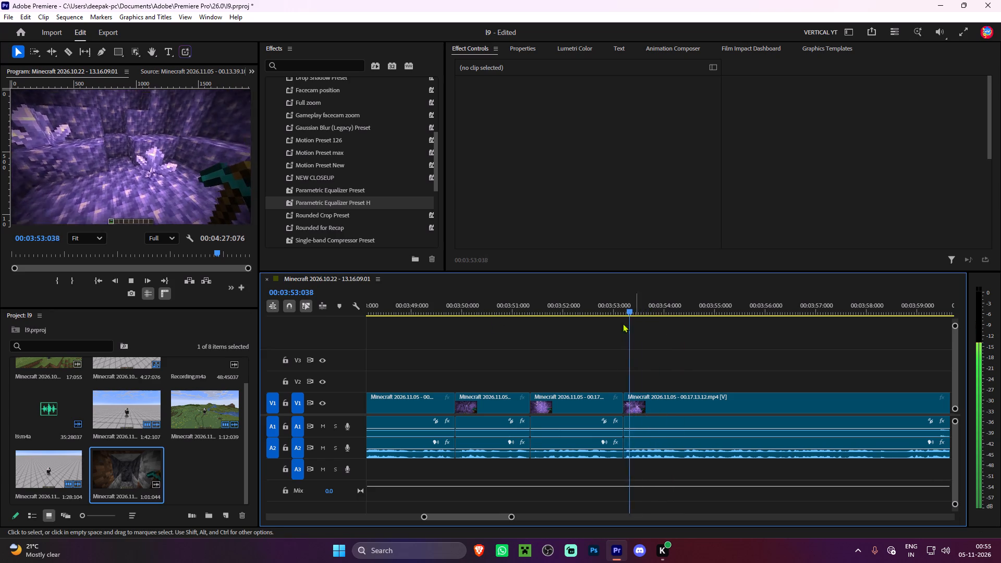
pyautogui.click(579, 318)
# Split the clip at 00:03:58:057 and ripple-delete the pause of about 0.3 seconds following the cut.
pyautogui.keyDown('alt'); pyautogui.scroll(-5, 579, 321); pyautogui.keyUp('alt')
pyautogui.scroll(-6, 598, 292)
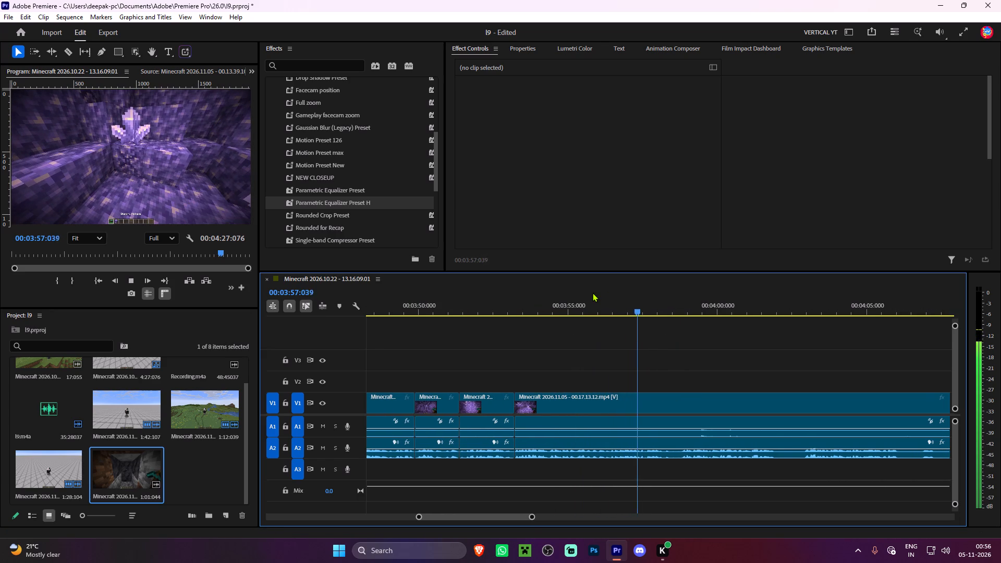
pyautogui.click(658, 313)
pyautogui.press('space')
pyautogui.press('space')
pyautogui.hotkey('ctrl', 'k')
pyautogui.press('space')
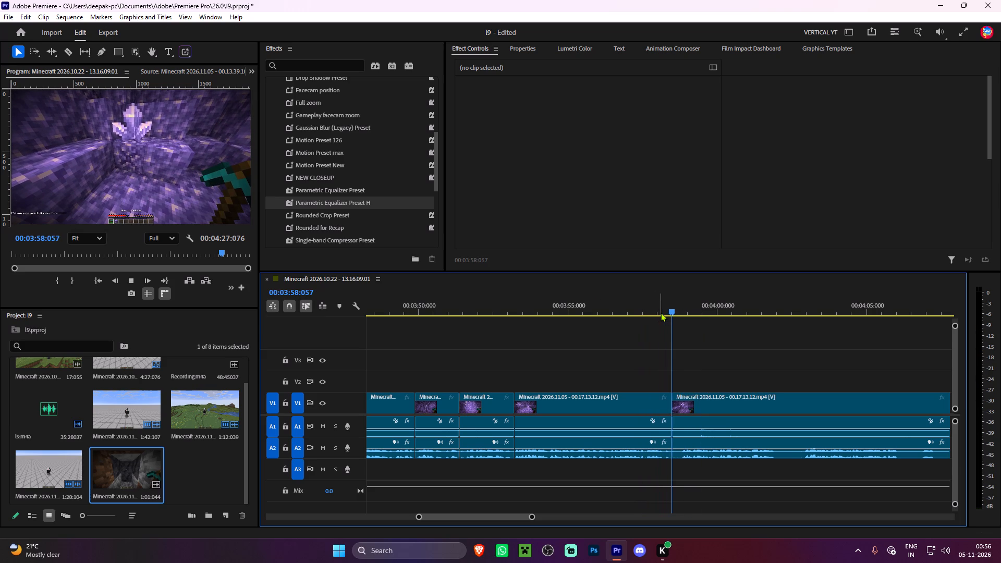
pyautogui.press('space')
pyautogui.press('space')
pyautogui.press('space')
pyautogui.press('space')
pyautogui.press('space')
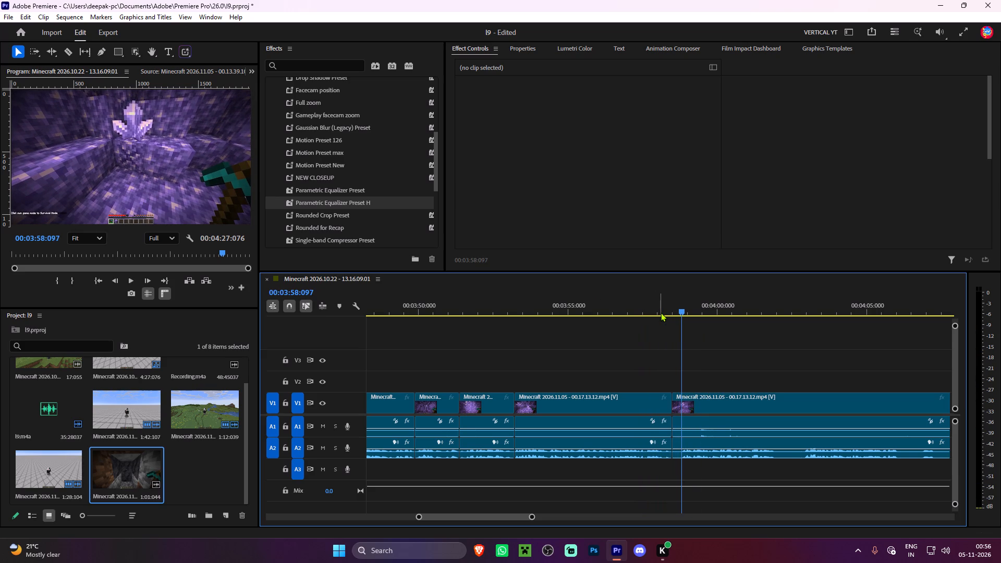
pyautogui.press('Left')
pyautogui.press('Left')
pyautogui.press('Left')
pyautogui.write('q')
pyautogui.press('space')
pyautogui.click(642, 359)
# Split the 00.17.13.12 clip at 00:04:01:079 and ripple-delete the pause of about 0.9 seconds following the cut.
pyautogui.scroll(-2, 638, 359)
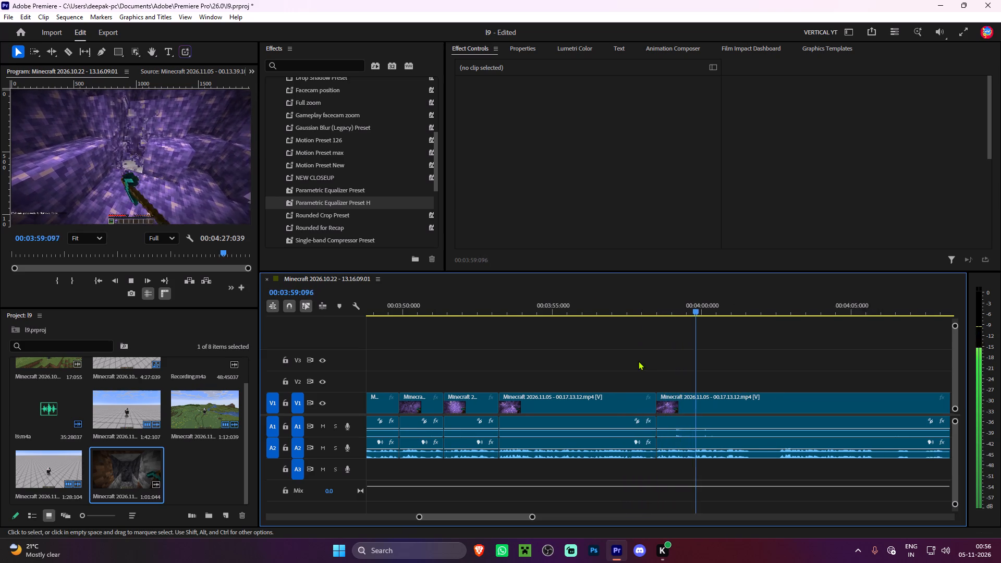
pyautogui.scroll(-4, 638, 361)
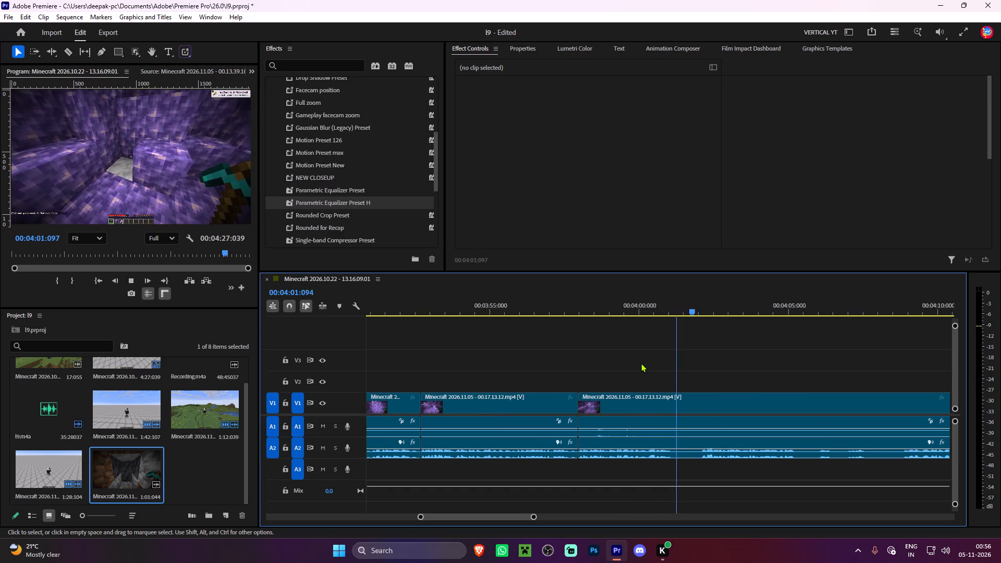
pyautogui.scroll(-2, 641, 363)
pyautogui.press('space')
pyautogui.click(633, 314)
pyautogui.press('space')
pyautogui.press('space')
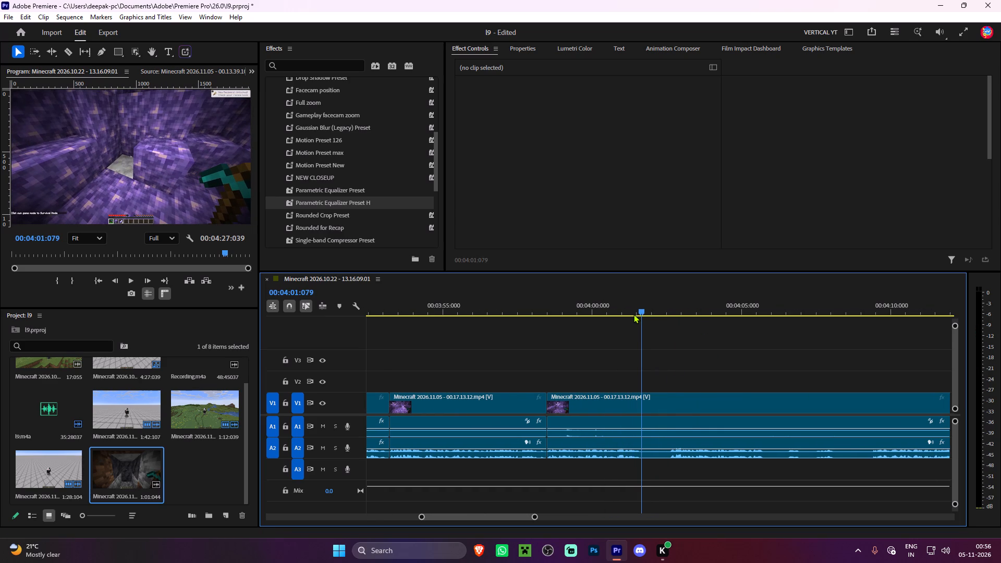
pyautogui.hotkey('ctrl', 'k')
pyautogui.press('space')
pyautogui.press('space')
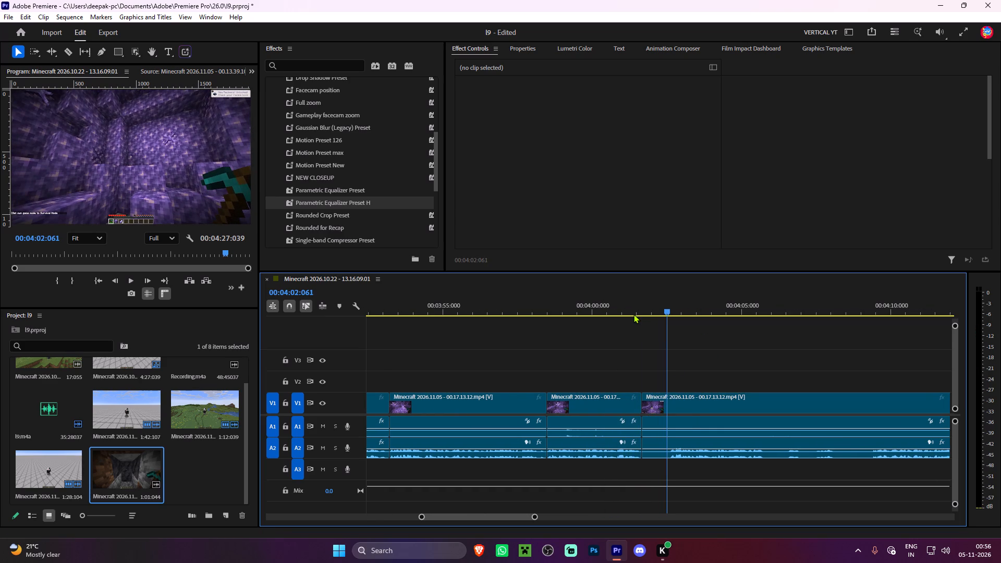
pyautogui.press('Right')
pyautogui.press('Right')
pyautogui.press('Right')
pyautogui.press('Right')
pyautogui.write('q')
# Split the clip at 00:04:04:111 and ripple-delete the dead section of about 3.5 seconds following the cut.
pyautogui.press('space')
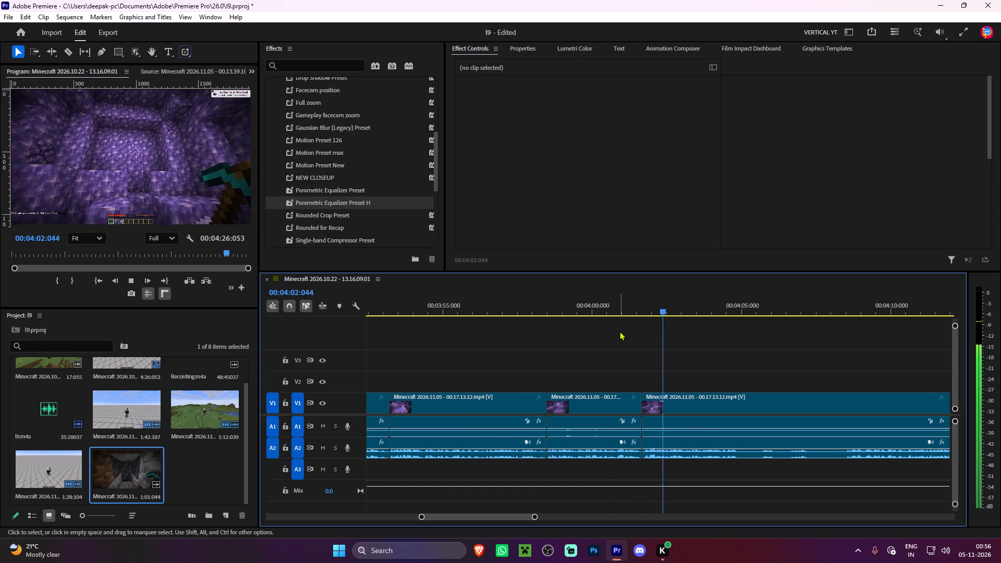
pyautogui.click(619, 331)
pyautogui.scroll(-16, 619, 331)
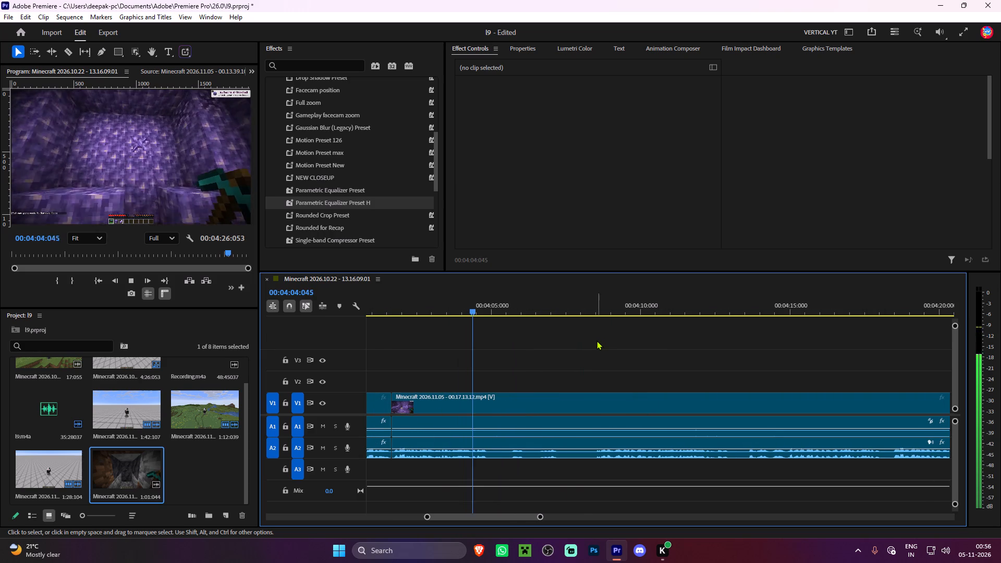
pyautogui.press('space')
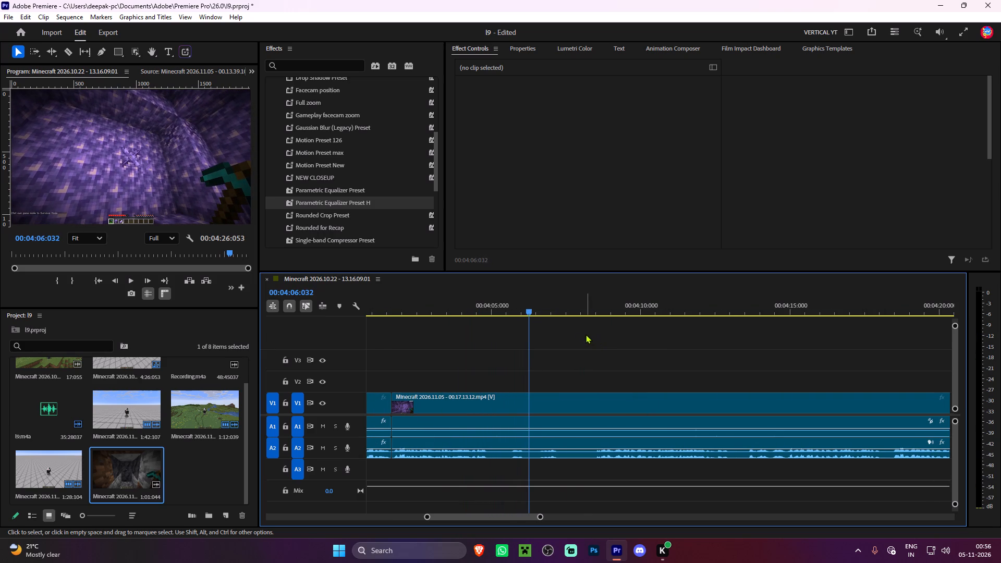
pyautogui.click(485, 310)
pyautogui.press('space')
pyautogui.press('space')
pyautogui.hotkey('ctrl', 'k')
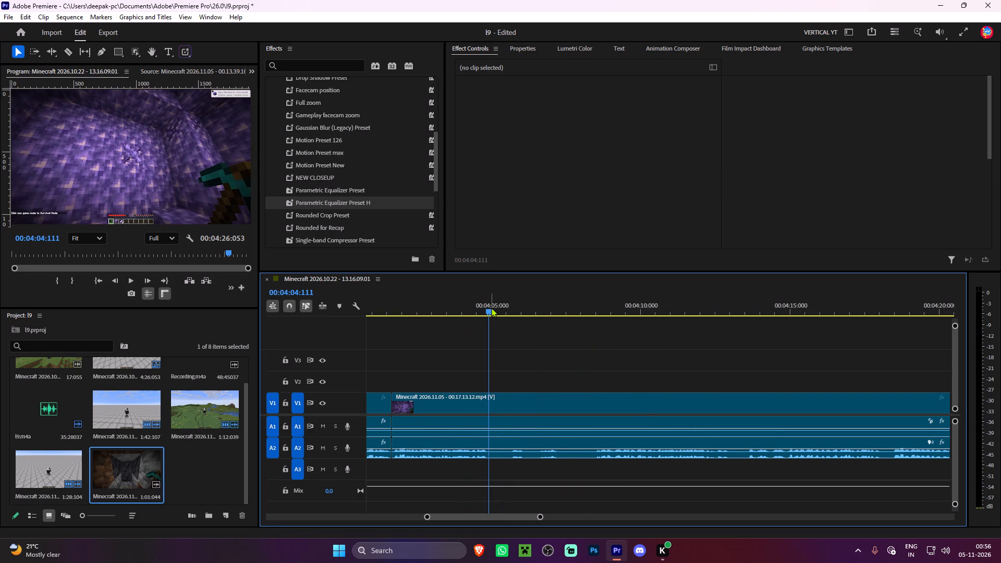
pyautogui.press('space')
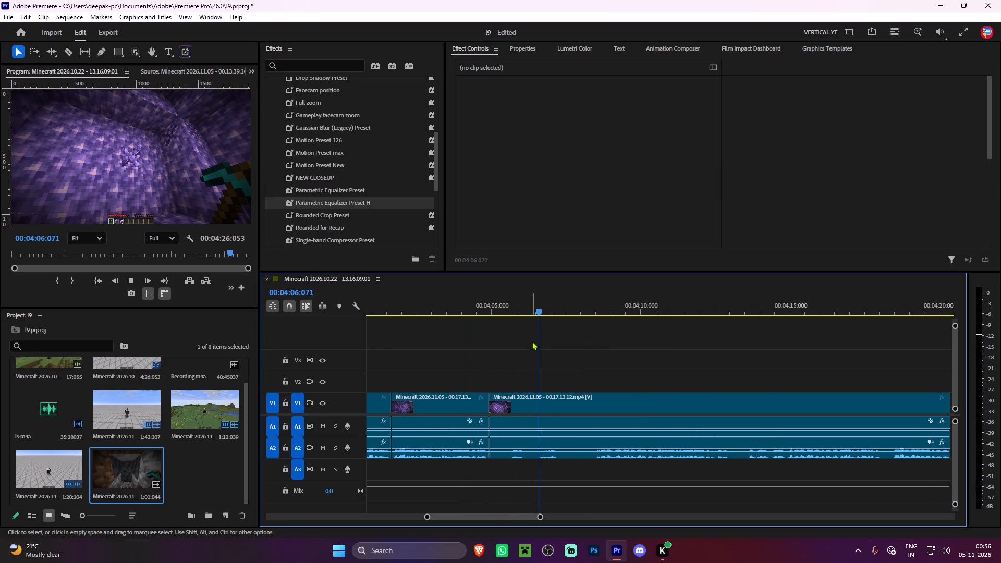
pyautogui.press('space')
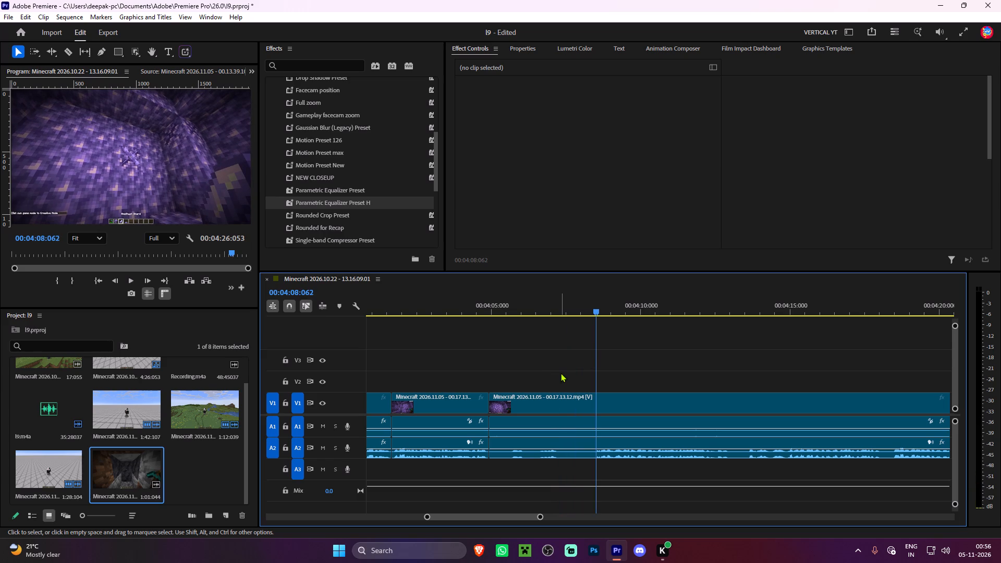
pyautogui.click(594, 309)
pyautogui.press('q')
# Replay across the 00:04:04:111 cut, split the clip at 00:04:09:074, and ripple-delete about 0.4 seconds following the new cut.
pyautogui.press('space')
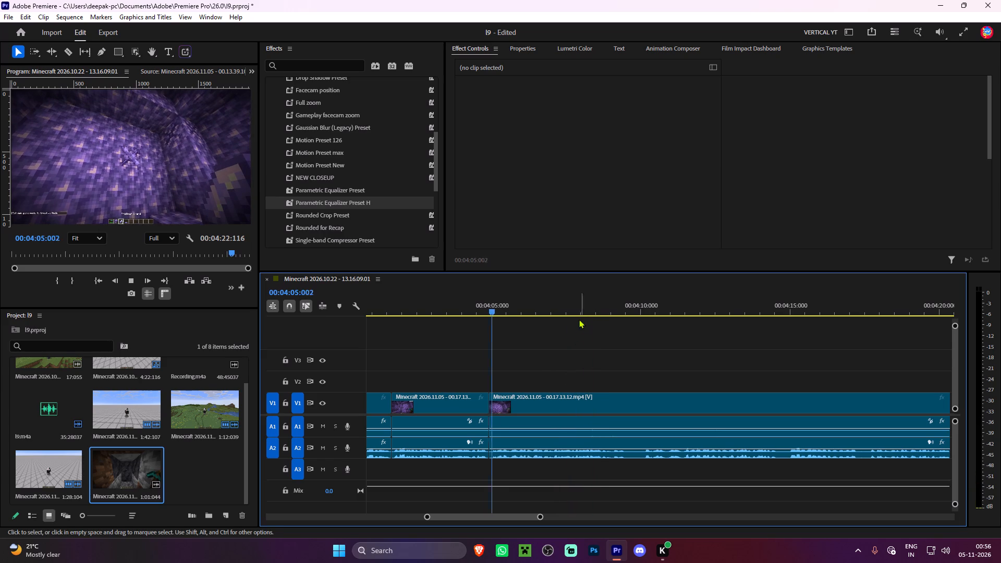
pyautogui.click(478, 306)
pyautogui.press('space')
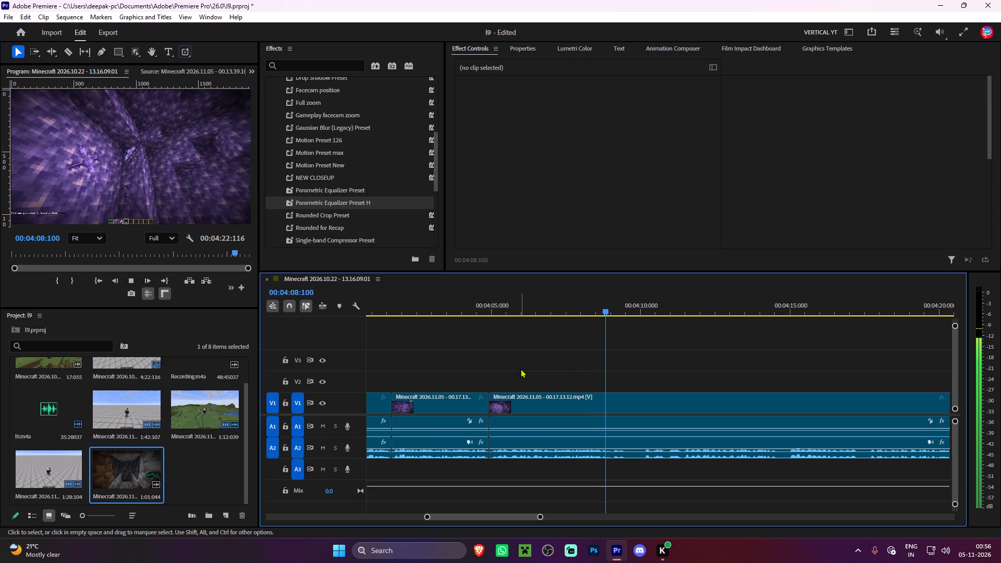
pyautogui.press('space')
pyautogui.press('space')
pyautogui.press('space')
pyautogui.hotkey('ctrl', 'k')
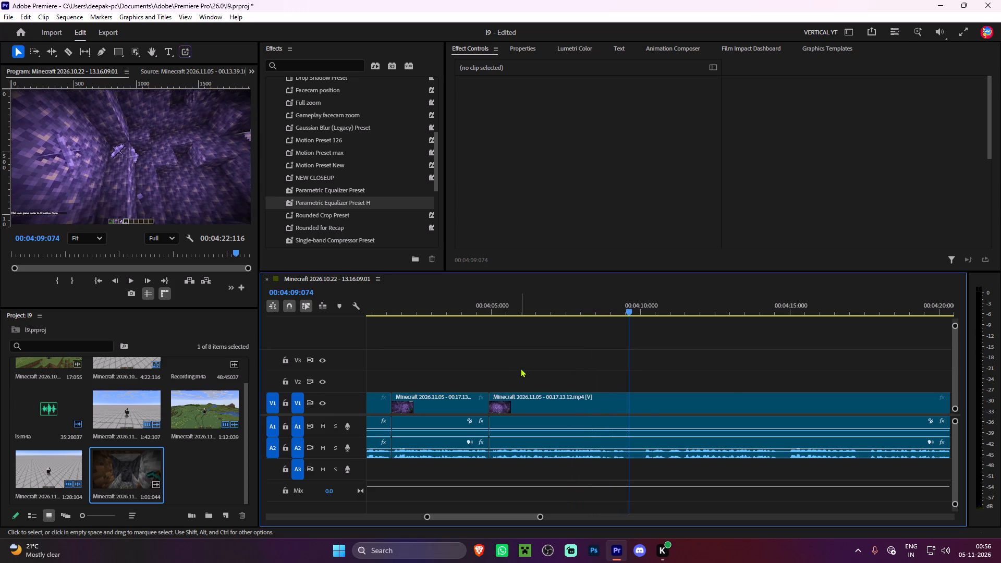
pyautogui.press('space')
pyautogui.press('space')
pyautogui.write('q')
# Ripple-delete about 1.3 more seconds from the start of the clip that follows the 00:04:09:074 cut.
pyautogui.press('space')
pyautogui.click(522, 344)
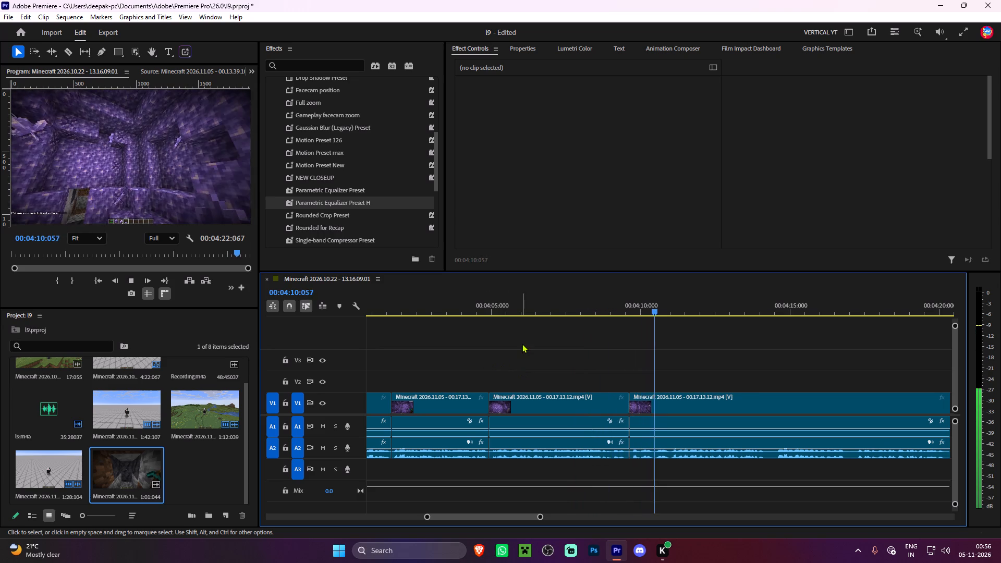
pyautogui.scroll(-6, 522, 344)
pyautogui.keyDown('alt'); pyautogui.scroll(6, 556, 376); pyautogui.keyUp('alt')
pyautogui.moveTo(604, 310); pyautogui.dragTo(596, 310)
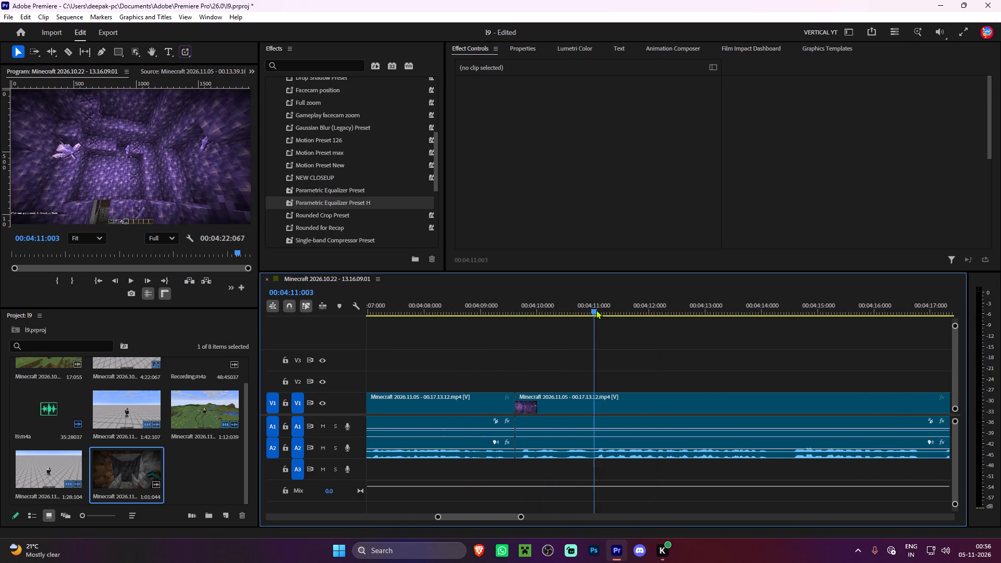
pyautogui.moveTo(596, 310); pyautogui.dragTo(592, 310)
pyautogui.press('q')
# Trim the overhanging A2 audio of the last clip to the end of its video at 00:04:20:111.
pyautogui.press('space')
pyautogui.keyDown('alt'); pyautogui.scroll(-5, 580, 356); pyautogui.keyUp('alt')
pyautogui.click(594, 340)
pyautogui.keyDown('alt'); pyautogui.scroll(-2, 594, 344); pyautogui.keyUp('alt')
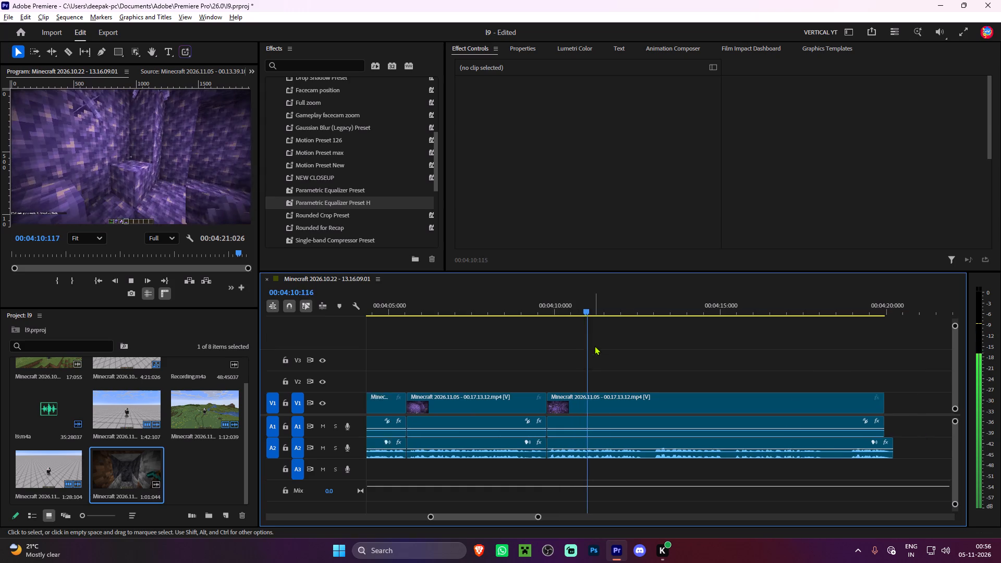
pyautogui.keyDown('alt'); pyautogui.scroll(-2, 594, 346); pyautogui.keyUp('alt')
pyautogui.keyDown('alt'); pyautogui.moveTo(815, 445); pyautogui.dragTo(810, 445); pyautogui.keyUp('alt')
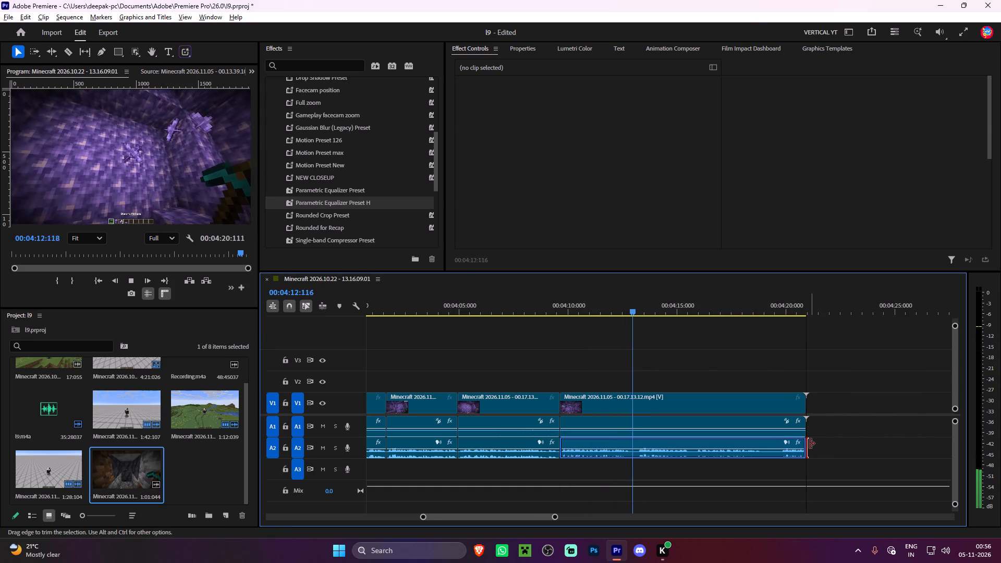
pyautogui.click(747, 346)
# Review the rest of the last clip and ripple-trim its end to 00:04:19:009.
pyautogui.keyDown('alt'); pyautogui.scroll(6, 700, 353); pyautogui.keyUp('alt')
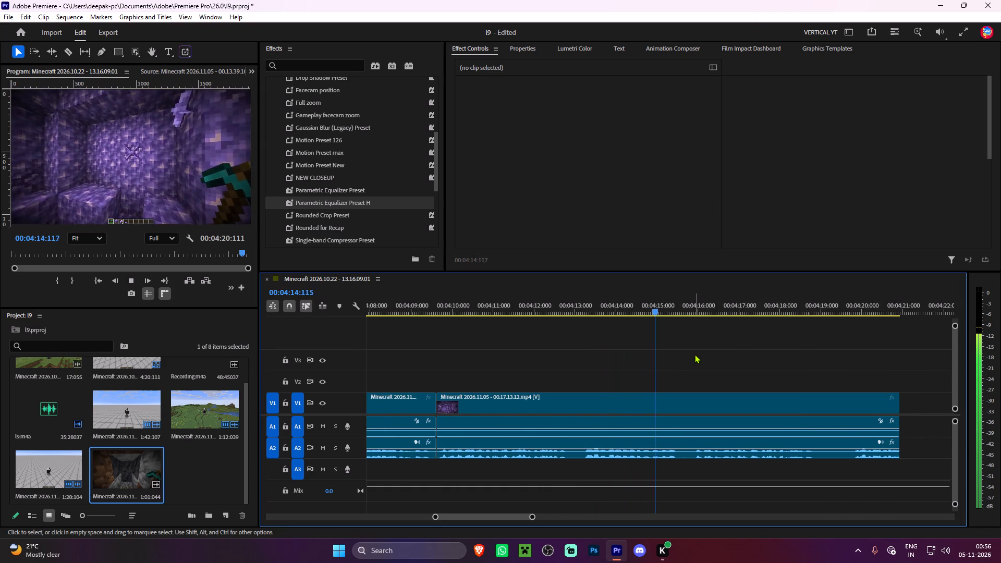
pyautogui.keyDown('alt'); pyautogui.scroll(-2, 699, 356); pyautogui.keyUp('alt')
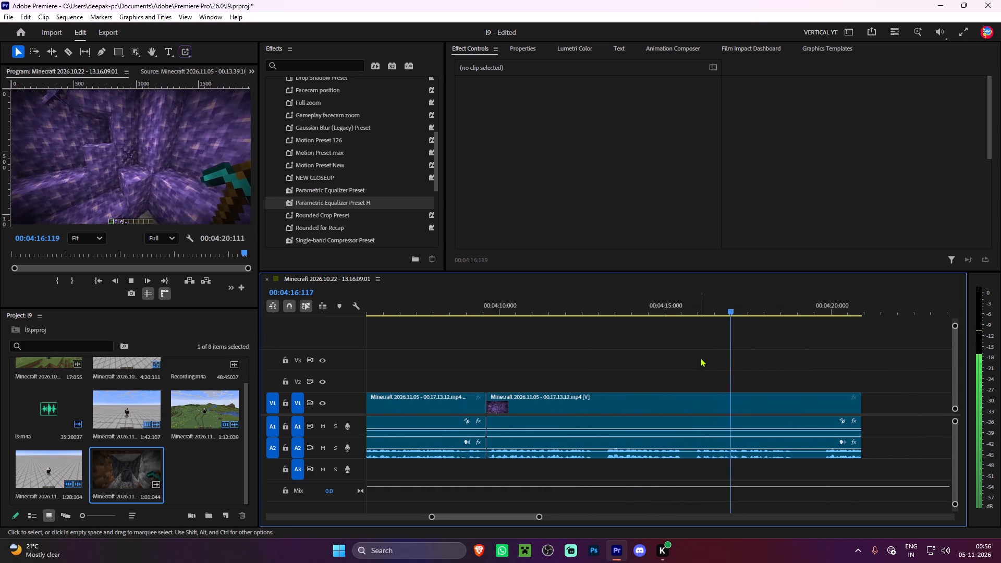
pyautogui.press('space')
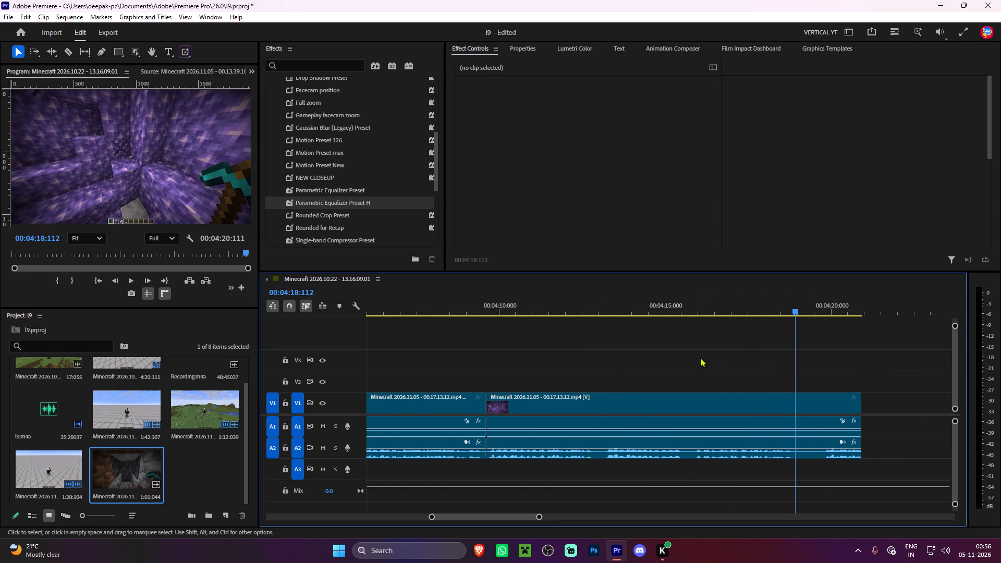
pyautogui.press('space')
pyautogui.press('space')
pyautogui.write('w')
# Import the Minecraft 2026.11.05 - 00.21.47.13 recording into the project.
pyautogui.doubleClick(200, 459)
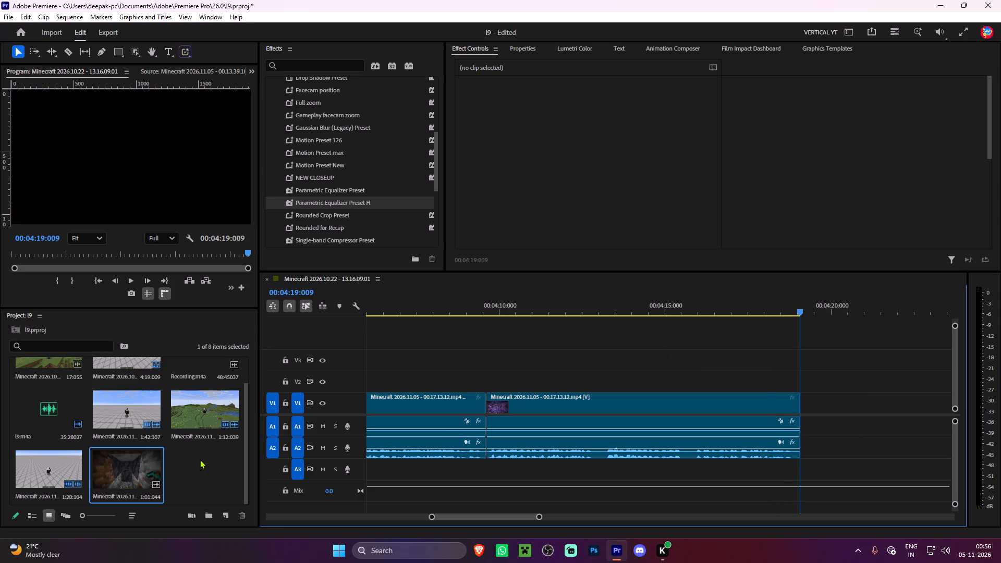
pyautogui.doubleClick(352, 131)
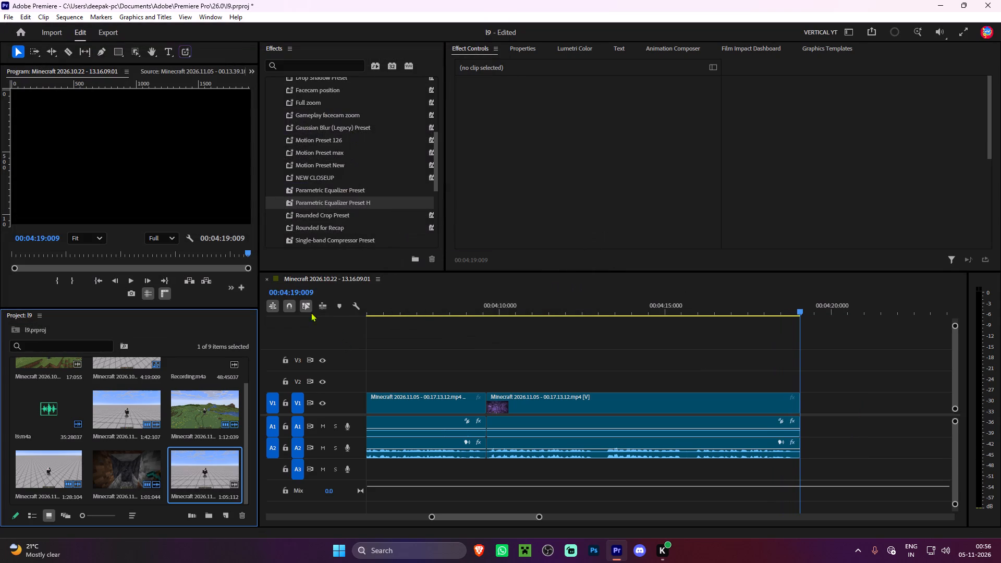
# Preview the 00.21.47.13 recording and append it to the end of the sequence at 00:04:19:009.
pyautogui.doubleClick(207, 454)
pyautogui.press('space')
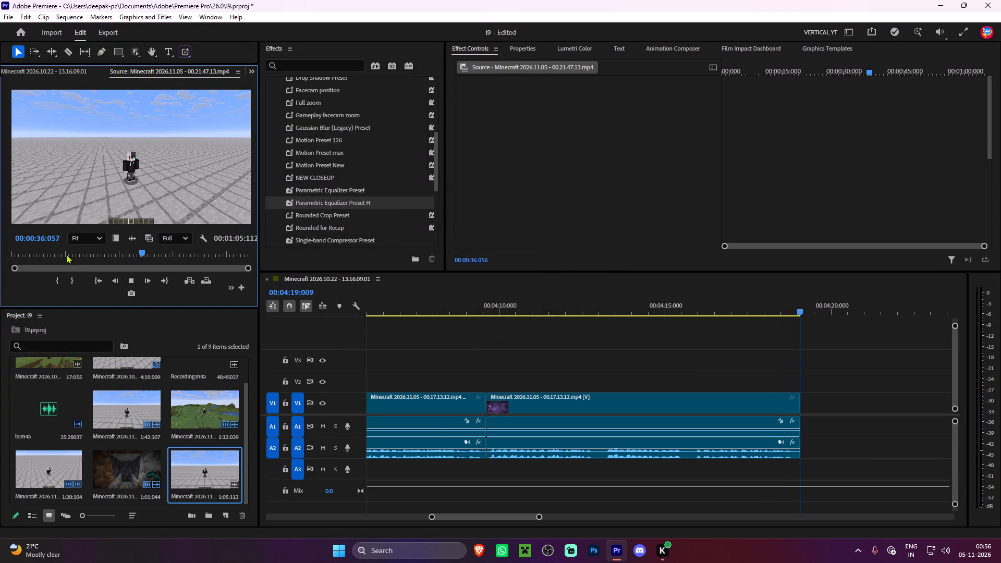
pyautogui.moveTo(66, 254); pyautogui.dragTo(0, 248)
pyautogui.press('space')
pyautogui.moveTo(202, 470); pyautogui.dragTo(802, 422)
# Ripple-trim the silent first 1.7 seconds or so from the start of the 00.21.47.13 clip.
pyautogui.keyDown('alt'); pyautogui.scroll(-20, 849, 422); pyautogui.keyUp('alt')
pyautogui.moveTo(629, 302); pyautogui.dragTo(633, 303)
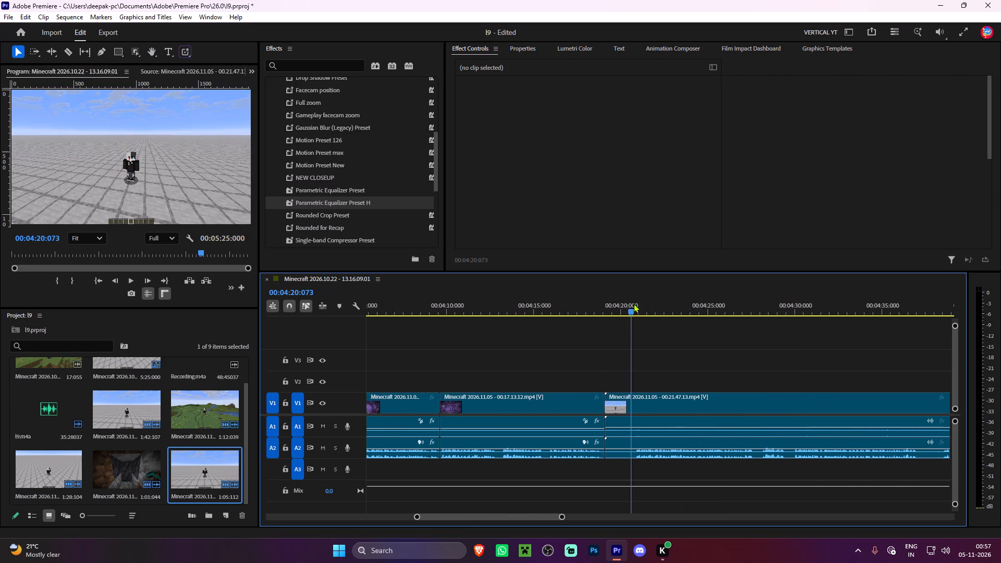
pyautogui.moveTo(633, 303); pyautogui.dragTo(636, 305)
pyautogui.press('q')
pyautogui.press('space')
# Apply Parametric Equalizer Preset, Single-band Compressor Preset, Parametric Equalizer Preset H and DeNoise Preset to the 00.21.47.13 clip's A2 audio.
pyautogui.click(648, 351)
pyautogui.keyDown('alt'); pyautogui.click(652, 448); pyautogui.keyUp('alt')
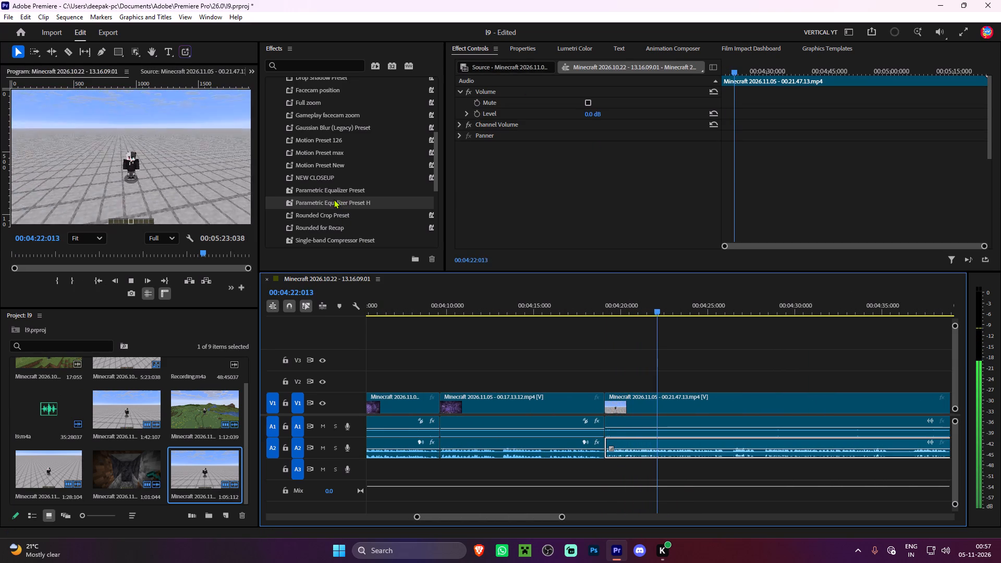
pyautogui.moveTo(331, 194); pyautogui.dragTo(642, 445)
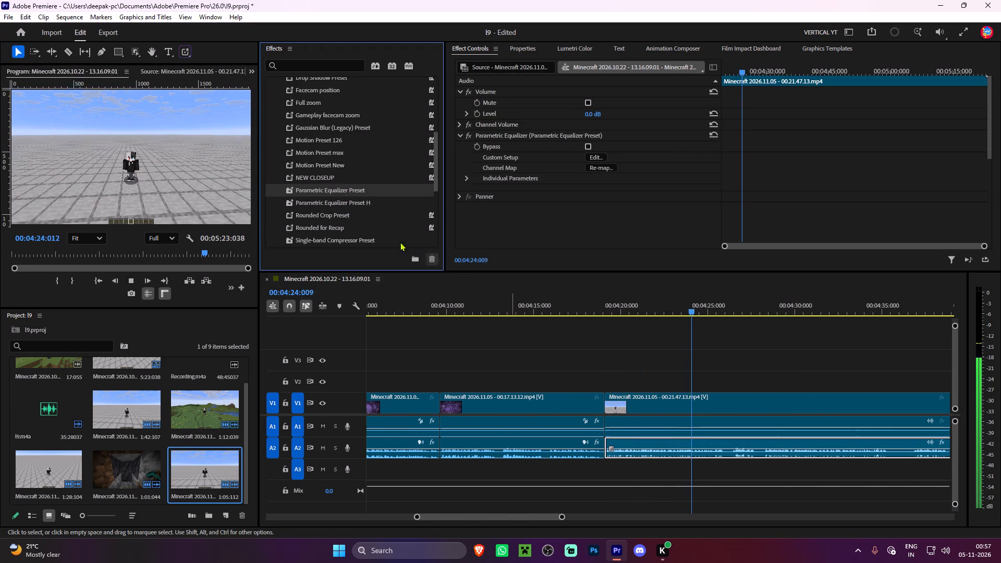
pyautogui.moveTo(314, 240); pyautogui.dragTo(654, 446)
pyautogui.moveTo(343, 204); pyautogui.dragTo(633, 431)
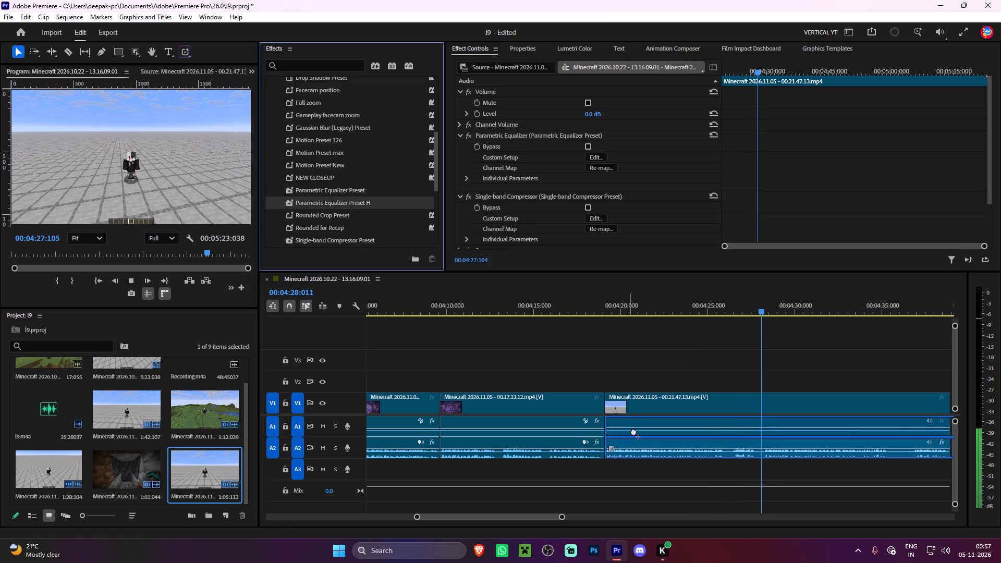
pyautogui.moveTo(633, 431); pyautogui.dragTo(654, 449)
pyautogui.scroll(5, 389, 215)
pyautogui.moveTo(317, 118); pyautogui.dragTo(599, 340)
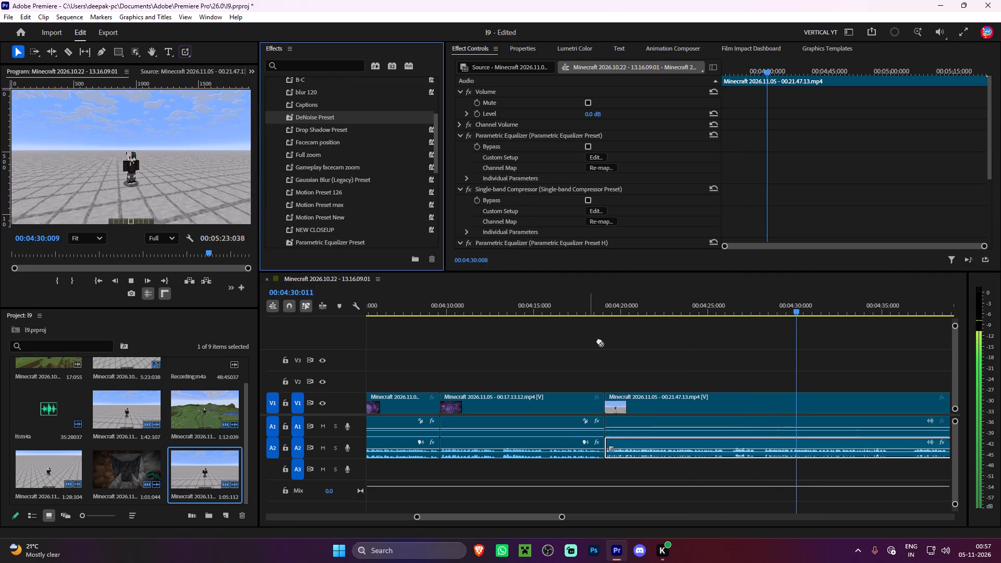
pyautogui.moveTo(599, 340); pyautogui.dragTo(664, 440)
pyautogui.click(707, 336)
# Split the 00.21.47.13 clip just before 00:04:26 and ripple-delete the pause of about 0.5 seconds following the cut.
pyautogui.click(694, 299)
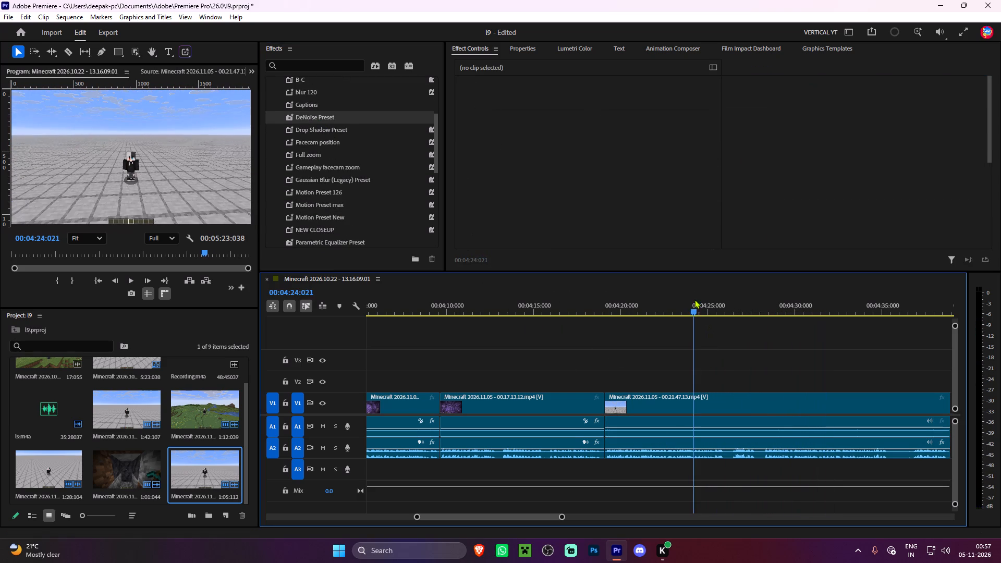
pyautogui.press('space')
pyautogui.keyDown('alt'); pyautogui.scroll(6, 783, 394); pyautogui.keyUp('alt')
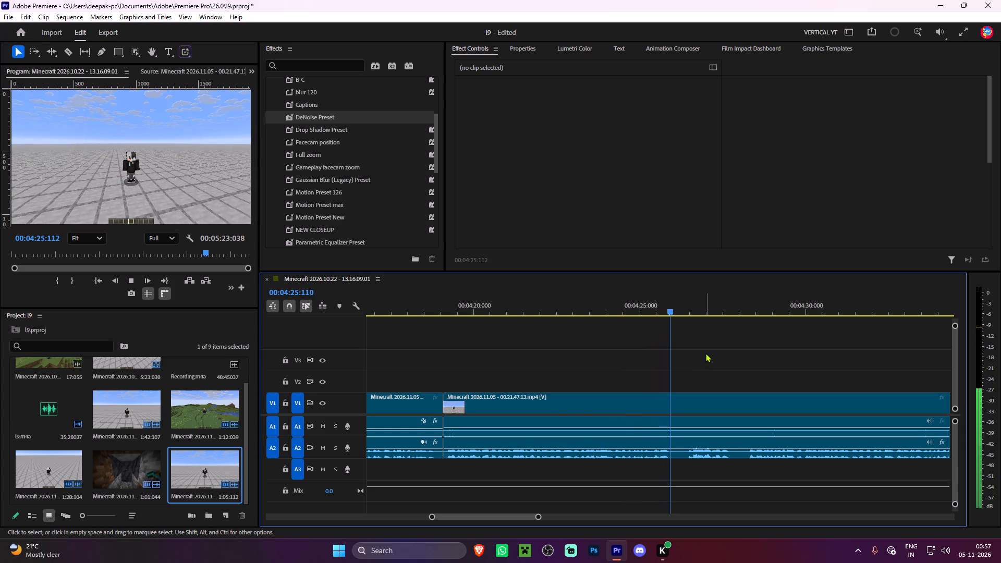
pyautogui.press('space')
pyautogui.hotkey('ctrl', 'k')
pyautogui.press('space')
pyautogui.press('space')
pyautogui.write('q')
# Split the clip at 00:04:27:035 and ripple-delete the pause of about 0.45 seconds following the cut.
pyautogui.press('space')
pyautogui.press('space')
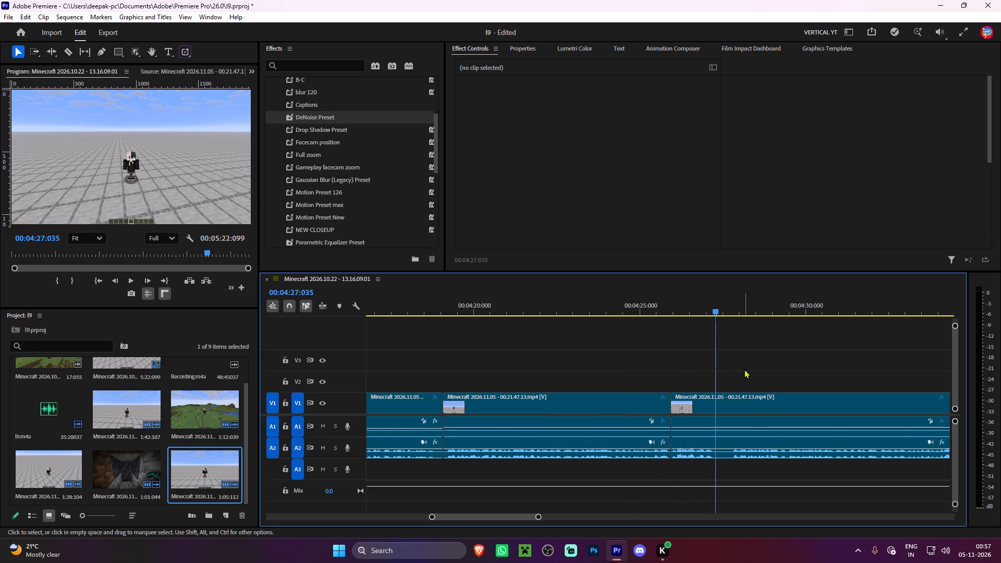
pyautogui.hotkey('ctrl', 'k')
pyautogui.press('space')
pyautogui.press('space')
pyautogui.write('q')
# Split the 00.21.47.13 clip at 00:04:34:049 and ripple-delete the section of about 4.3 seconds following the cut.
pyautogui.press('space')
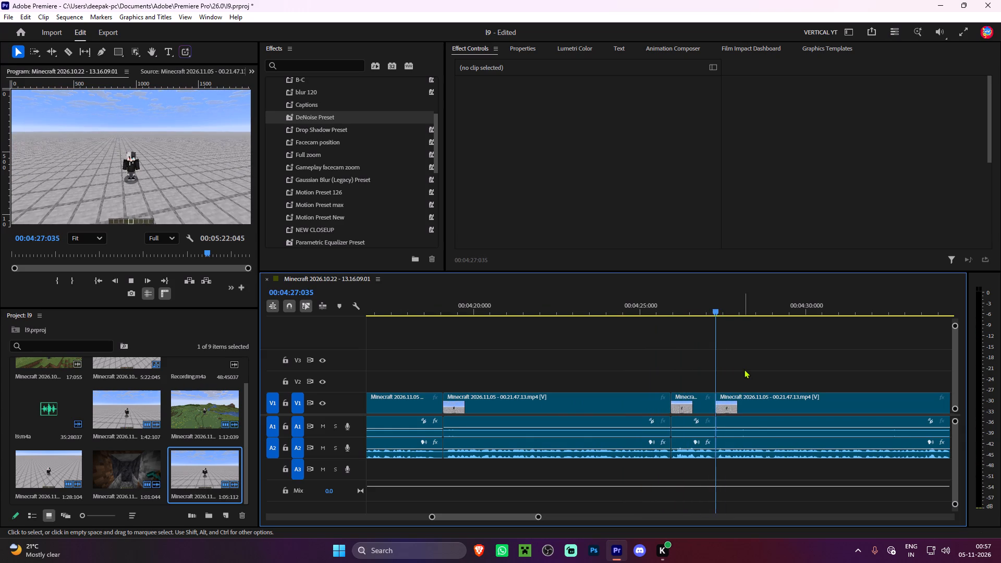
pyautogui.click(682, 336)
pyautogui.scroll(-11, 690, 346)
pyautogui.scroll(-2, 609, 438)
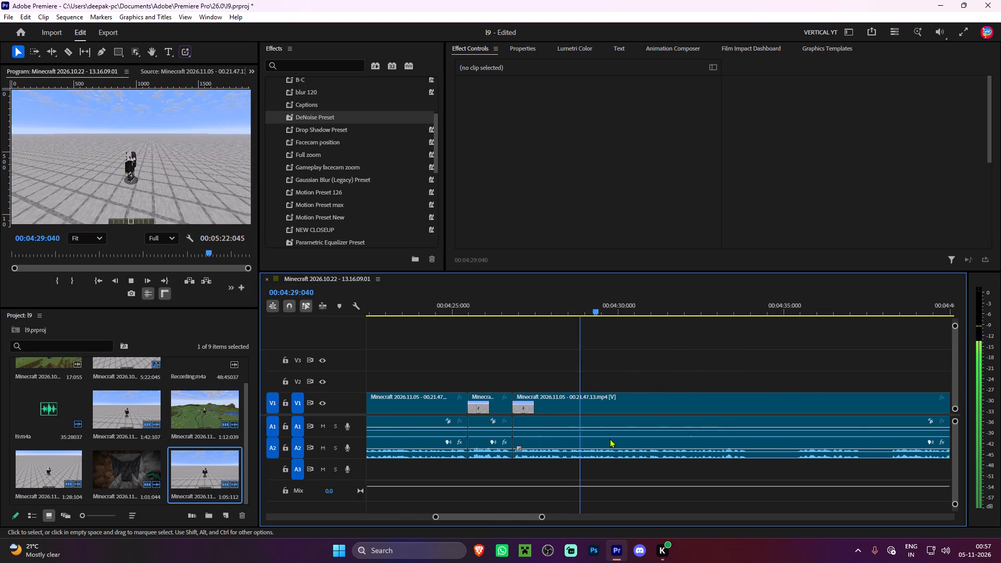
pyautogui.scroll(-3, 609, 438)
pyautogui.click(585, 360)
pyautogui.keyDown('alt'); pyautogui.scroll(-2, 585, 360); pyautogui.keyUp('alt')
pyautogui.scroll(-1, 585, 365)
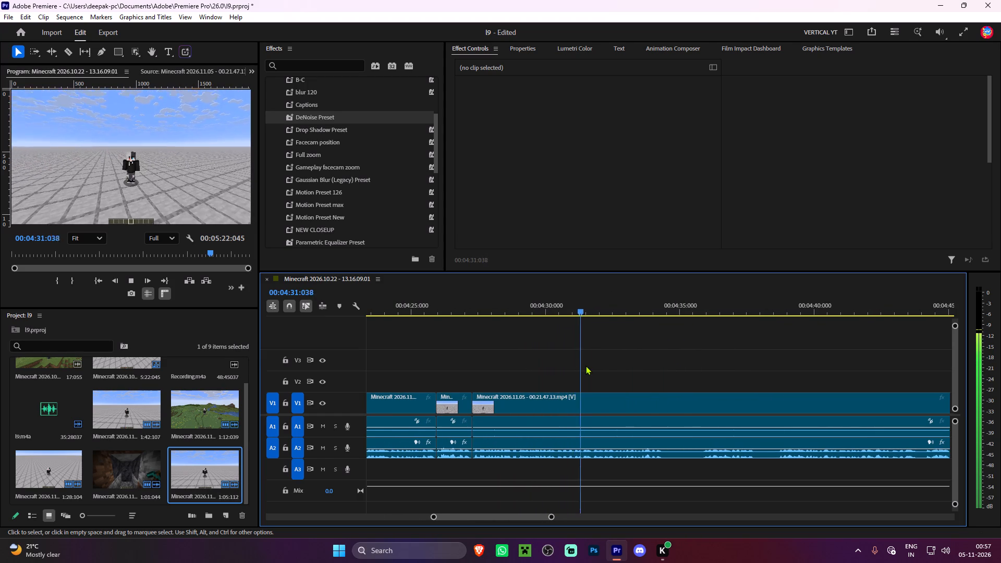
pyautogui.scroll(-2, 585, 365)
pyautogui.keyDown('alt'); pyautogui.scroll(1, 585, 365); pyautogui.keyUp('alt')
pyautogui.scroll(-3, 585, 365)
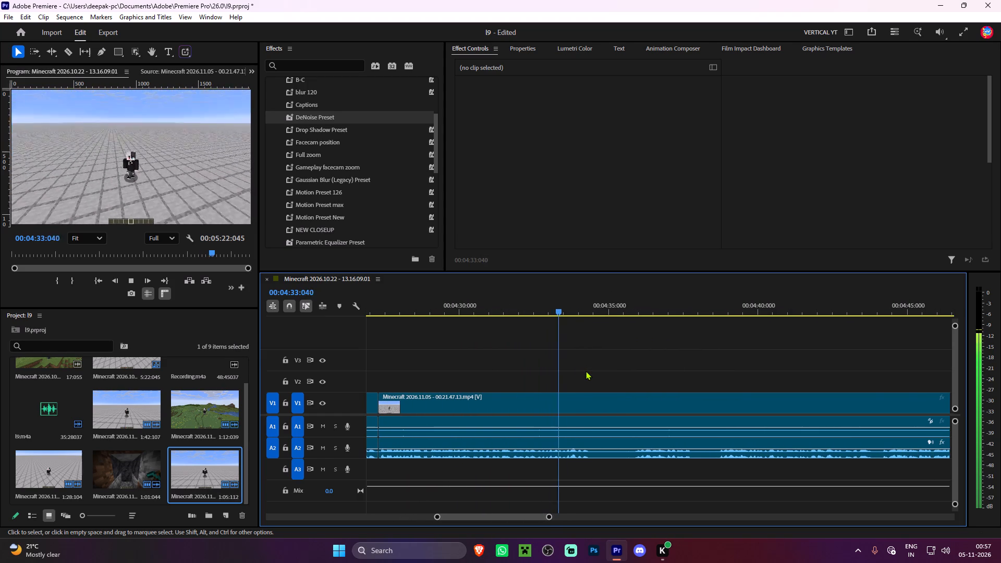
pyautogui.press('space')
pyautogui.hotkey('ctrl', 'k')
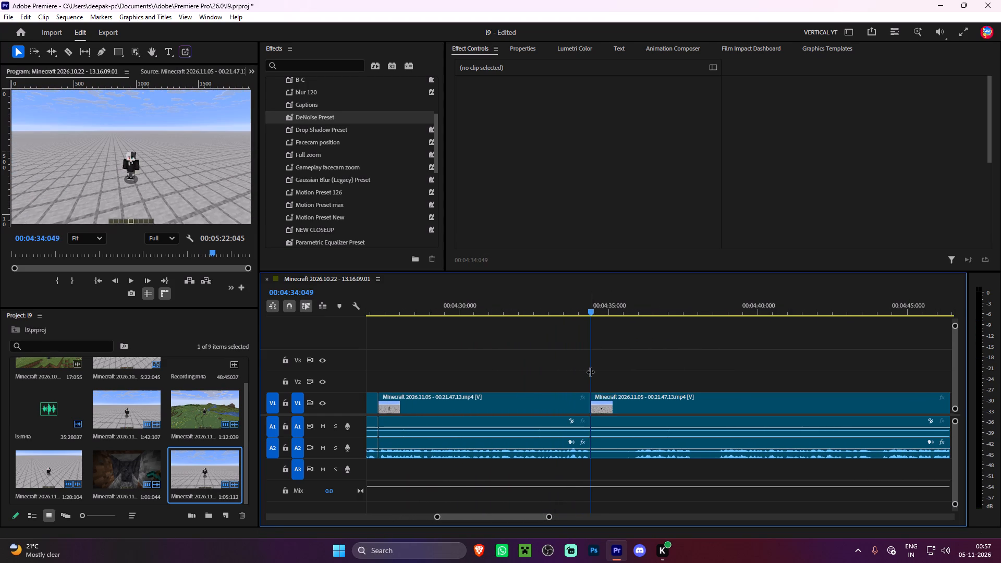
pyautogui.press('space')
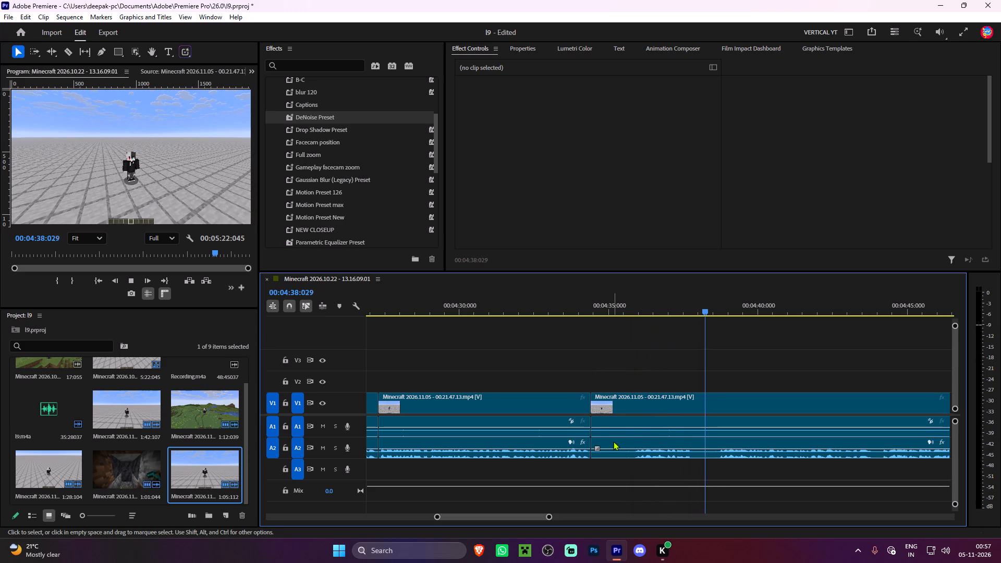
pyautogui.press('space')
pyautogui.write('q')
# Split the 00.21.47.13 clip at about 4 minutes 39.5 seconds and ripple-delete the pause of about 0.35 seconds following the cut.
pyautogui.press('space')
pyautogui.scroll(-8, 627, 402)
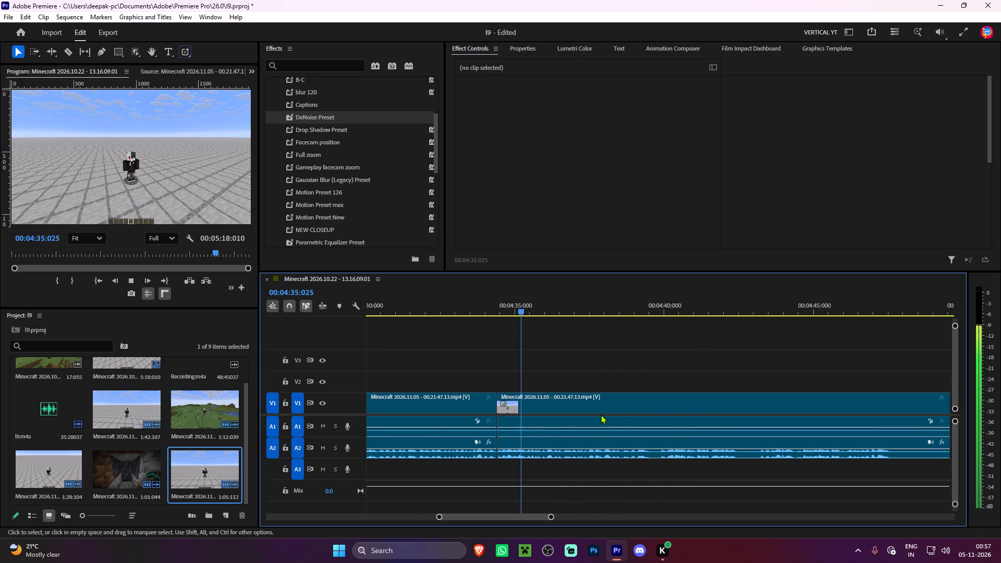
pyautogui.scroll(-2, 601, 414)
pyautogui.keyDown('alt'); pyautogui.scroll(2, 539, 358); pyautogui.keyUp('alt')
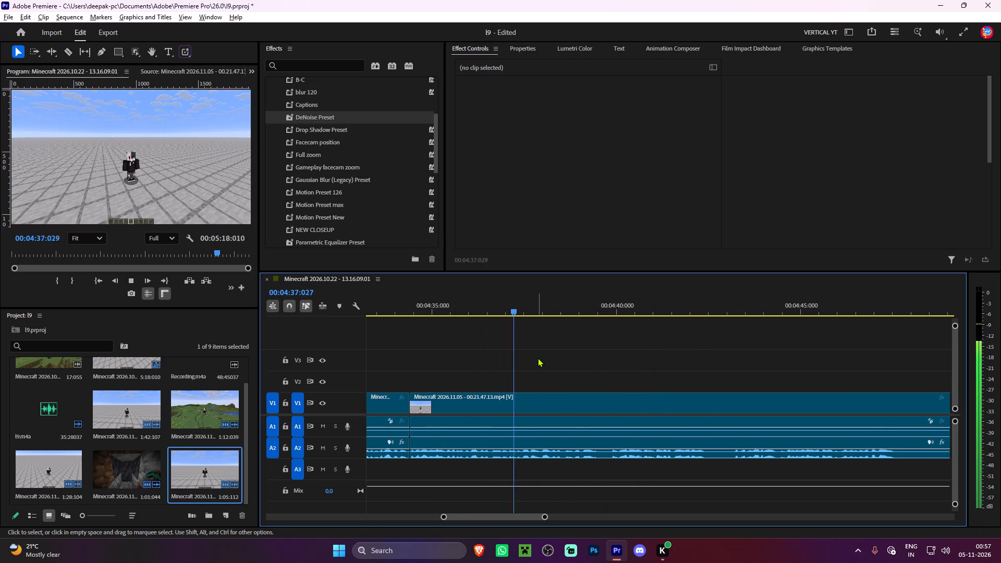
pyautogui.keyDown('alt'); pyautogui.scroll(-2, 538, 358); pyautogui.keyUp('alt')
pyautogui.scroll(2, 562, 378)
pyautogui.scroll(-2, 562, 378)
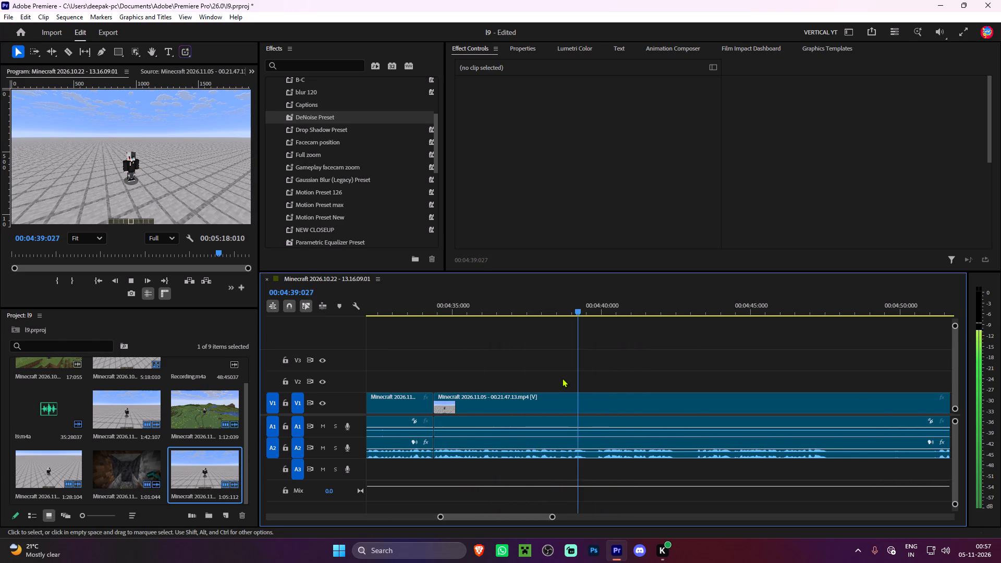
pyautogui.press('space')
pyautogui.hotkey('ctrl', 'k')
pyautogui.press('space')
pyautogui.press('space')
pyautogui.press('space')
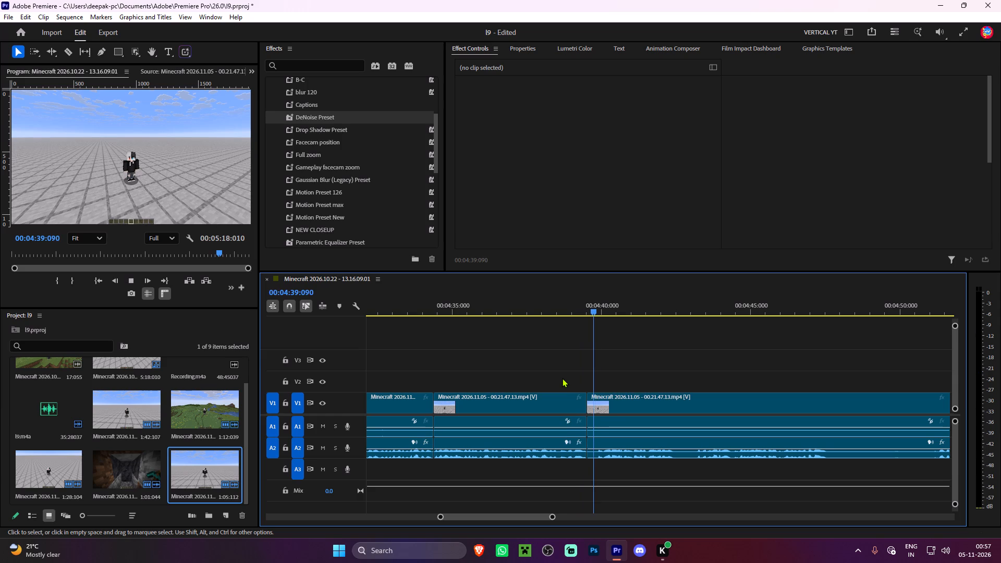
pyautogui.press('space')
pyautogui.write('q')
pyautogui.press('Left')
# Split the 00.21.47.13 clip just after 00:04:42 and ripple-delete the pause of about 0.7 seconds following the cut.
pyautogui.press('space')
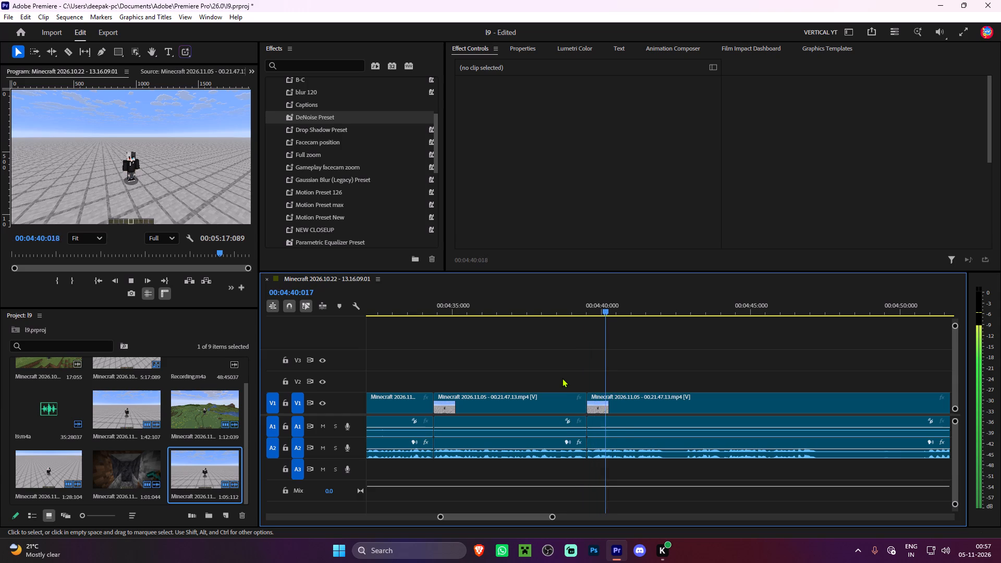
pyautogui.keyDown('alt'); pyautogui.scroll(5, 579, 389); pyautogui.keyUp('alt')
pyautogui.scroll(-10, 586, 387)
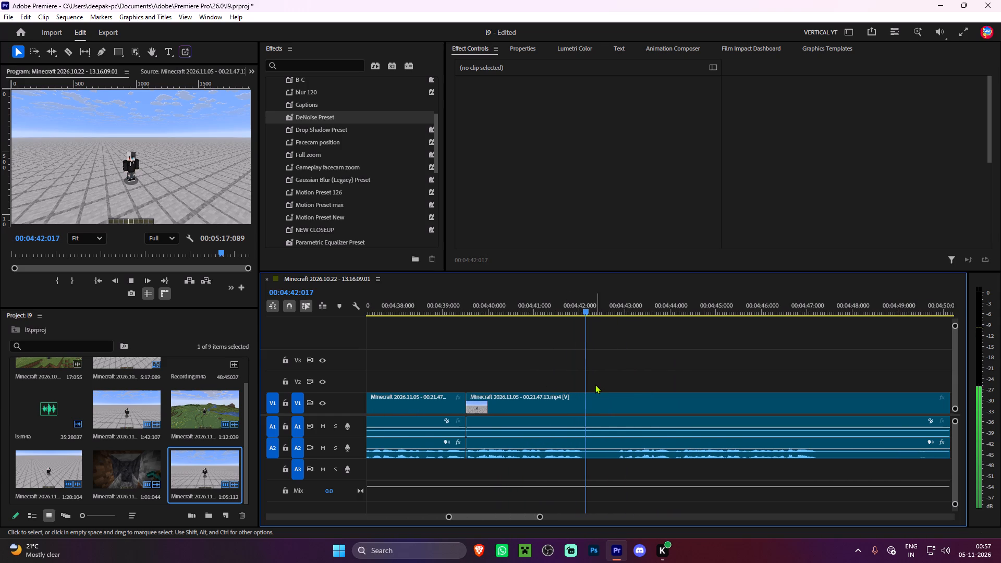
pyautogui.press('space')
pyautogui.hotkey('ctrl', 'k')
pyautogui.press('space')
pyautogui.press('space')
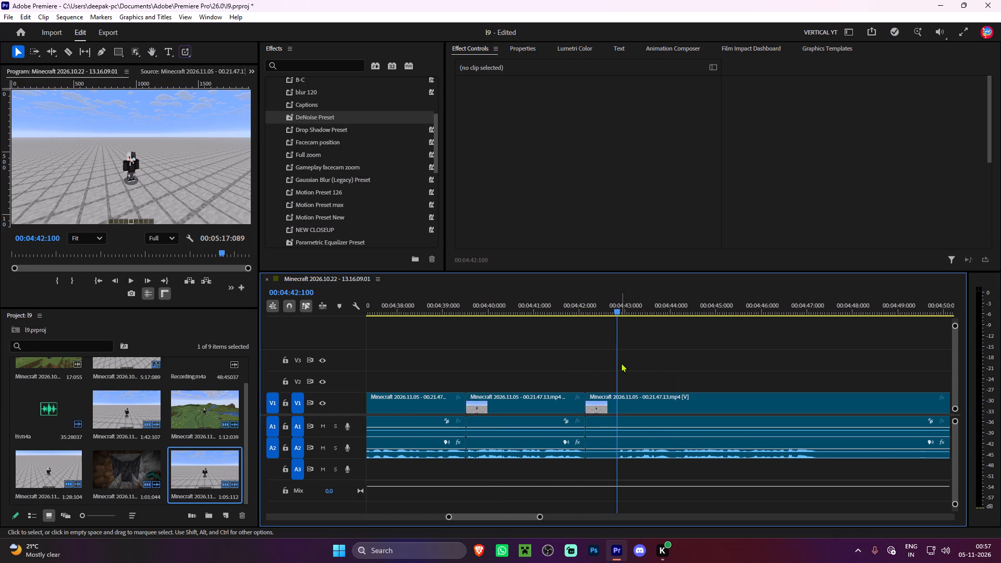
pyautogui.write('q')
# Split the 00.21.47.13 clip at 00:04:46:085 and ripple-delete the whole remainder of the clip after the cut.
pyautogui.press('space')
pyautogui.click(546, 347)
pyautogui.keyDown('alt'); pyautogui.scroll(-4, 545, 347); pyautogui.keyUp('alt')
pyautogui.scroll(-3, 543, 341)
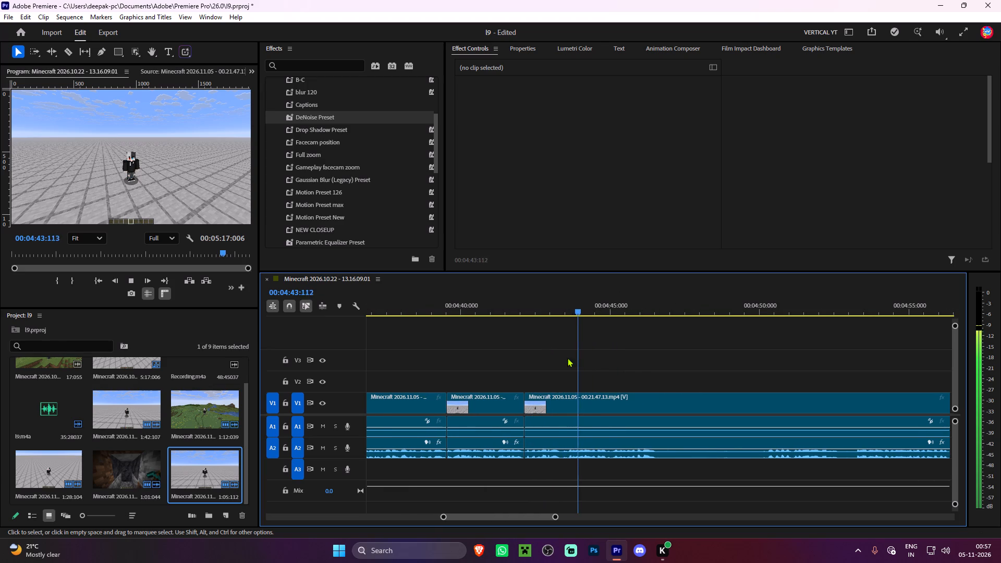
pyautogui.keyDown('alt'); pyautogui.scroll(1, 626, 365); pyautogui.keyUp('alt')
pyautogui.scroll(-4, 626, 365)
pyautogui.keyDown('alt'); pyautogui.scroll(-2, 627, 366); pyautogui.keyUp('alt')
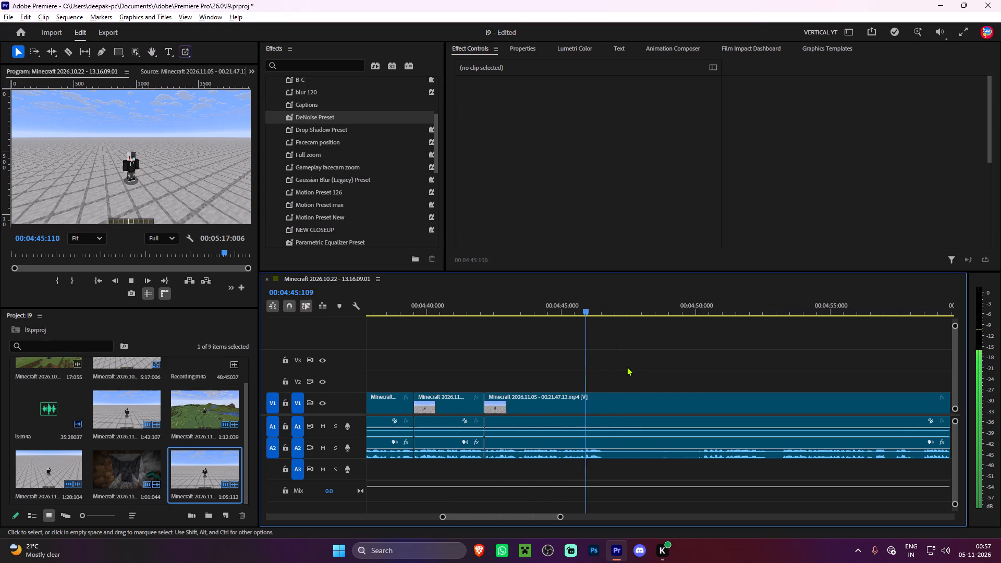
pyautogui.press('space')
pyautogui.hotkey('ctrl', 'k')
pyautogui.press('space')
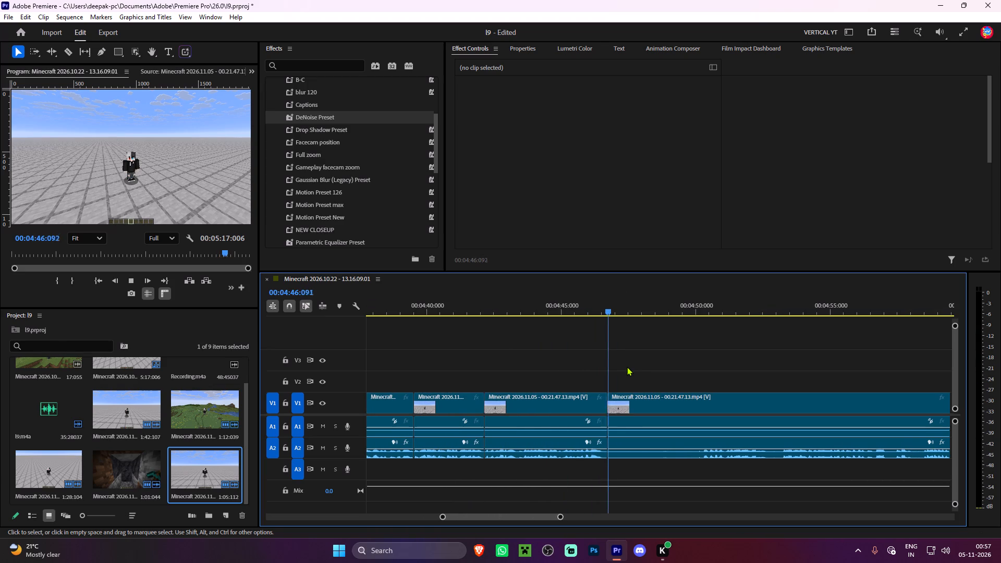
pyautogui.click(696, 307)
pyautogui.press('space')
pyautogui.keyDown('alt'); pyautogui.scroll(-4, 692, 321); pyautogui.keyUp('alt')
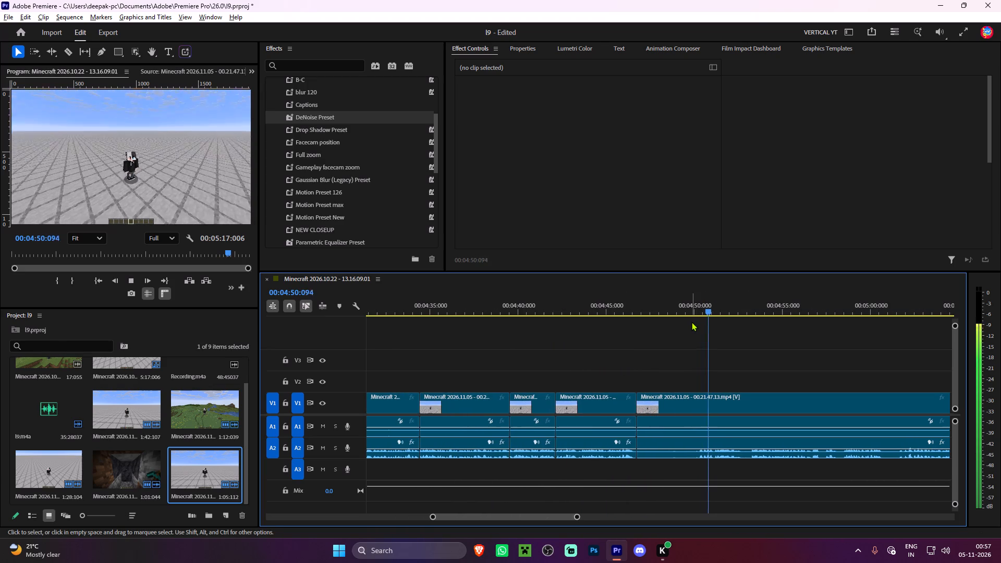
pyautogui.keyDown('alt'); pyautogui.scroll(-5, 694, 325); pyautogui.keyUp('alt')
pyautogui.keyDown('alt'); pyautogui.scroll(-5, 744, 369); pyautogui.keyUp('alt')
pyautogui.keyDown('alt'); pyautogui.scroll(5, 785, 424); pyautogui.keyUp('alt')
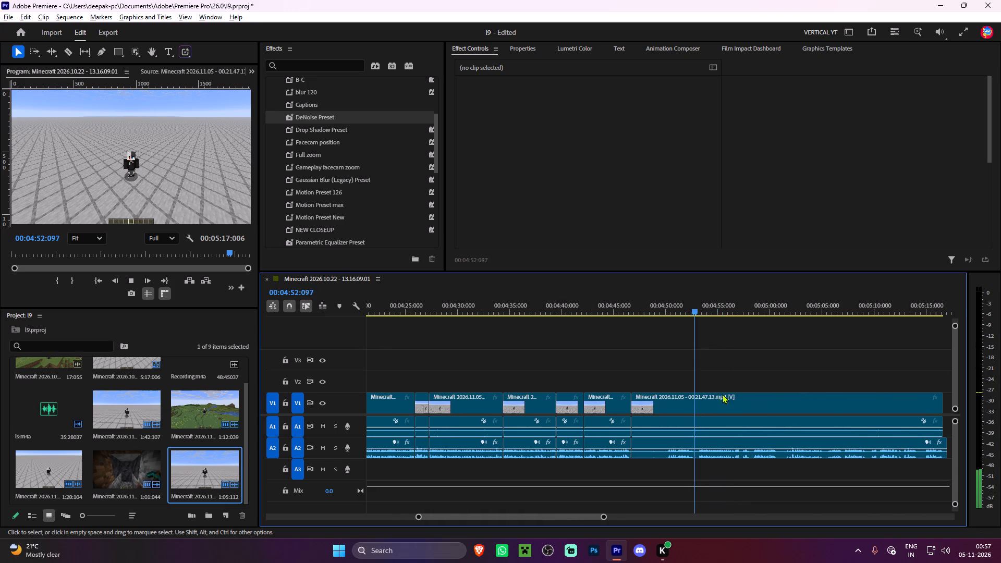
pyautogui.moveTo(719, 378); pyautogui.dragTo(729, 468)
pyautogui.rightClick(705, 411)
pyautogui.click(738, 73)
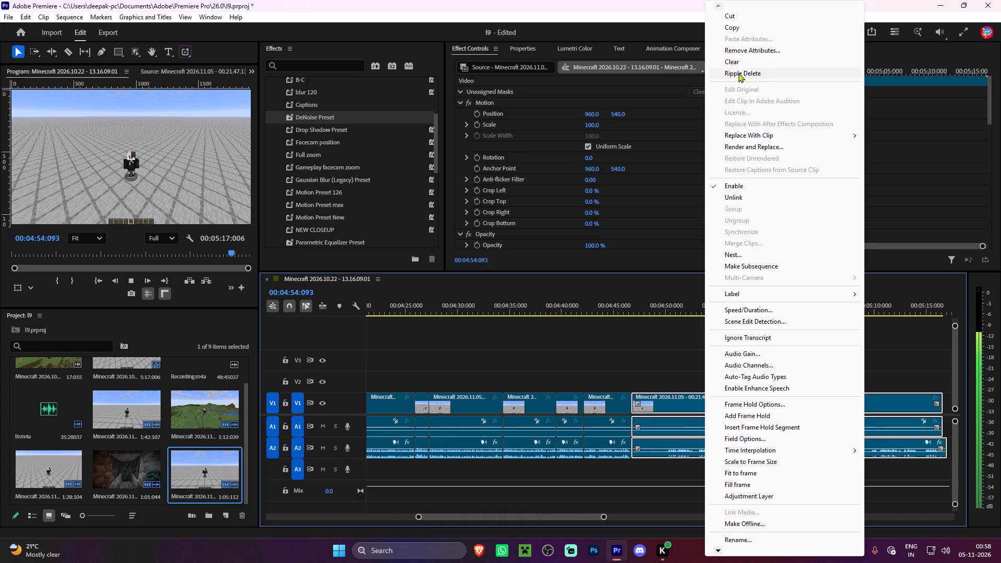
# Import the Minecraft 2026.11.05 - 00.23.49.15 recording, preview it and append it on V1 at the end of the sequence.
pyautogui.scroll(-4, 158, 481)
pyautogui.doubleClick(164, 500)
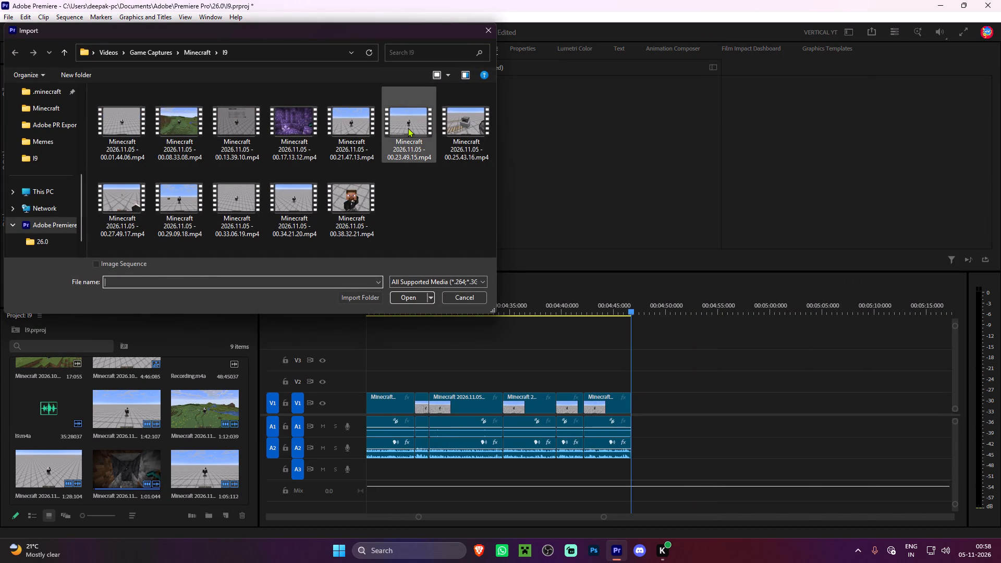
pyautogui.doubleClick(408, 128)
pyautogui.doubleClick(28, 467)
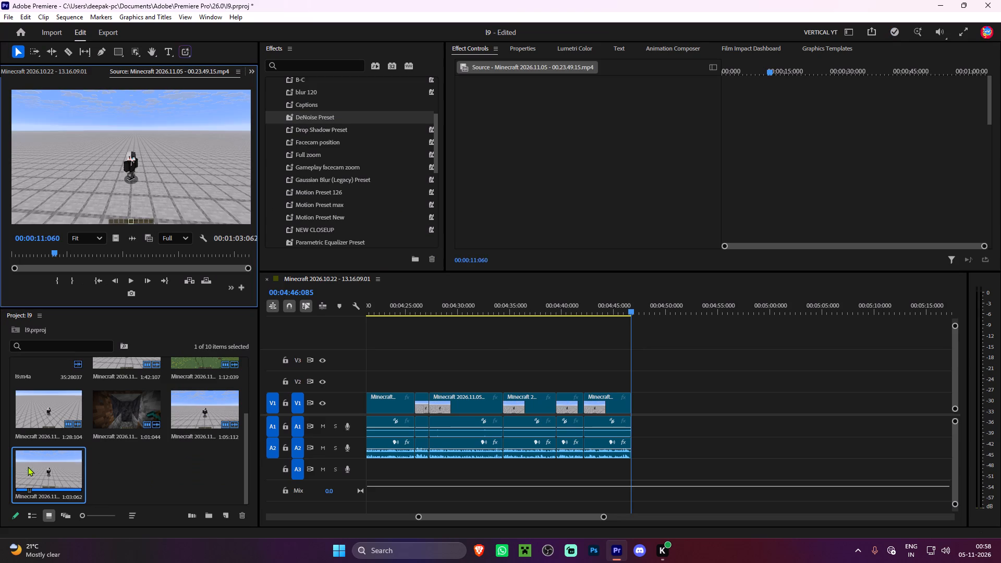
pyautogui.press('space')
pyautogui.moveTo(60, 469); pyautogui.dragTo(628, 401)
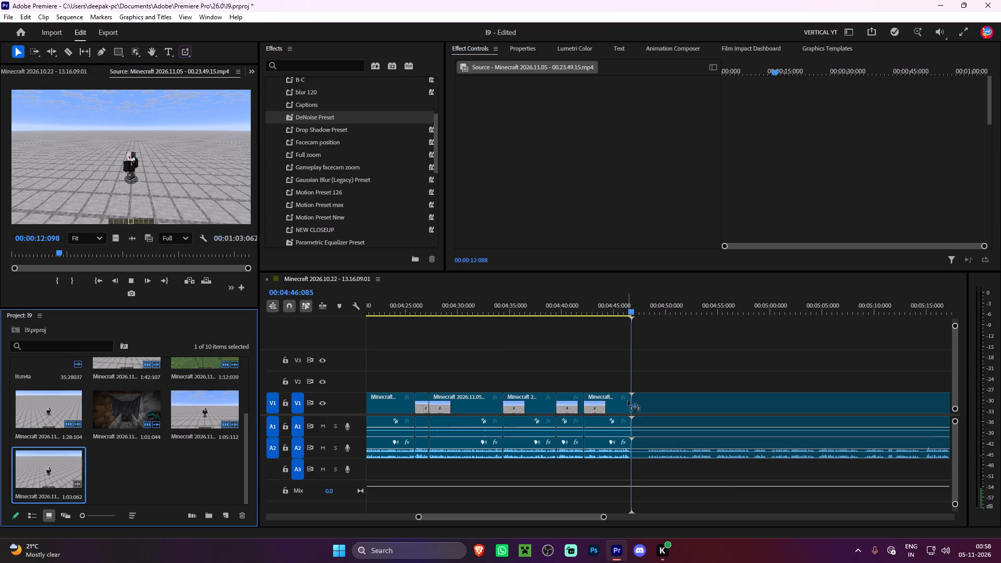
pyautogui.moveTo(628, 401); pyautogui.dragTo(636, 407)
# Apply Parametric Equalizer Preset, Single-band Compressor Preset, Parametric Equalizer Preset H and DeNoise Preset to the 00.23.49.15 clip's A2 audio.
pyautogui.keyDown('alt'); pyautogui.click(665, 449); pyautogui.keyUp('alt')
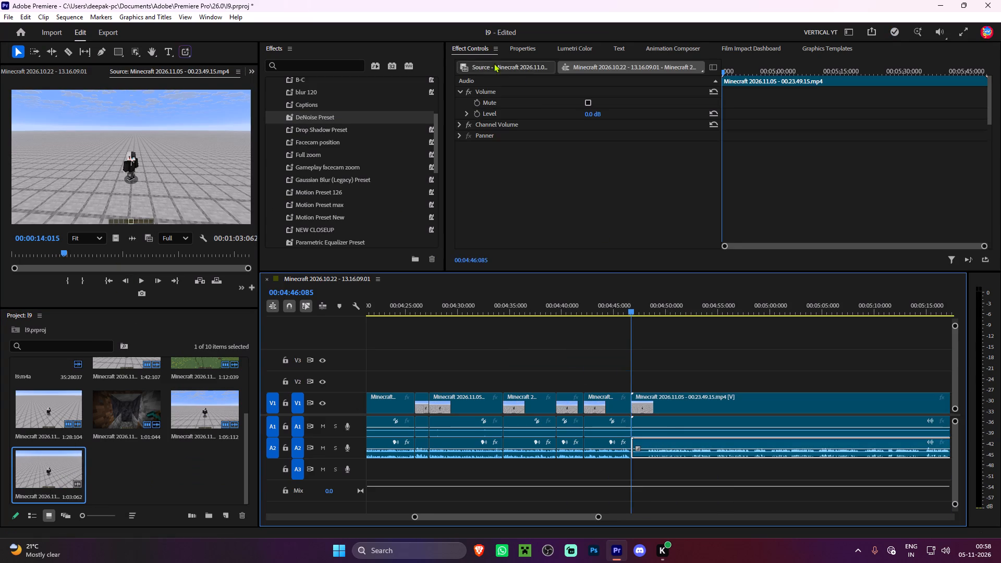
pyautogui.scroll(-4, 345, 217)
pyautogui.moveTo(339, 200); pyautogui.dragTo(373, 213)
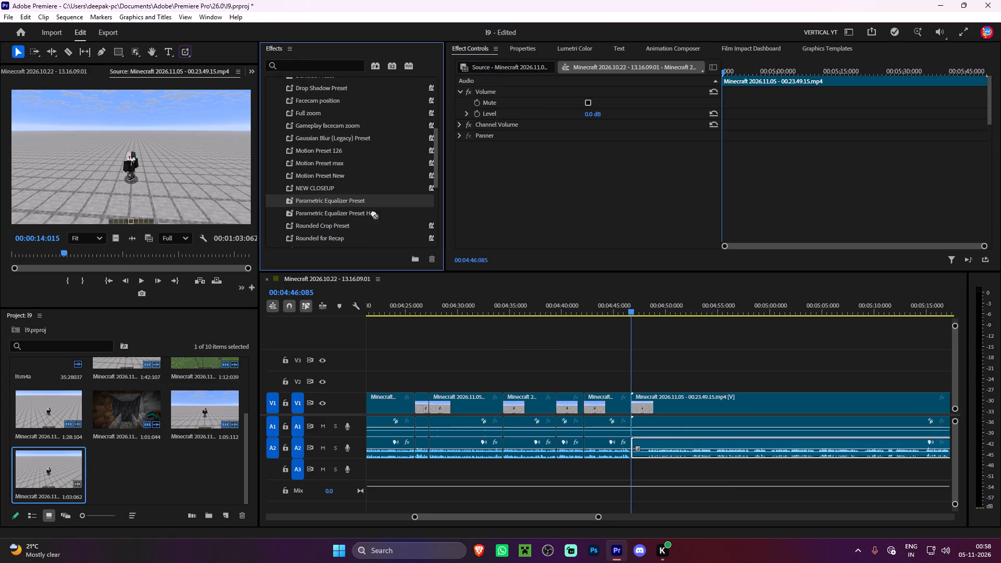
pyautogui.moveTo(373, 213); pyautogui.dragTo(676, 450)
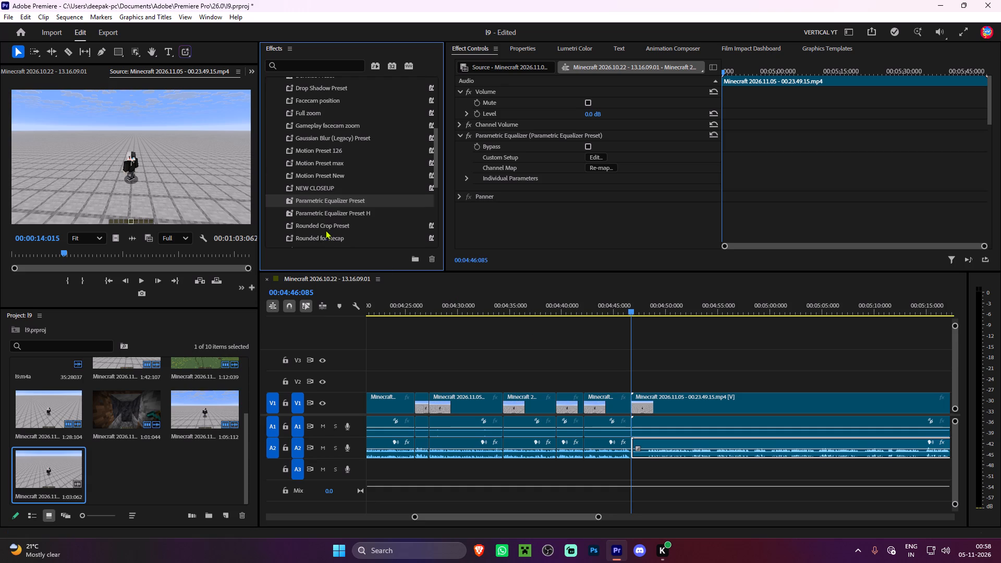
pyautogui.scroll(-2, 327, 229)
pyautogui.moveTo(309, 230); pyautogui.dragTo(717, 449)
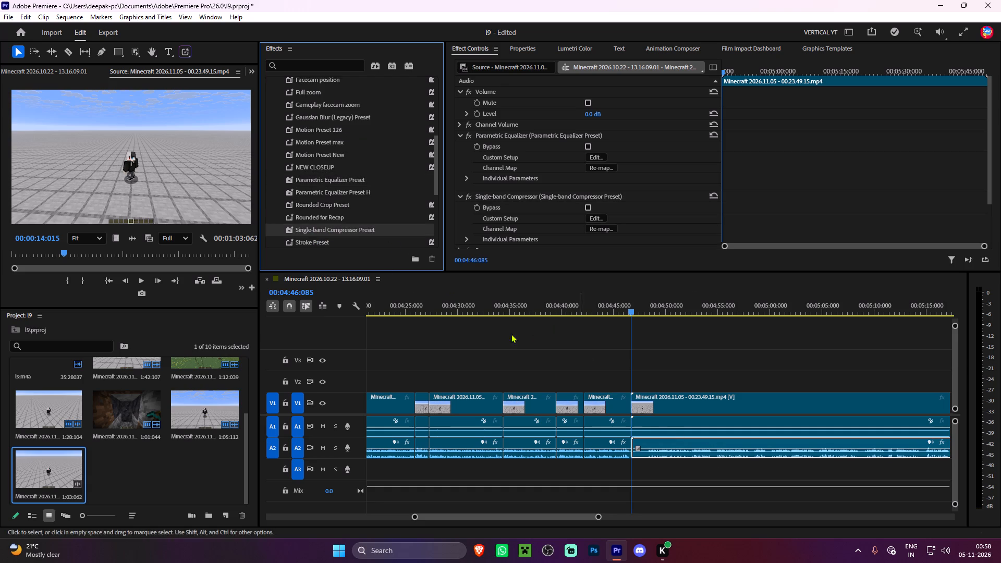
pyautogui.moveTo(316, 193); pyautogui.dragTo(643, 417)
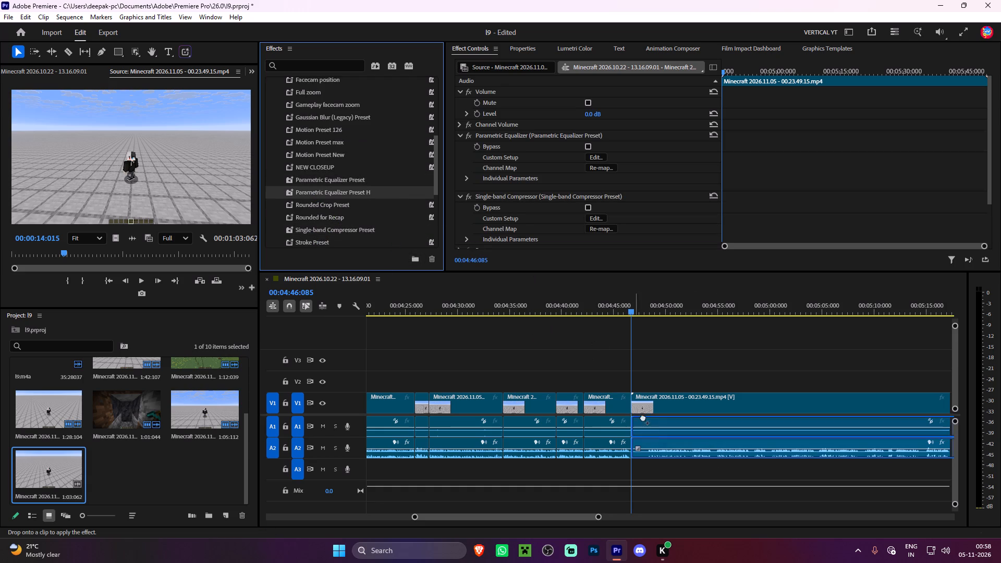
pyautogui.moveTo(643, 417); pyautogui.dragTo(665, 448)
pyautogui.scroll(5, 346, 141)
pyautogui.moveTo(304, 108); pyautogui.dragTo(651, 415)
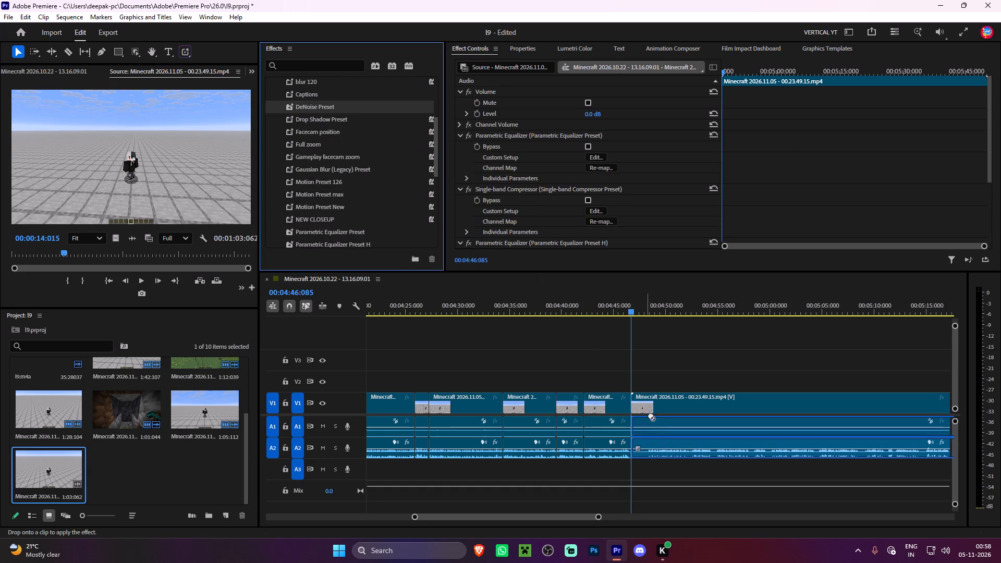
pyautogui.moveTo(651, 415); pyautogui.dragTo(666, 444)
# Ripple-trim the silent first 1.5 seconds or so from the start of the 00.23.49.15 clip.
pyautogui.press('space')
pyautogui.keyDown('alt'); pyautogui.scroll(5, 668, 378); pyautogui.keyUp('alt')
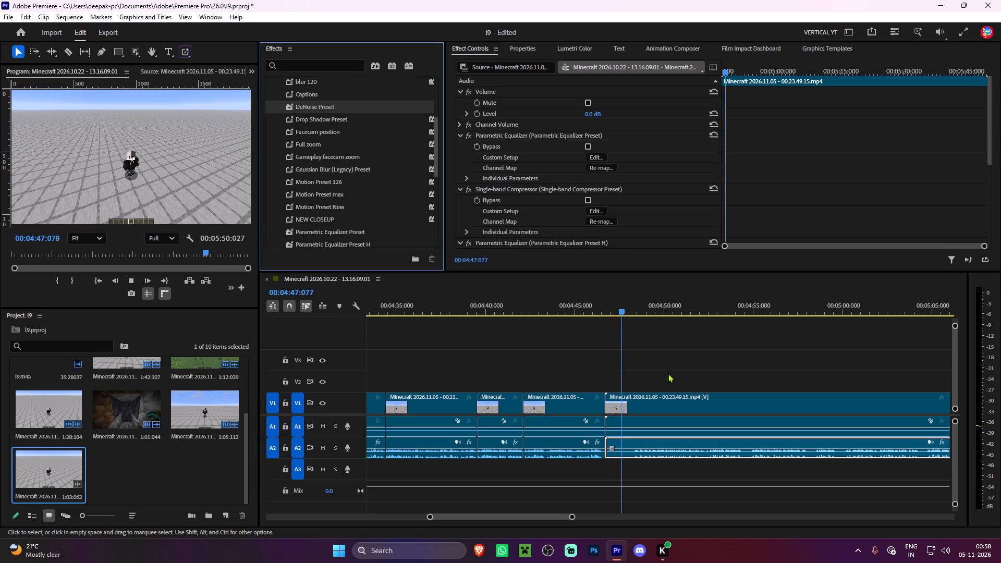
pyautogui.press('space')
pyautogui.press('space')
pyautogui.press('space')
pyautogui.write('q')
pyautogui.press('space')
pyautogui.click(672, 372)
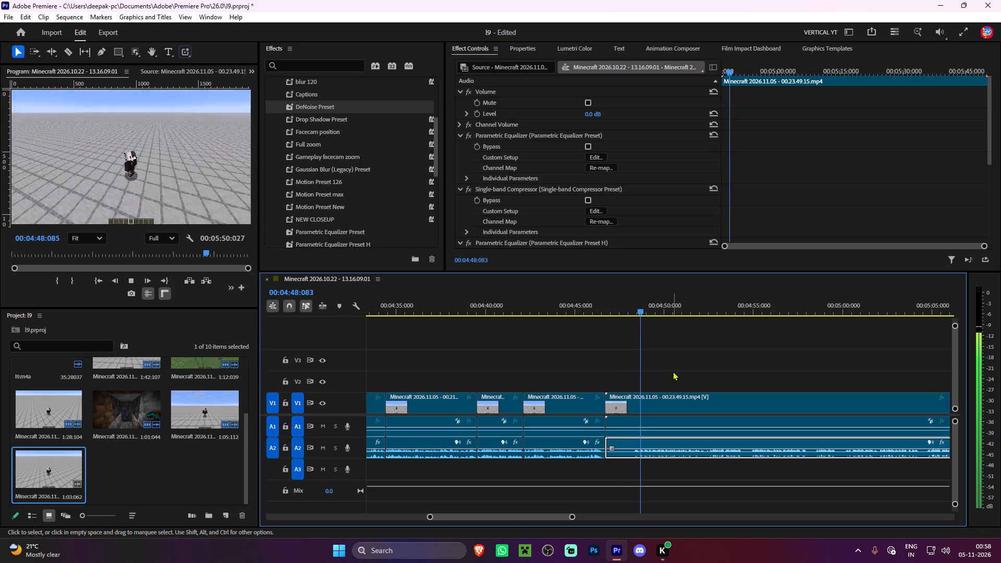
pyautogui.moveTo(641, 309); pyautogui.dragTo(633, 312)
pyautogui.press('q')
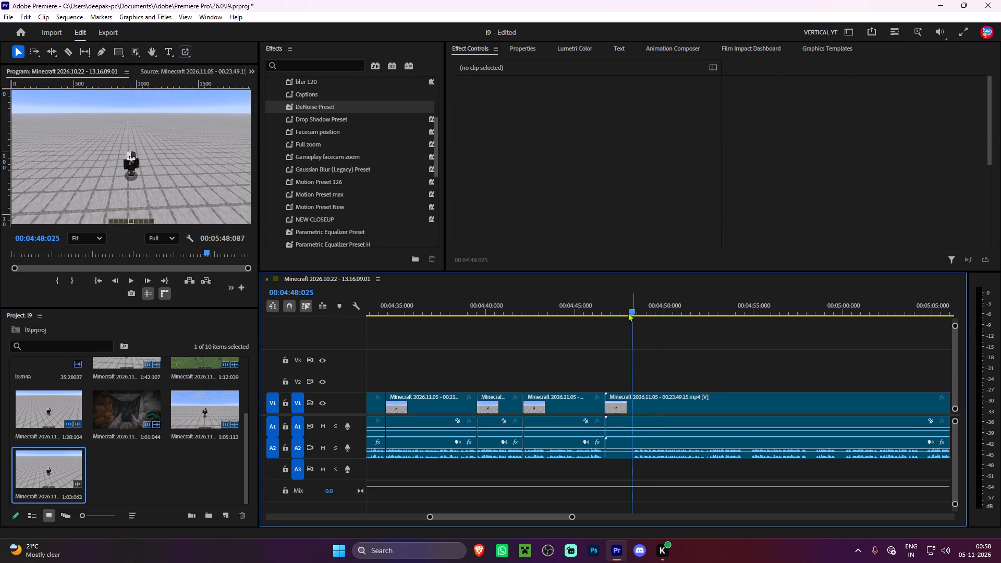
# Split the 00.23.49.15 clip at 00:04:52:106 and ripple-trim about half a second of pause after the cut.
pyautogui.click(596, 308)
pyautogui.press('space')
pyautogui.click(629, 351)
pyautogui.keyDown('alt'); pyautogui.scroll(-1, 629, 351); pyautogui.keyUp('alt')
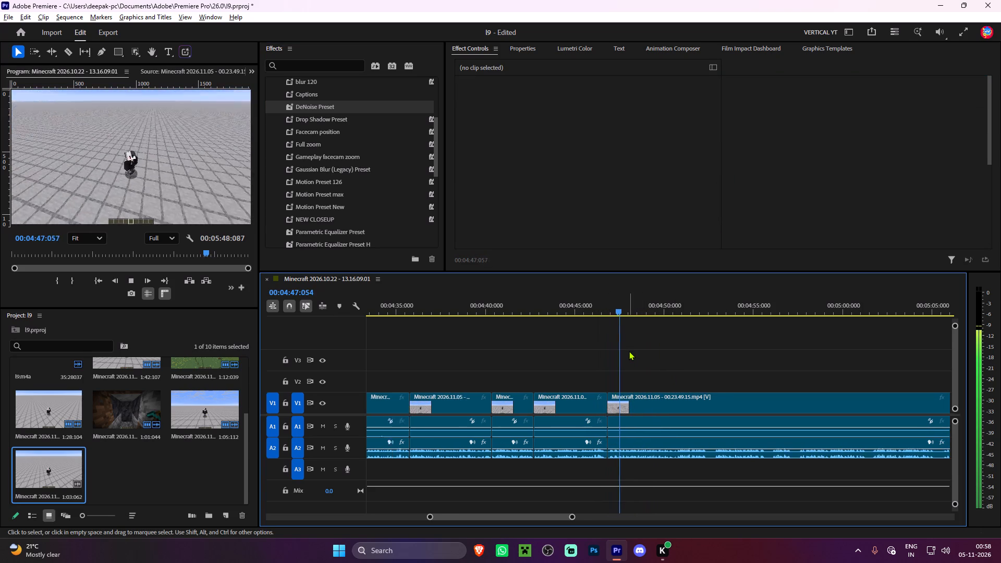
pyautogui.keyDown('alt'); pyautogui.scroll(-1, 629, 351); pyautogui.keyUp('alt')
pyautogui.click(651, 346)
pyautogui.scroll(-4, 649, 349)
pyautogui.scroll(6, 658, 390)
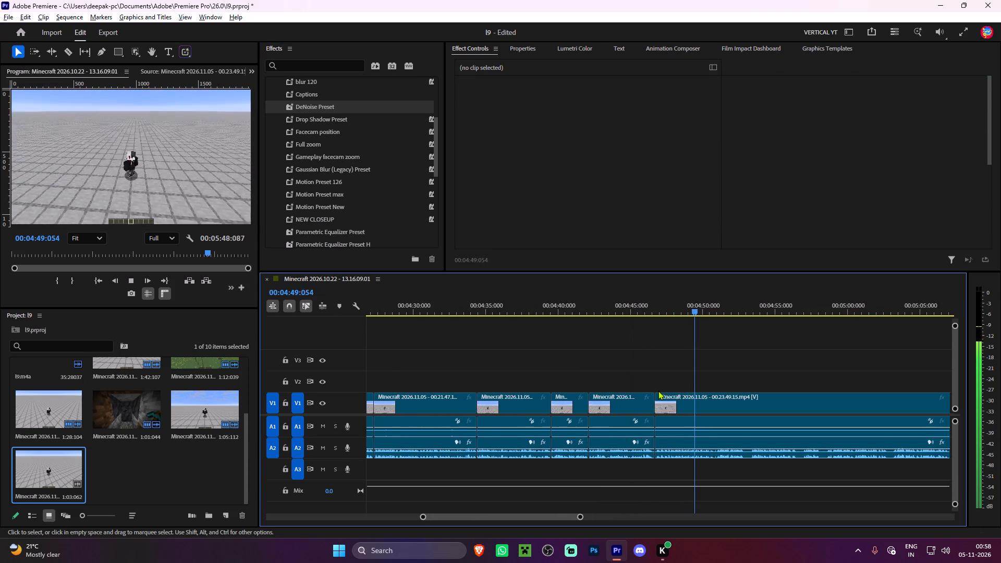
pyautogui.scroll(-12, 658, 390)
pyautogui.keyDown('alt'); pyautogui.scroll(3, 632, 381); pyautogui.keyUp('alt')
pyautogui.keyDown('alt'); pyautogui.scroll(-2, 562, 373); pyautogui.keyUp('alt')
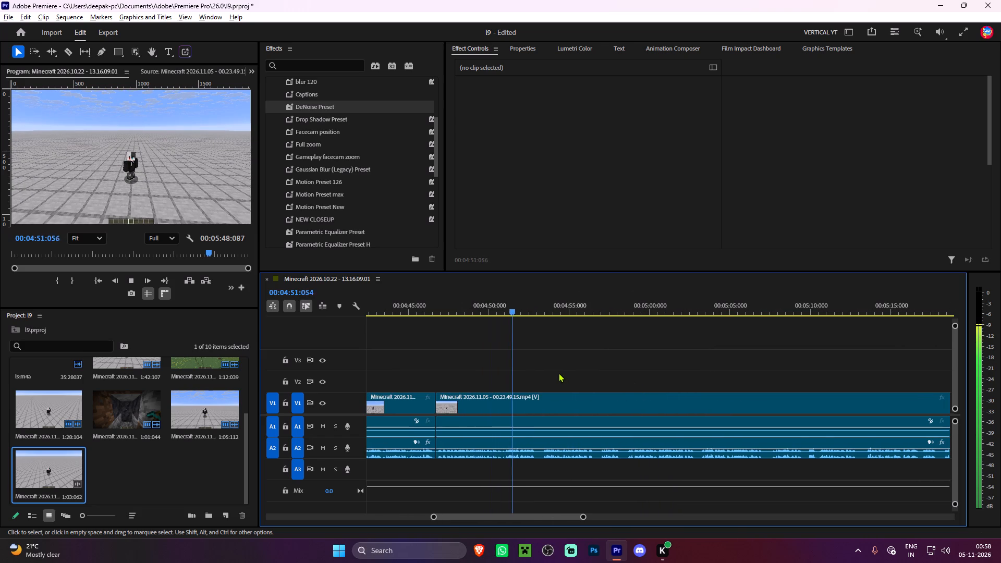
pyautogui.click(533, 348)
pyautogui.press('space')
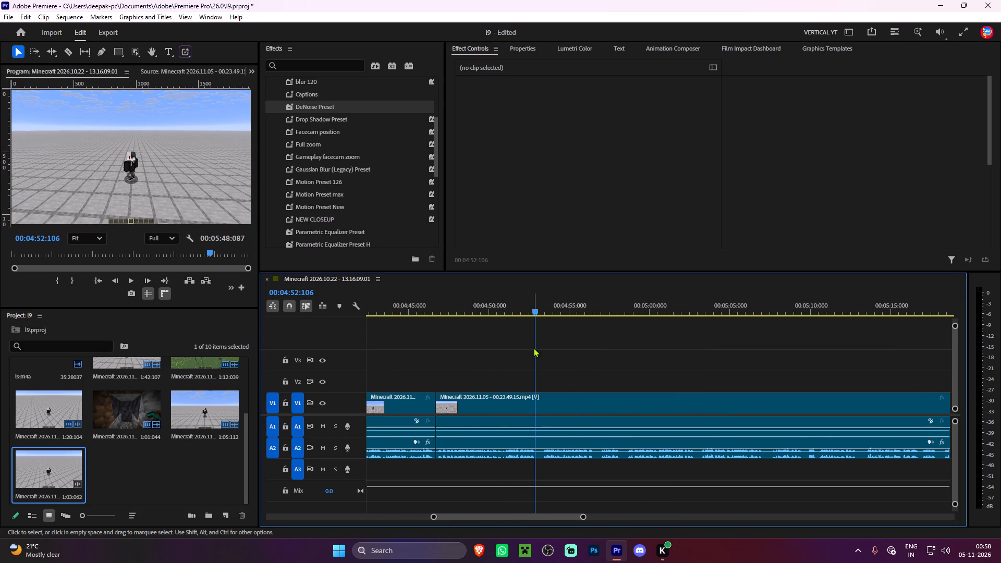
pyautogui.hotkey('ctrl', 'k')
pyautogui.press('space')
pyautogui.press('space')
pyautogui.write('q')
pyautogui.press('space')
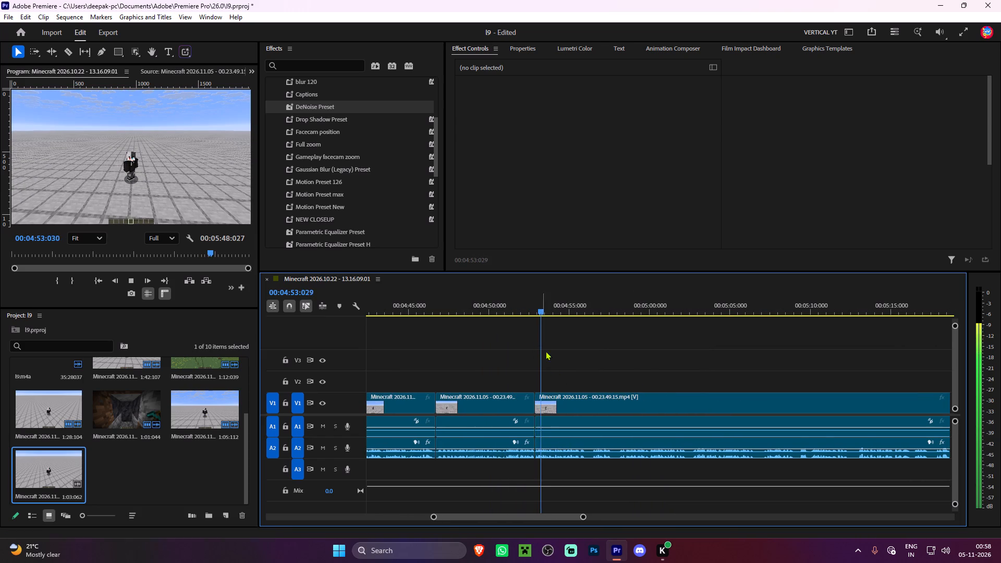
# Split the 00.23.49.15 clip at 00:04:56:007 and ripple-trim about 0.4 seconds of pause from the start of the remaining section.
pyautogui.keyDown('alt'); pyautogui.scroll(5, 585, 384); pyautogui.keyUp('alt')
pyautogui.click(572, 360)
pyautogui.scroll(-3, 572, 360)
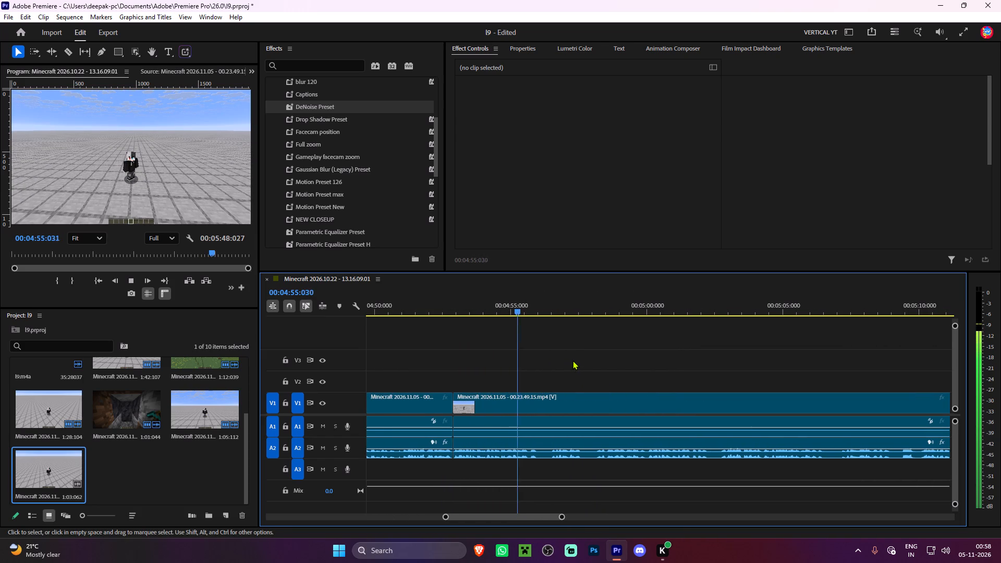
pyautogui.press('space')
pyautogui.hotkey('ctrl', 'k')
pyautogui.press('space')
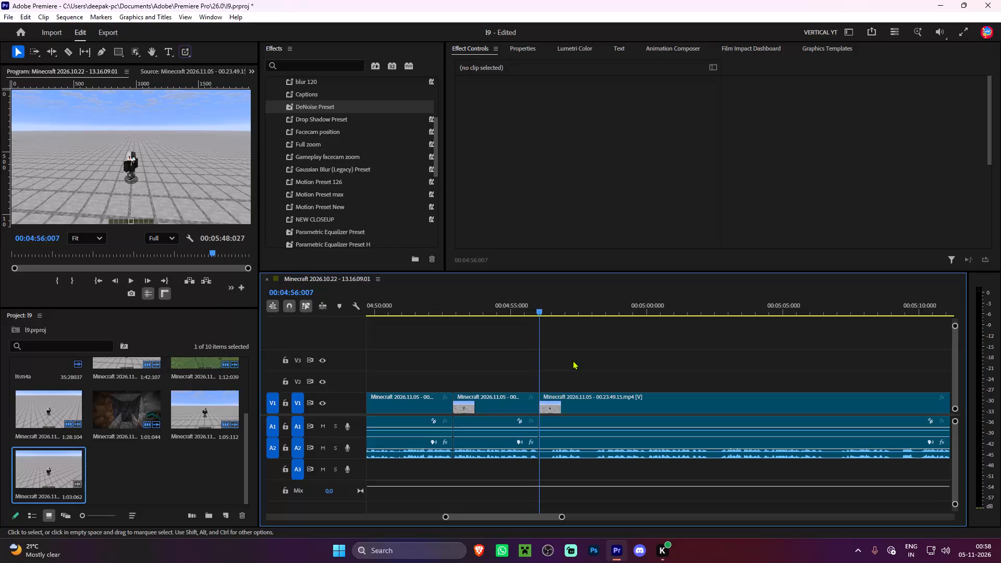
pyautogui.press('space')
pyautogui.write('q')
pyautogui.press('space')
# Split the 00.23.49.15 clip at about 00:04:57:030 and ripple-trim about 0.4 seconds of pause after the cut.
pyautogui.click(578, 347)
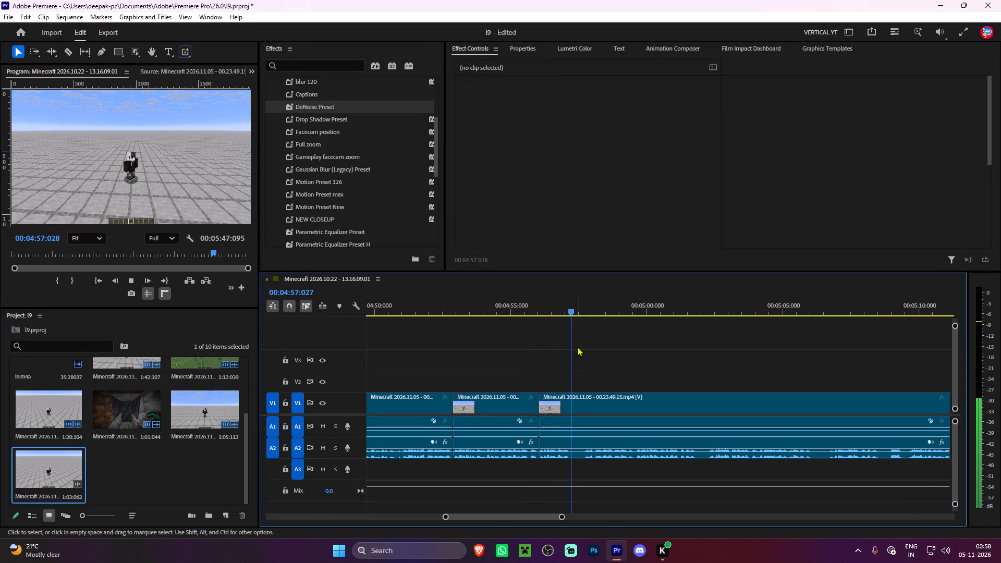
pyautogui.press('space')
pyautogui.hotkey('ctrl', 'k')
pyautogui.press('space')
pyautogui.press('space')
pyautogui.write('q')
pyautogui.press('space')
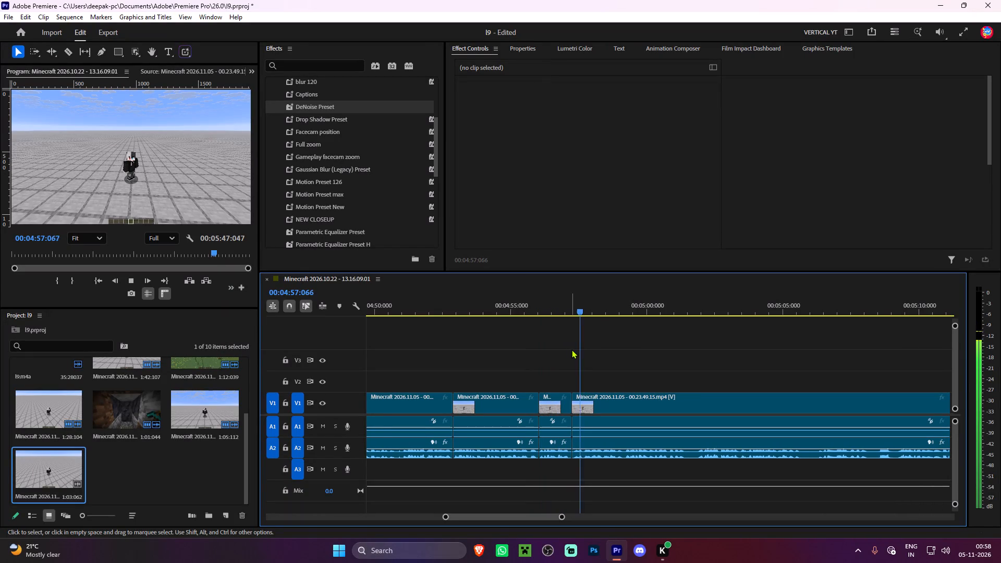
# Split the 00.23.49.15 clip at about 00:05:01:056 and ripple-trim the pause between that cut and 00:05:01:096.
pyautogui.click(549, 351)
pyautogui.scroll(-4, 546, 351)
pyautogui.keyDown('alt'); pyautogui.scroll(1, 533, 374); pyautogui.keyUp('alt')
pyautogui.press('space')
pyautogui.press('space')
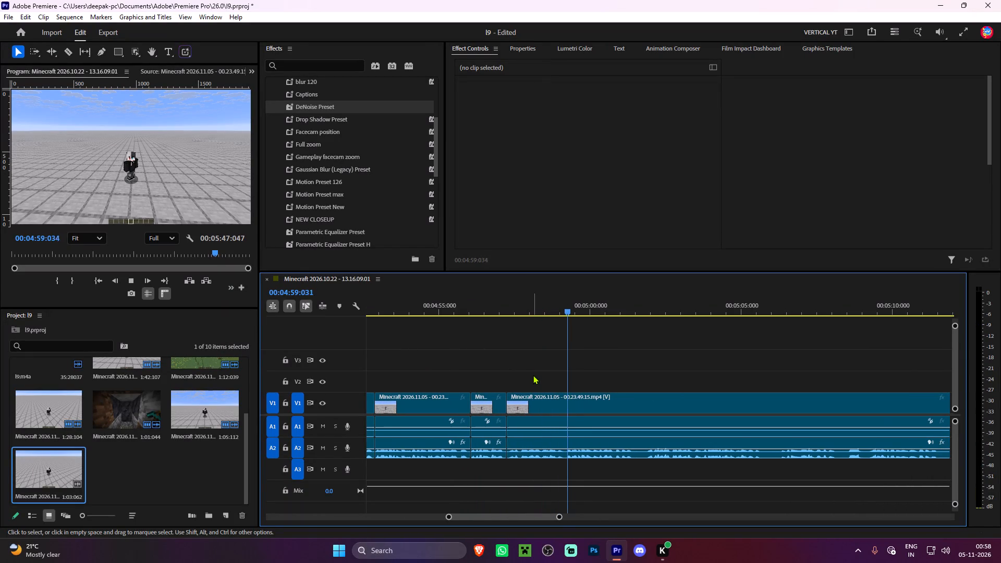
pyautogui.scroll(-4, 533, 375)
pyautogui.keyDown('alt'); pyautogui.scroll(-2, 532, 373); pyautogui.keyUp('alt')
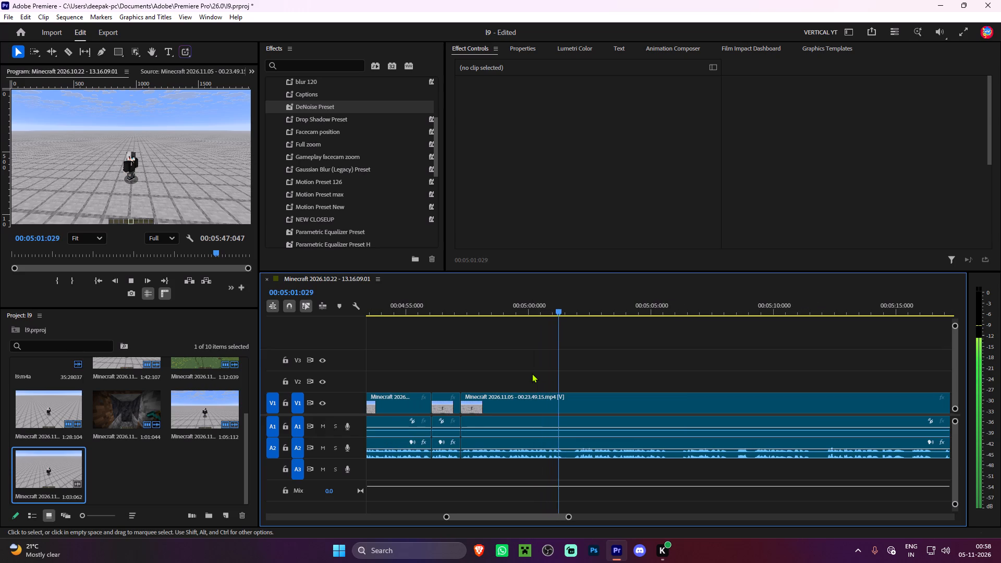
pyautogui.press('space')
pyautogui.hotkey('ctrl', 'k')
pyautogui.press('space')
pyautogui.press('space')
pyautogui.press('space')
pyautogui.press('space')
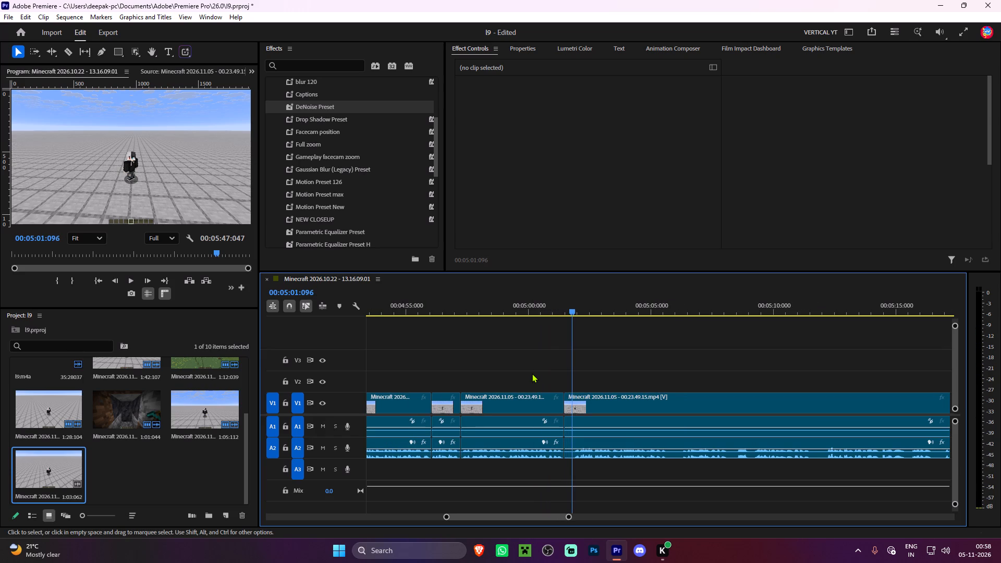
pyautogui.write('q')
pyautogui.press('space')
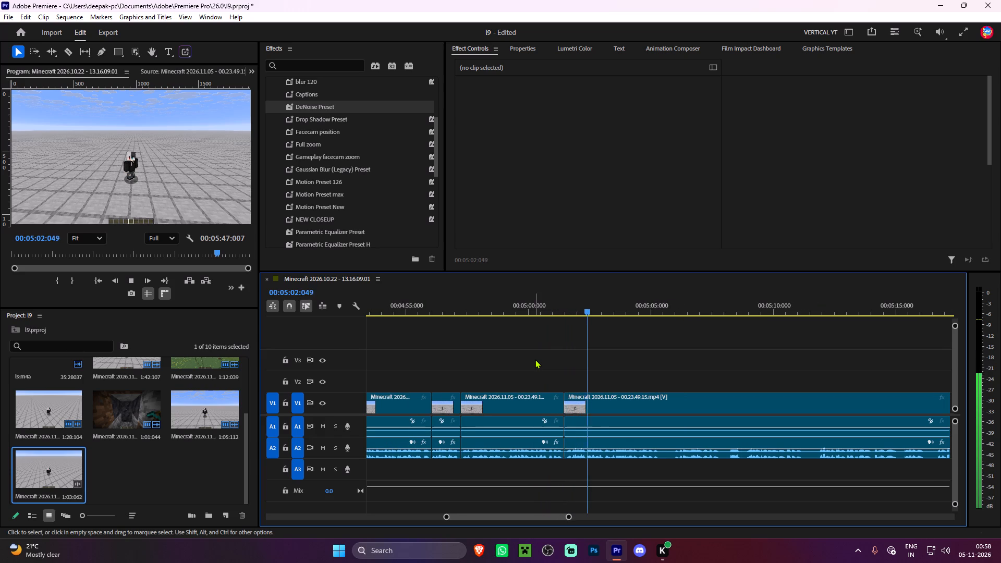
# Split the 00.23.49.15 clip at 00:05:05:045 and ripple-trim a little over half a second of pause after the cut.
pyautogui.click(535, 359)
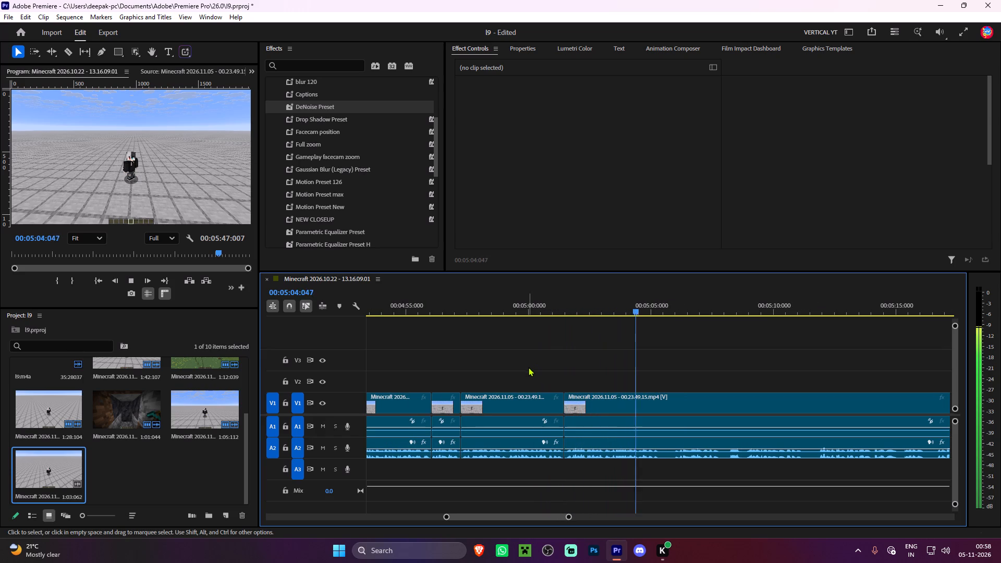
pyautogui.press('space')
pyautogui.hotkey('ctrl', 'k')
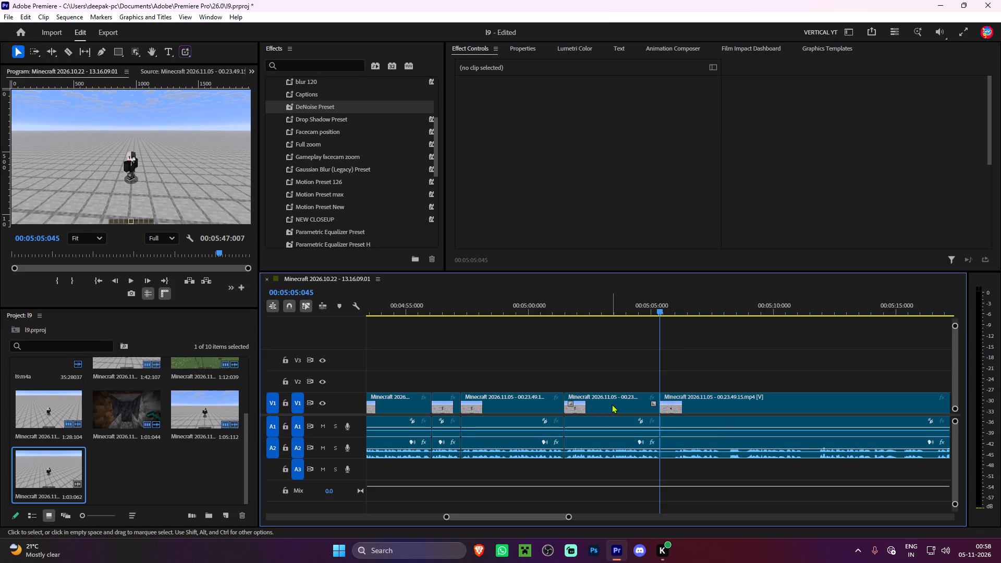
pyautogui.press('space')
pyautogui.press('space')
pyautogui.press('space')
pyautogui.press('space')
pyautogui.write('q')
pyautogui.press('space')
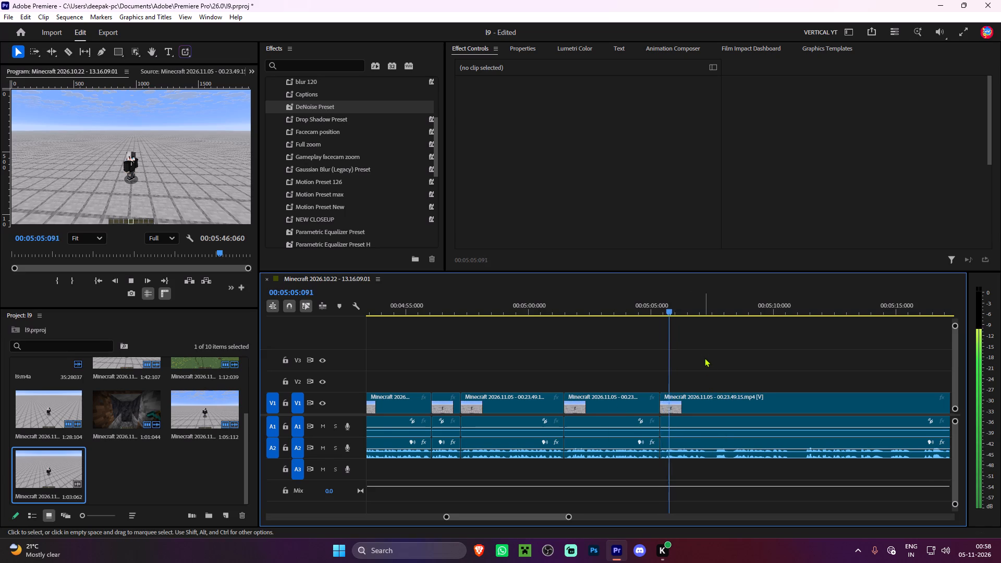
# Split the 00.23.49.15 clip at 00:05:07:035 and ripple-trim the pause between the cut and 00:05:07:071.
pyautogui.click(704, 358)
pyautogui.scroll(-5, 703, 364)
pyautogui.keyDown('alt'); pyautogui.scroll(3, 651, 390); pyautogui.keyUp('alt')
pyautogui.press('space')
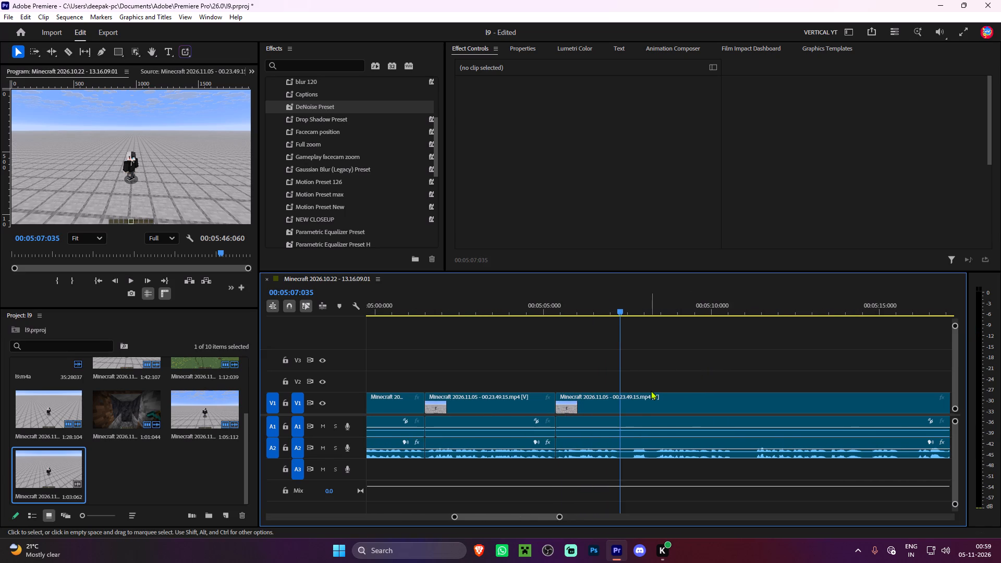
pyautogui.hotkey('ctrl', 'k')
pyautogui.press('space')
pyautogui.press('space')
pyautogui.press('space')
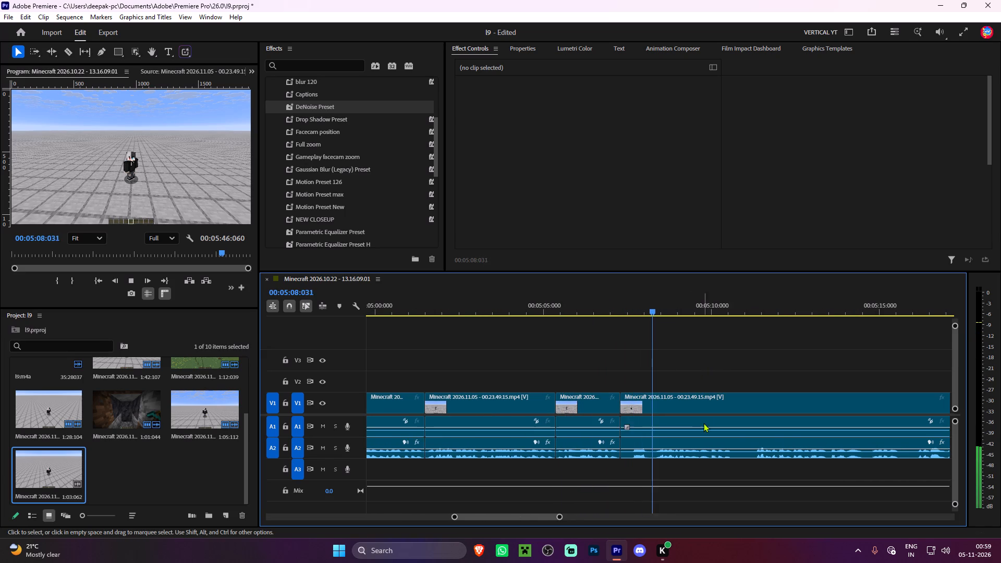
pyautogui.press('space')
pyautogui.click(633, 308)
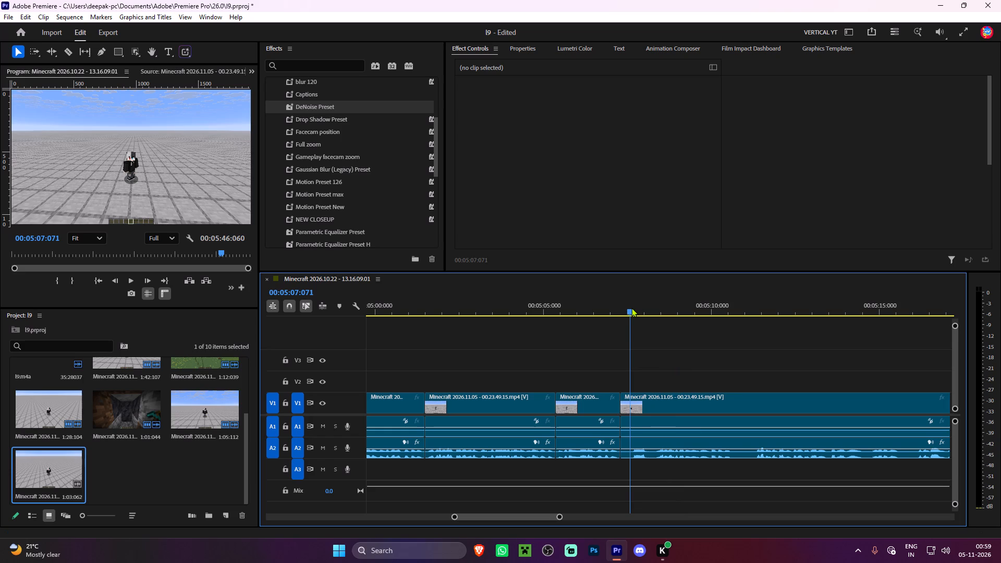
pyautogui.write('q')
pyautogui.press('space')
# Split the 00.23.49.15 clip at 00:05:10:042 and ripple-trim the pause between the cut and 00:05:11:000.
pyautogui.click(662, 360)
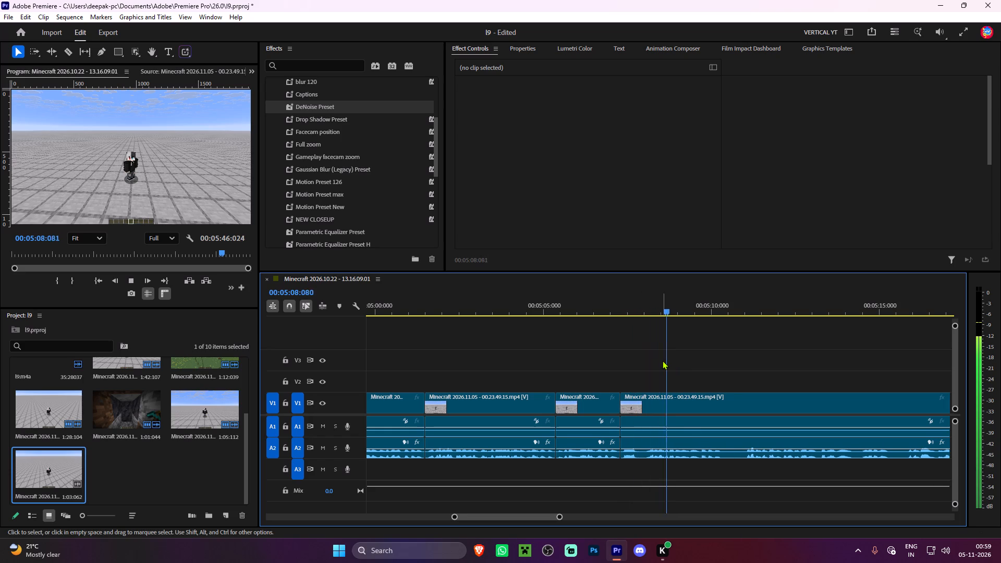
pyautogui.scroll(-3, 662, 360)
pyautogui.press('space')
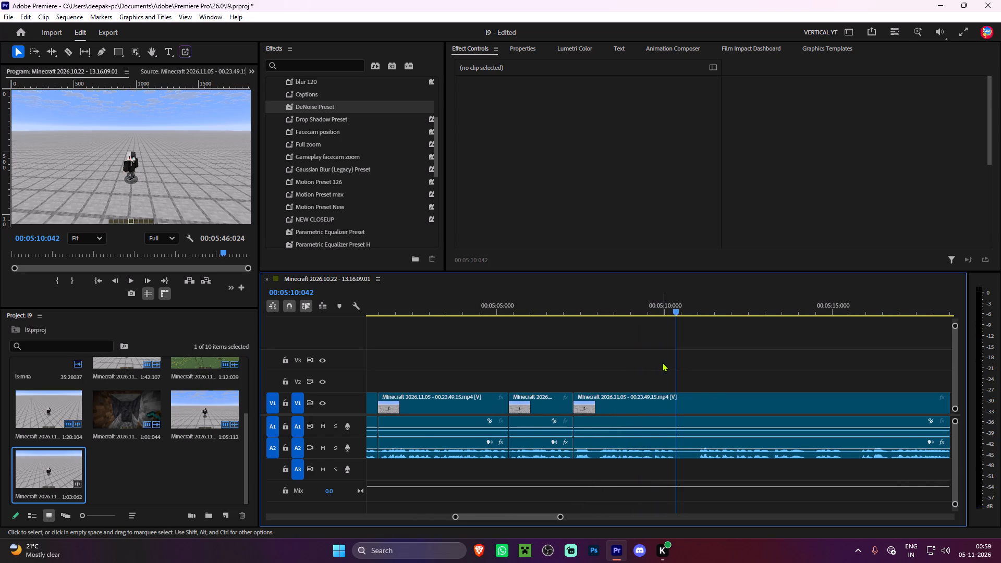
pyautogui.hotkey('ctrl', 'k')
pyautogui.press('space')
pyautogui.press('space')
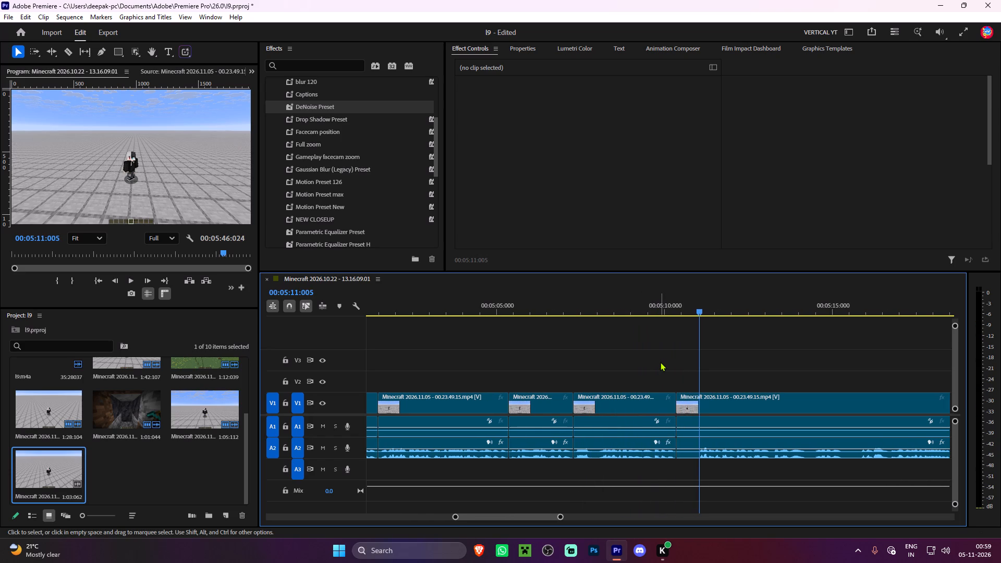
pyautogui.press('Left')
pyautogui.press('Left')
pyautogui.press('Left')
pyautogui.press('Left')
pyautogui.press('Left')
pyautogui.write('q')
pyautogui.press('space')
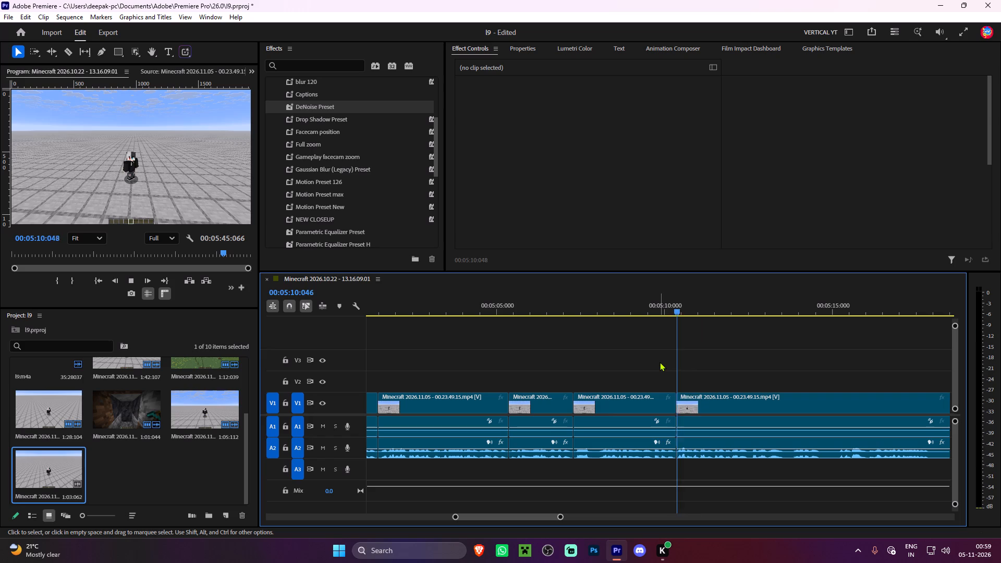
# Split the 00.23.49.15 clip at 00:05:13:076 and ripple-trim the short pause between the cut and 00:05:13:095.
pyautogui.click(662, 344)
pyautogui.scroll(-9, 659, 344)
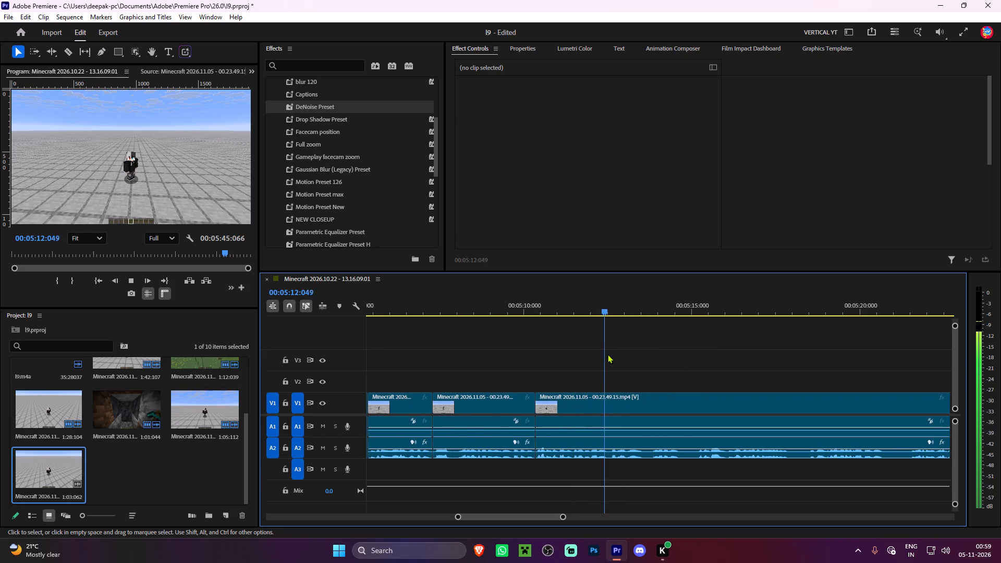
pyautogui.keyDown('alt'); pyautogui.scroll(-2, 643, 361); pyautogui.keyUp('alt')
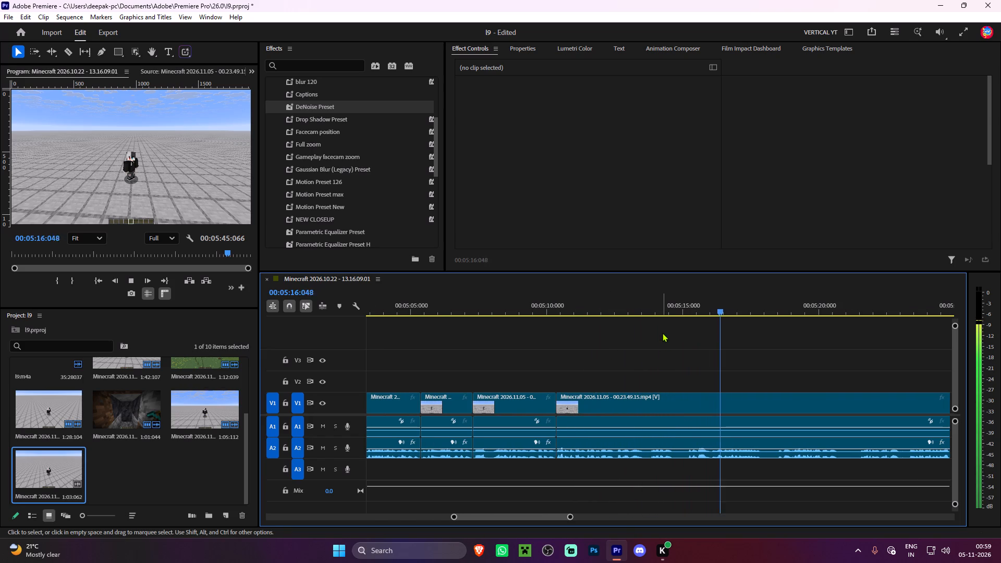
pyautogui.click(641, 307)
pyautogui.press('space')
pyautogui.press('space')
pyautogui.press('space')
pyautogui.press('space')
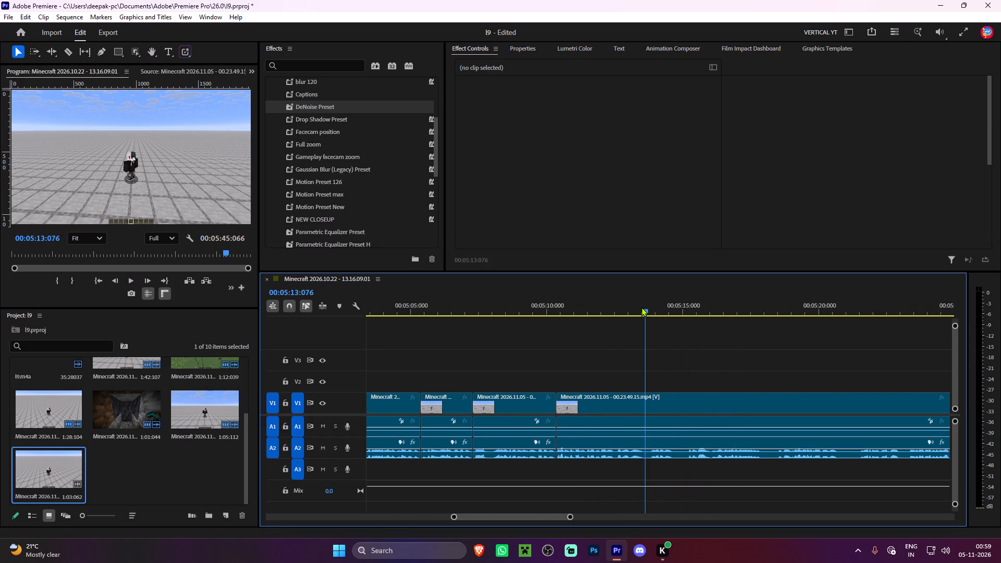
pyautogui.hotkey('ctrl', 'k')
pyautogui.press('space')
pyautogui.press('space')
pyautogui.press('space')
pyautogui.press('space')
pyautogui.write('q')
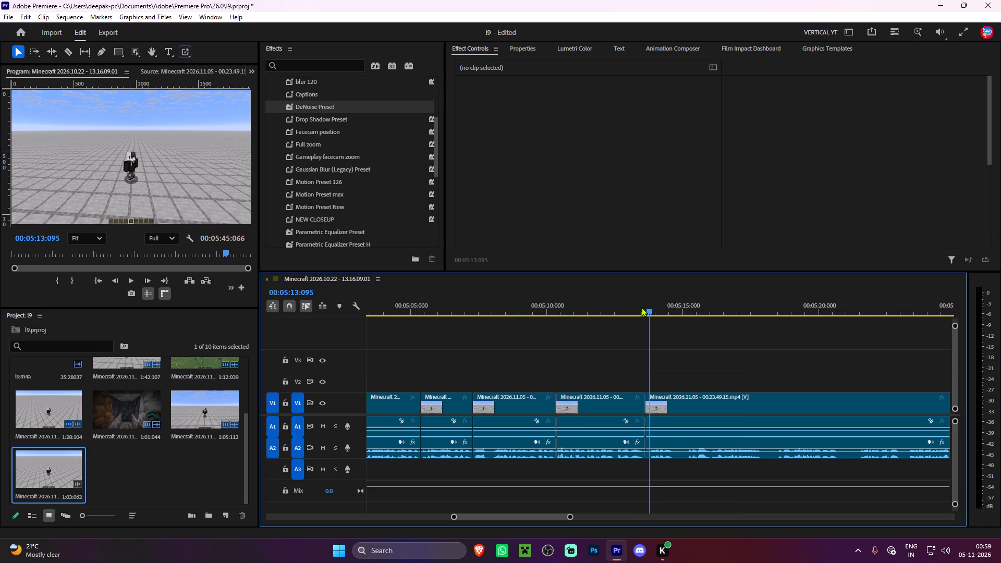
# Split the 00.23.49.15 clip at 00:05:14:060 and ripple-trim about half a second of pause after the cut.
pyautogui.press('space')
pyautogui.press('space')
pyautogui.hotkey('ctrl', 'k')
pyautogui.press('space')
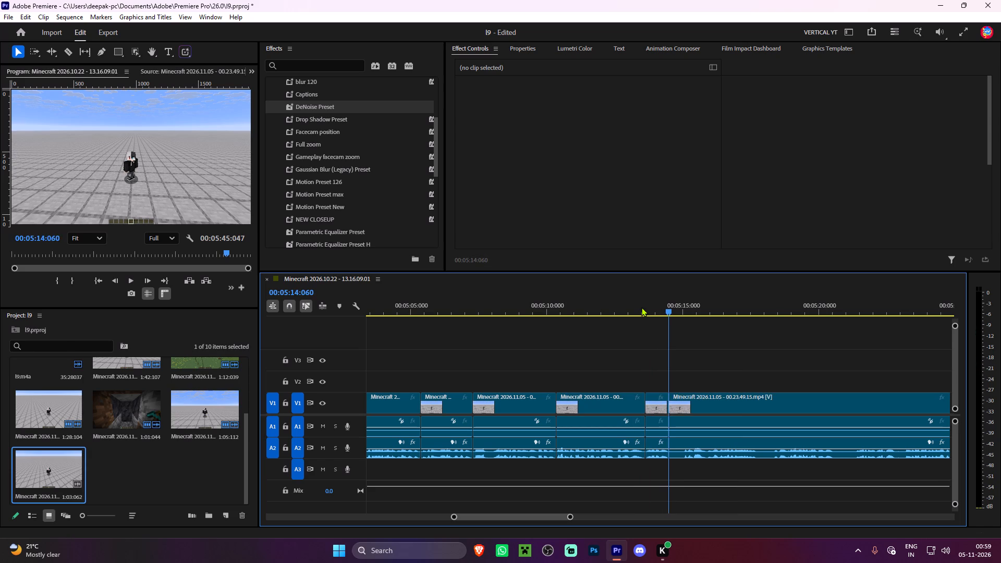
pyautogui.press('space')
pyautogui.write('q')
pyautogui.press('space')
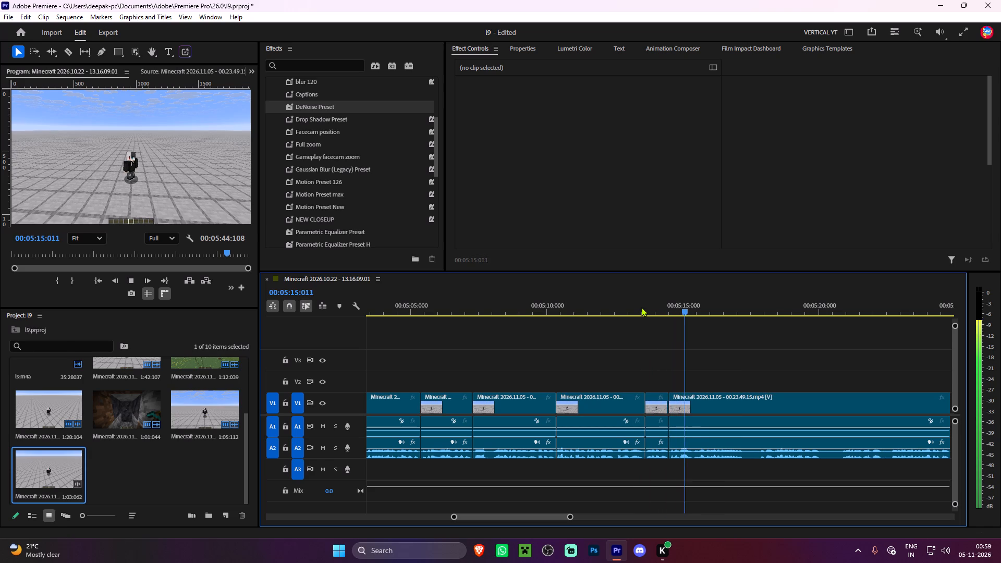
# Split the 00.23.49.15 clip at about 00:05:17:036 and ripple-trim the pause between that cut and 00:05:17:099.
pyautogui.click(676, 366)
pyautogui.scroll(-6, 676, 366)
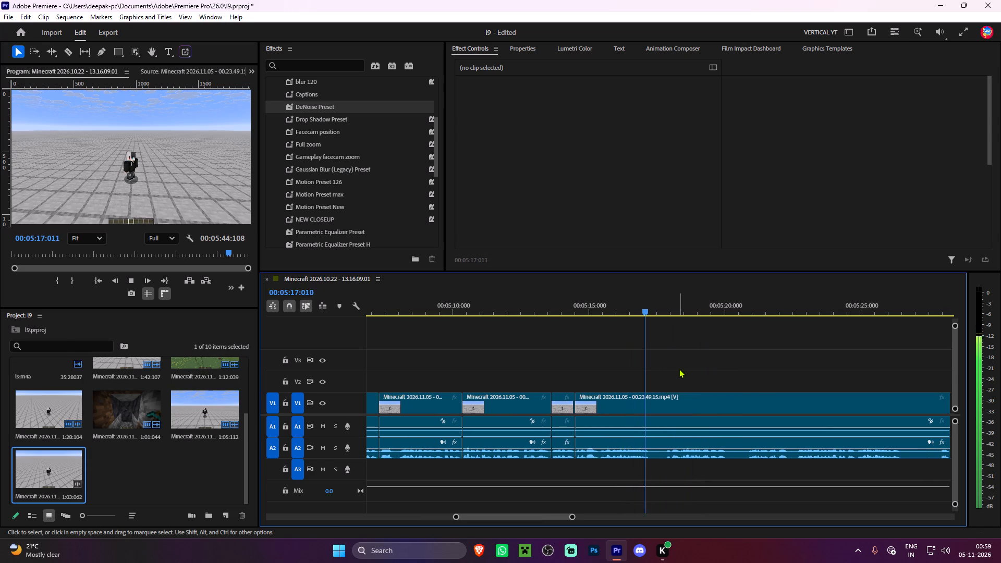
pyautogui.press('space')
pyautogui.hotkey('ctrl', 'k')
pyautogui.press('space')
pyautogui.press('space')
pyautogui.write('q')
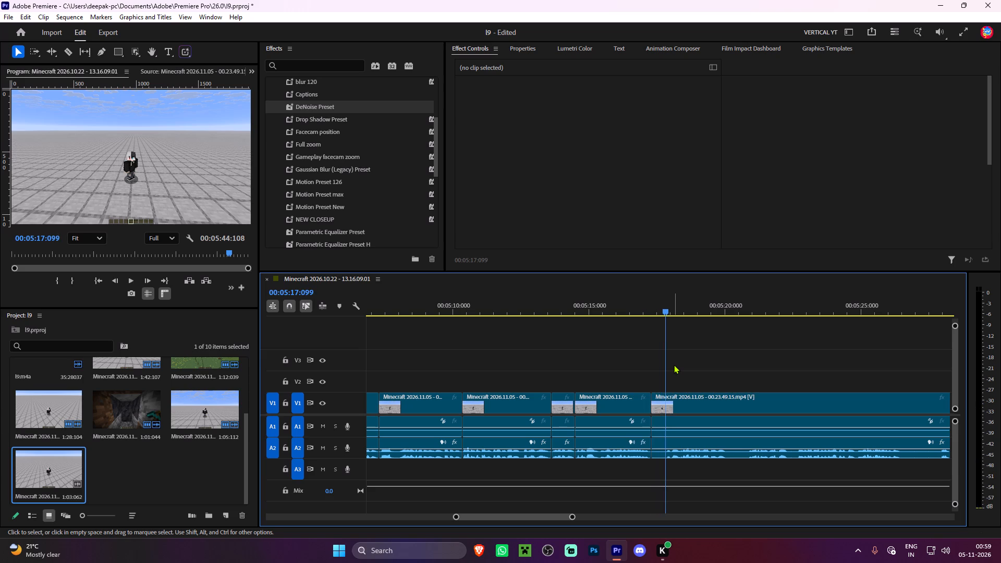
pyautogui.press('space')
# Split the 00.23.49.15 clip at about 00:05:19:075 and ripple-trim roughly 0.65 seconds of pause after the cut.
pyautogui.click(603, 362)
pyautogui.scroll(-5, 602, 363)
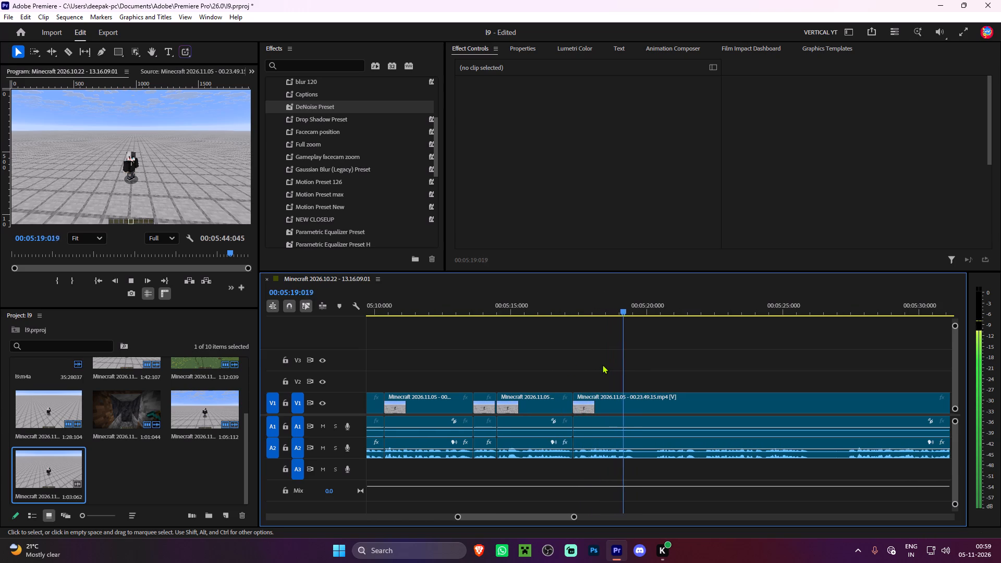
pyautogui.press('space')
pyautogui.press('space')
pyautogui.press('space')
pyautogui.hotkey('ctrl', 'k')
pyautogui.press('space')
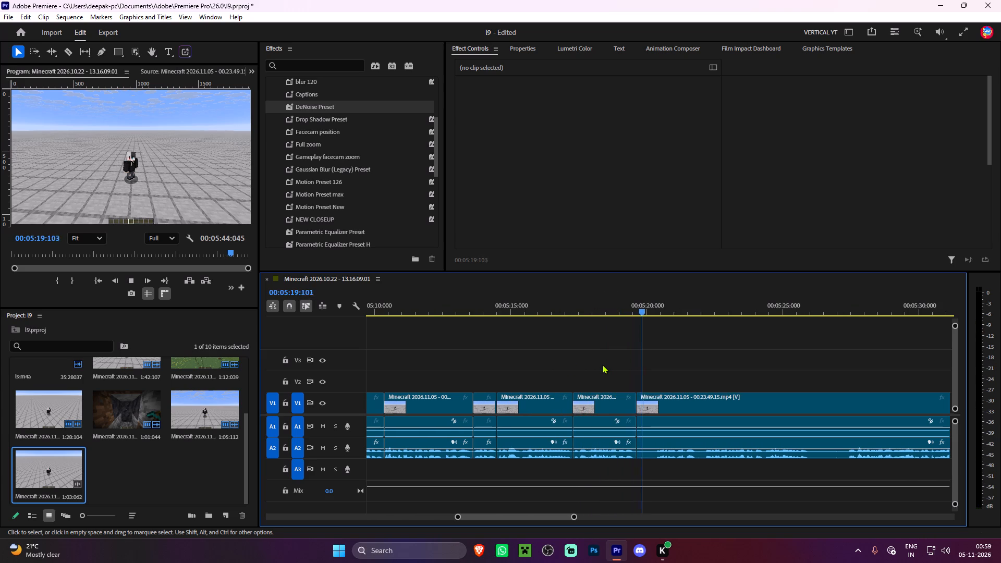
pyautogui.press('space')
pyautogui.write('q')
pyautogui.press('space')
# Split the 00.23.49.15 clip at about 00:05:21:020 and ripple-trim roughly 0.3 seconds of pause after the cut.
pyautogui.click(582, 338)
pyautogui.scroll(-5, 582, 344)
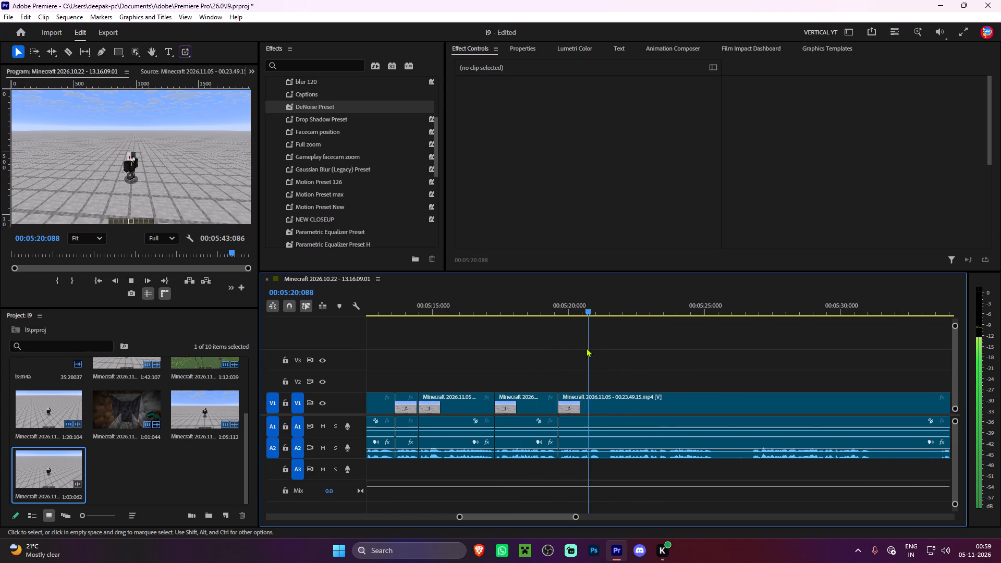
pyautogui.press('space')
pyautogui.press('space')
pyautogui.press('space')
pyautogui.hotkey('ctrl', 'k')
pyautogui.press('space')
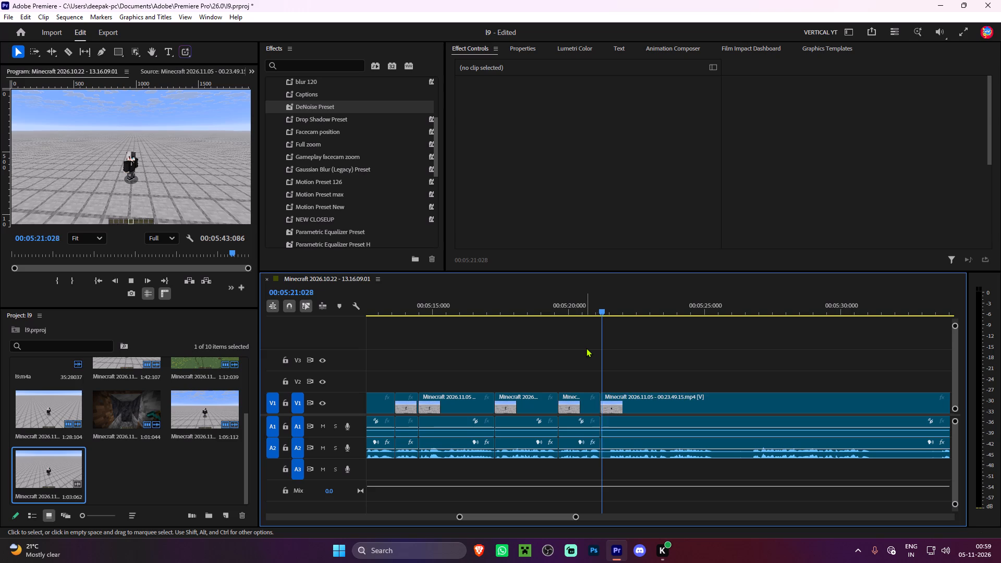
pyautogui.press('space')
pyautogui.press('Left')
pyautogui.press('Left')
pyautogui.press('Left')
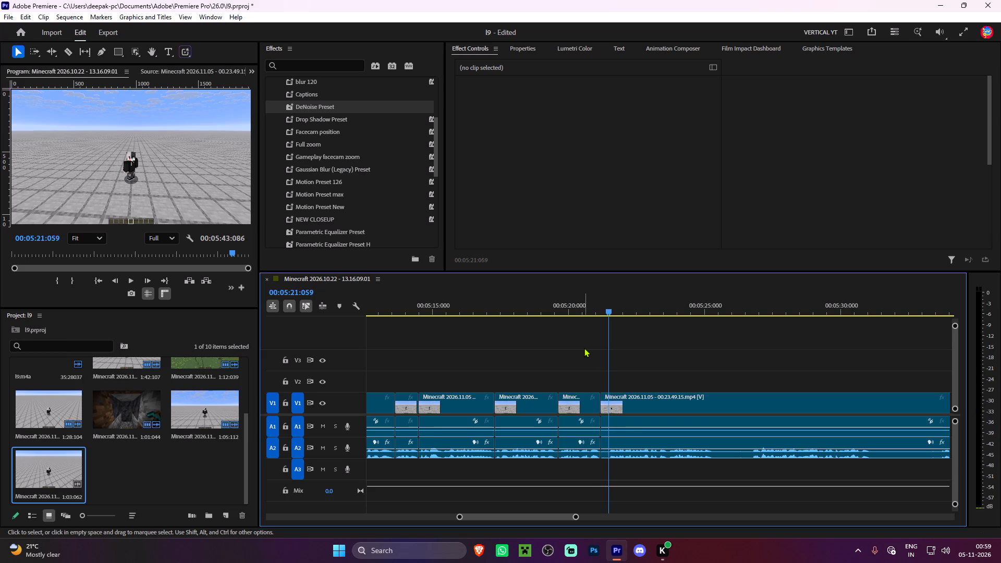
pyautogui.press('Left')
pyautogui.press('Left')
pyautogui.press('Left')
pyautogui.write('q')
pyautogui.press('space')
# Split the 00.23.49.15 clip at 00:05:25:006 and ripple-trim about 1.4 seconds of pause after the cut.
pyautogui.click(576, 348)
pyautogui.scroll(-6, 574, 347)
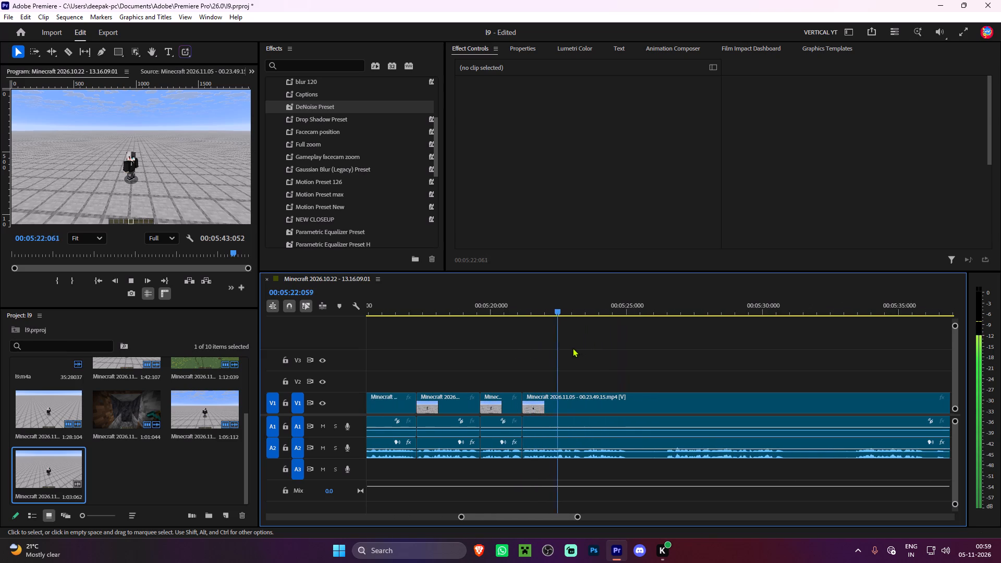
pyautogui.scroll(-3, 572, 348)
pyautogui.keyDown('alt'); pyautogui.scroll(1, 582, 354); pyautogui.keyUp('alt')
pyautogui.scroll(-2, 582, 354)
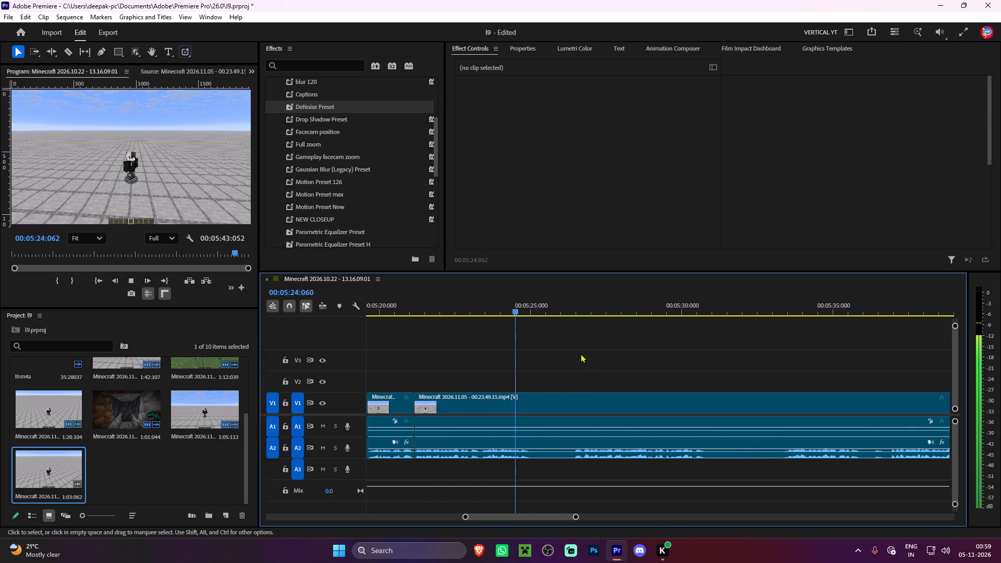
pyautogui.press('space')
pyautogui.press('space')
pyautogui.press('space')
pyautogui.hotkey('ctrl', 'k')
pyautogui.press('space')
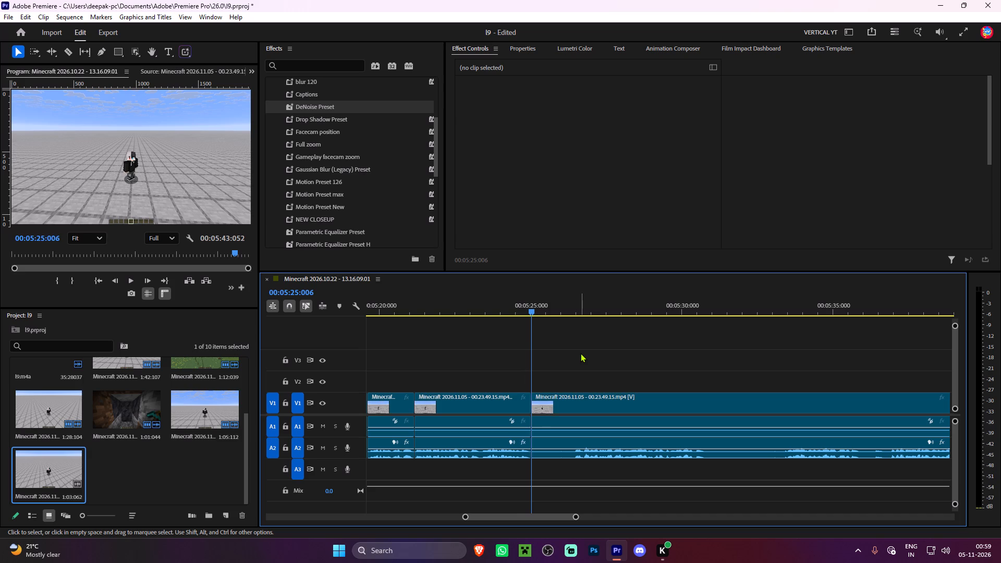
pyautogui.press('space')
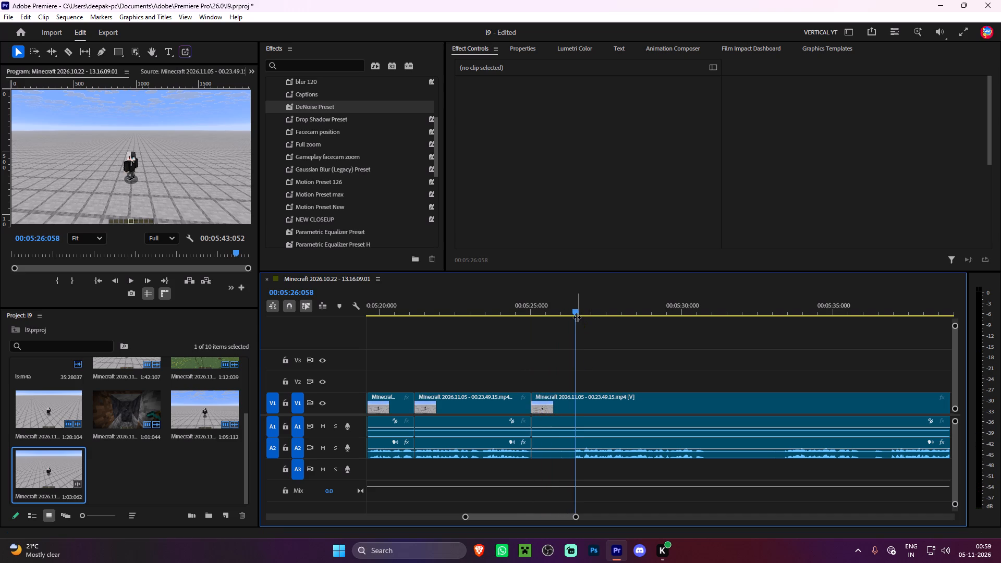
pyautogui.press('Left')
pyautogui.press('Left')
pyautogui.press('Left')
pyautogui.press('Left')
pyautogui.write('q')
pyautogui.press('space')
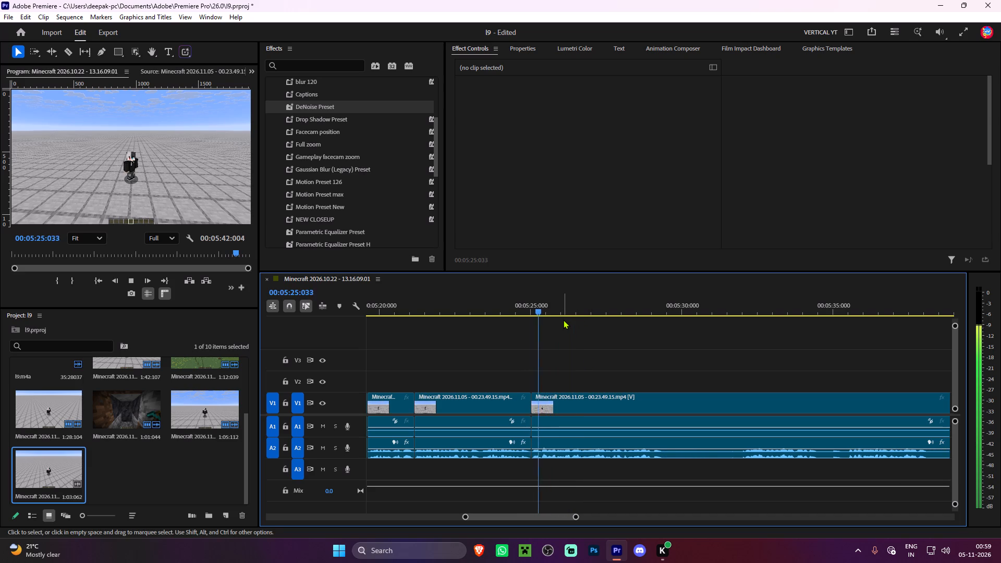
# Split the 00.23.49.15 clip at the end of the spoken section, at 00:05:29:058.
pyautogui.click(575, 342)
pyautogui.keyDown('alt'); pyautogui.scroll(-1, 577, 347); pyautogui.keyUp('alt')
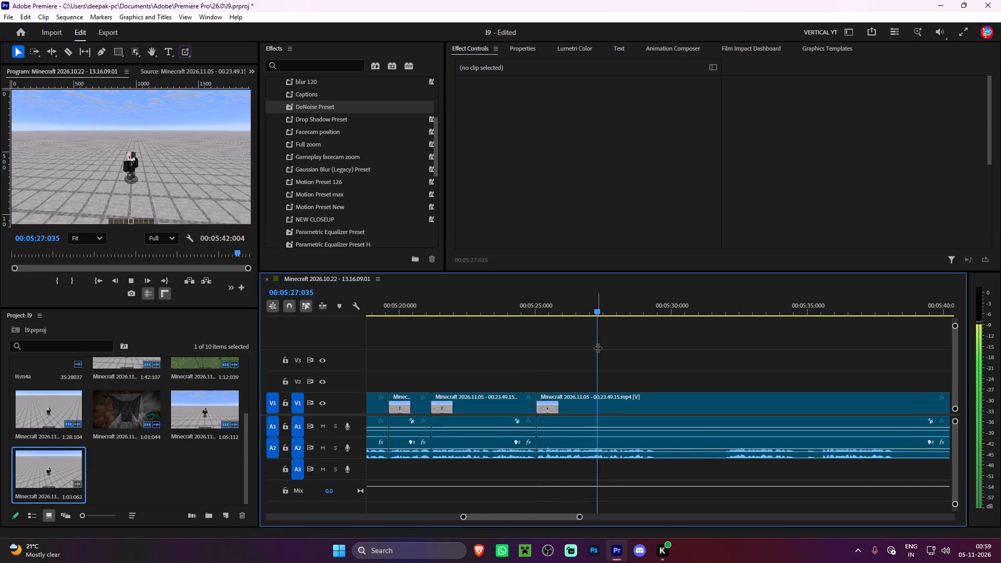
pyautogui.keyDown('alt'); pyautogui.scroll(-2, 603, 350); pyautogui.keyUp('alt')
pyautogui.scroll(4, 632, 364)
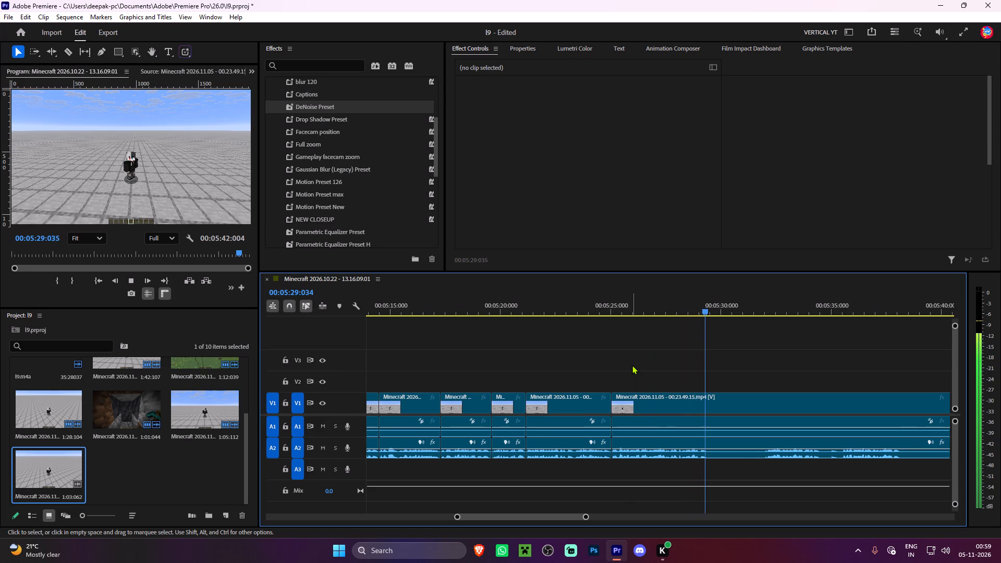
pyautogui.press('space')
pyautogui.hotkey('ctrl', 'k')
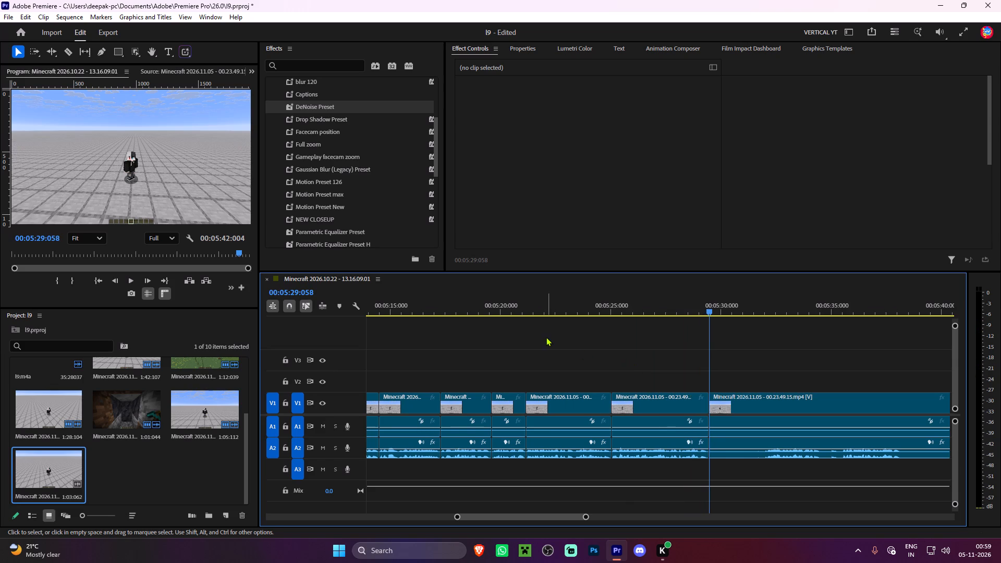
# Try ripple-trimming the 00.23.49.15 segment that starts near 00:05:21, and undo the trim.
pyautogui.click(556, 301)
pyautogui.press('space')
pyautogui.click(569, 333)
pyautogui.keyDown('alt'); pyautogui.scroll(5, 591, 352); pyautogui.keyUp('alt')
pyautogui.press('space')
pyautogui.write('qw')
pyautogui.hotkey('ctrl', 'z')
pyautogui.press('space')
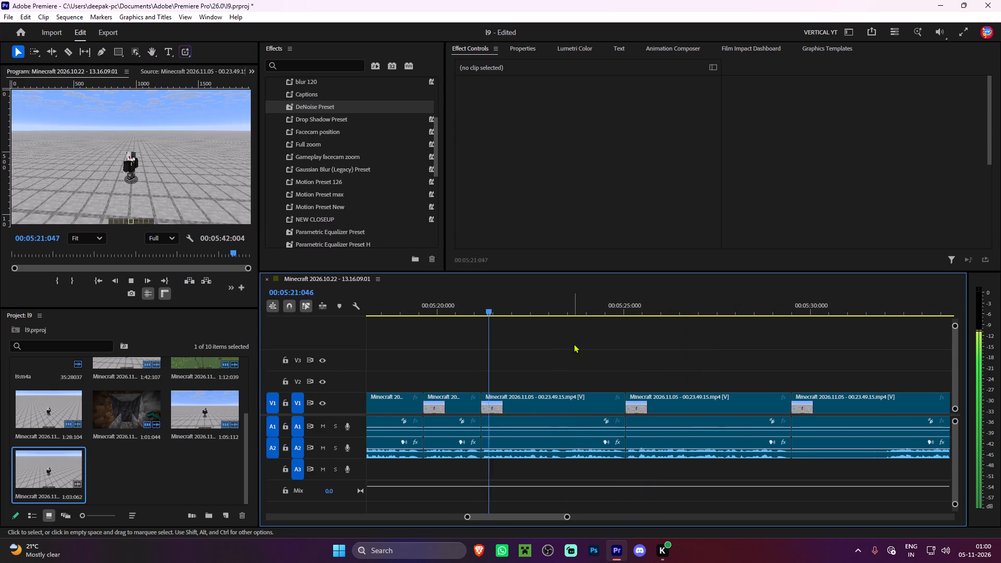
# Ripple-trim the end of the segment starting near 00:05:21 back to about 00:05:23:042, removing about 1.7 seconds.
pyautogui.click(573, 344)
pyautogui.press('space')
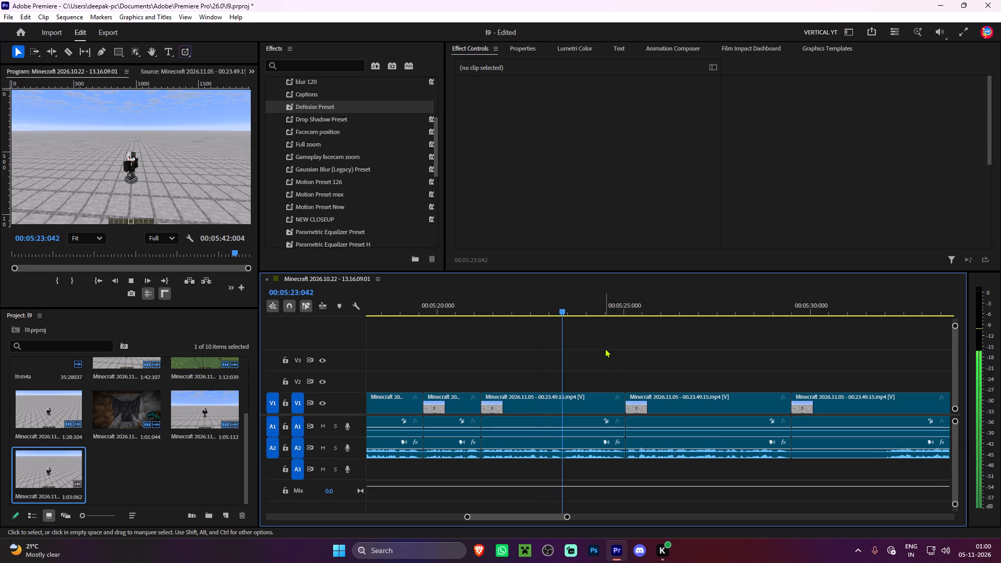
pyautogui.press('w')
pyautogui.press('space')
# Ripple-trim about 6 seconds from the start of the last 00.23.49.15 segment, which begins near 00:05:27:094.
pyautogui.click(595, 347)
pyautogui.keyDown('alt'); pyautogui.scroll(-4, 595, 349); pyautogui.keyUp('alt')
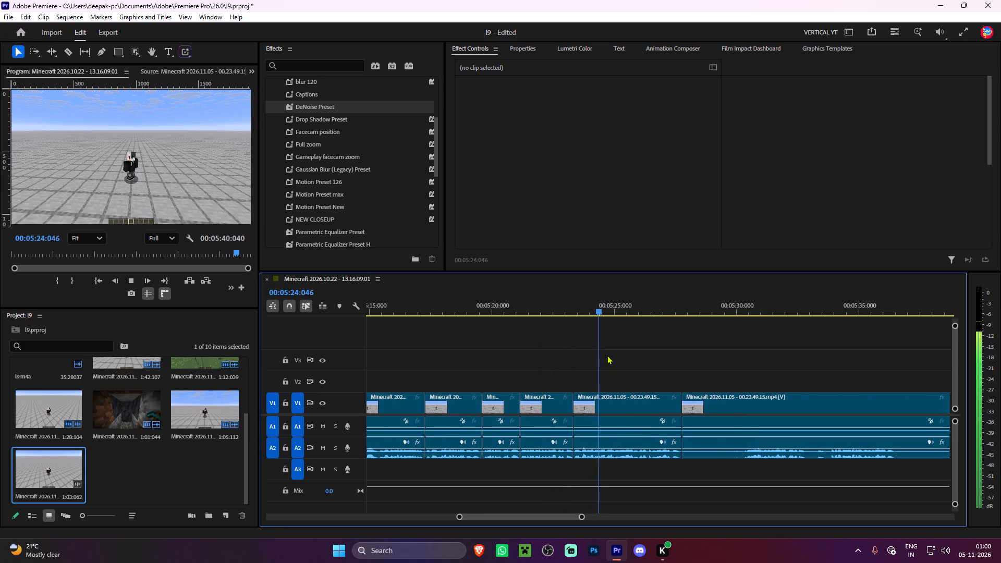
pyautogui.scroll(-5, 552, 356)
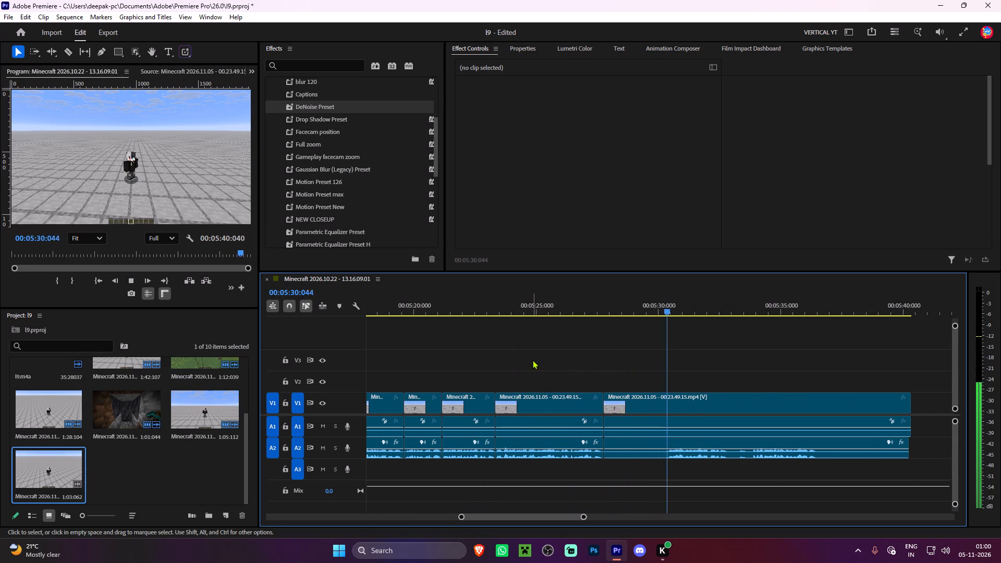
pyautogui.keyDown('alt'); pyautogui.scroll(4, 727, 398); pyautogui.keyUp('alt')
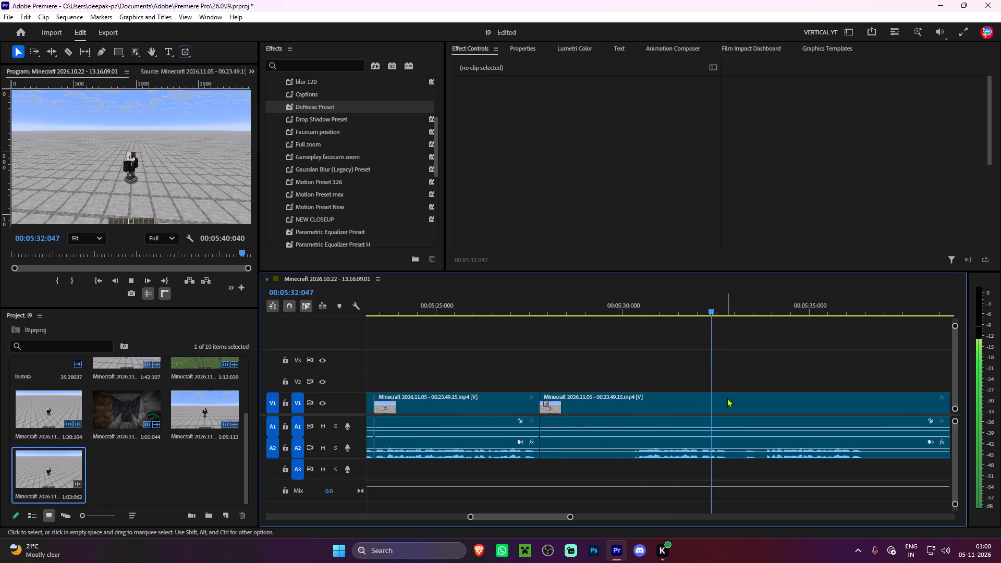
pyautogui.keyDown('alt'); pyautogui.scroll(-4, 727, 398); pyautogui.keyUp('alt')
pyautogui.press('space')
pyautogui.press('space')
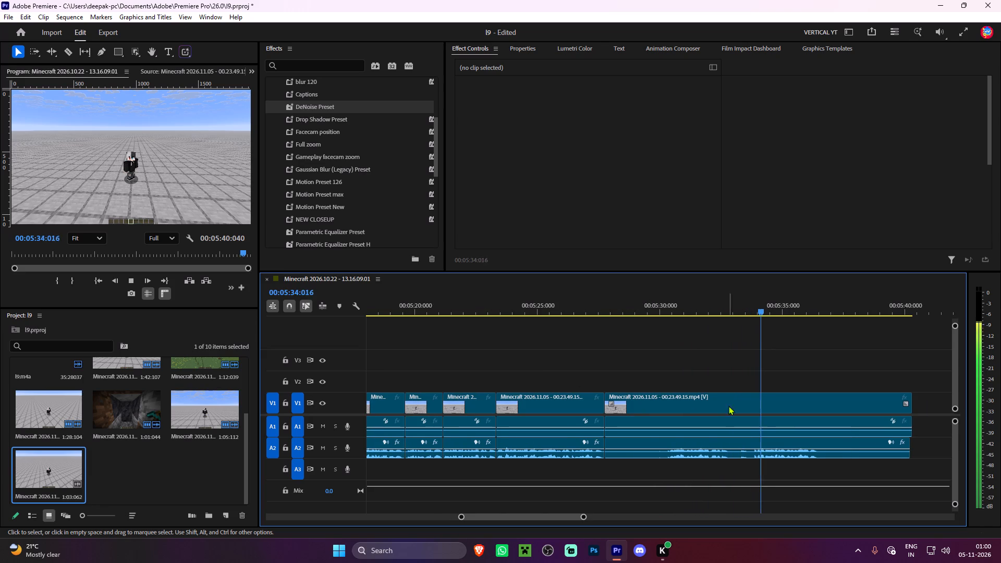
pyautogui.keyDown('alt'); pyautogui.scroll(4, 851, 382); pyautogui.keyUp('alt')
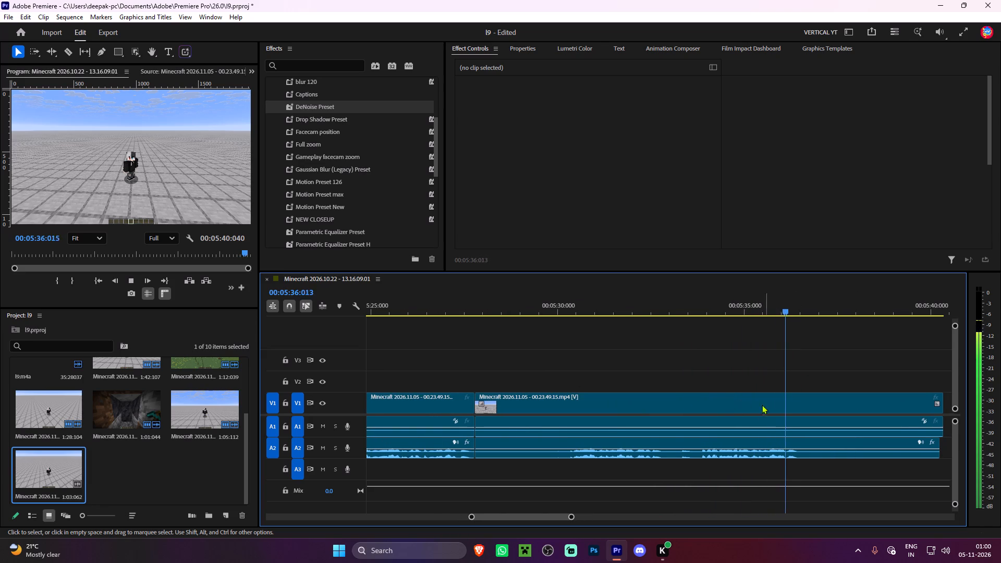
pyautogui.press('space')
pyautogui.moveTo(707, 307); pyautogui.dragTo(701, 307)
pyautogui.press('q')
pyautogui.press('space')
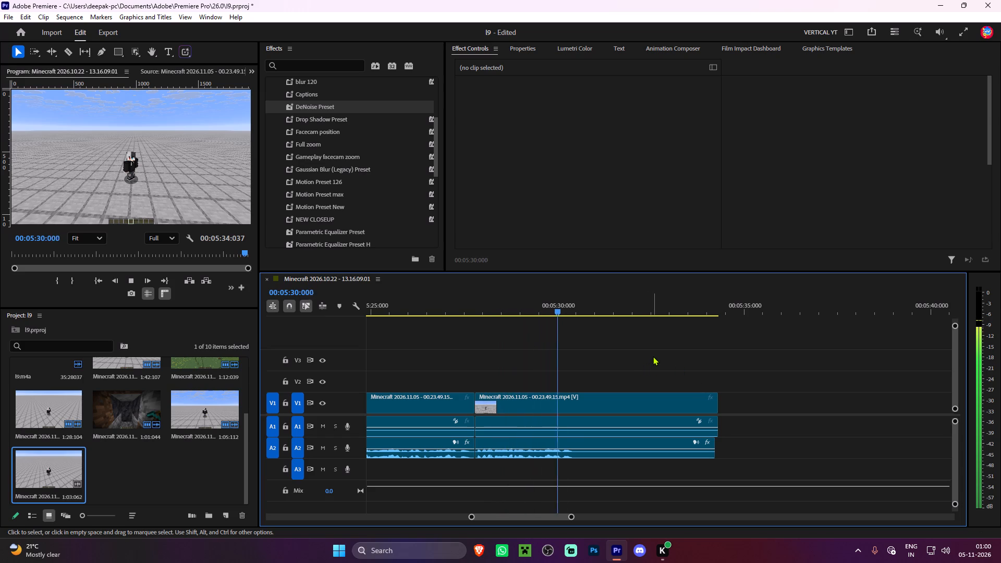
# Ripple-trim the end of the last 00.23.49.15 segment at 00:05:30:062 and delete the leftover sliver after it.
pyautogui.press('space')
pyautogui.press('w')
pyautogui.moveTo(613, 373); pyautogui.dragTo(590, 436)
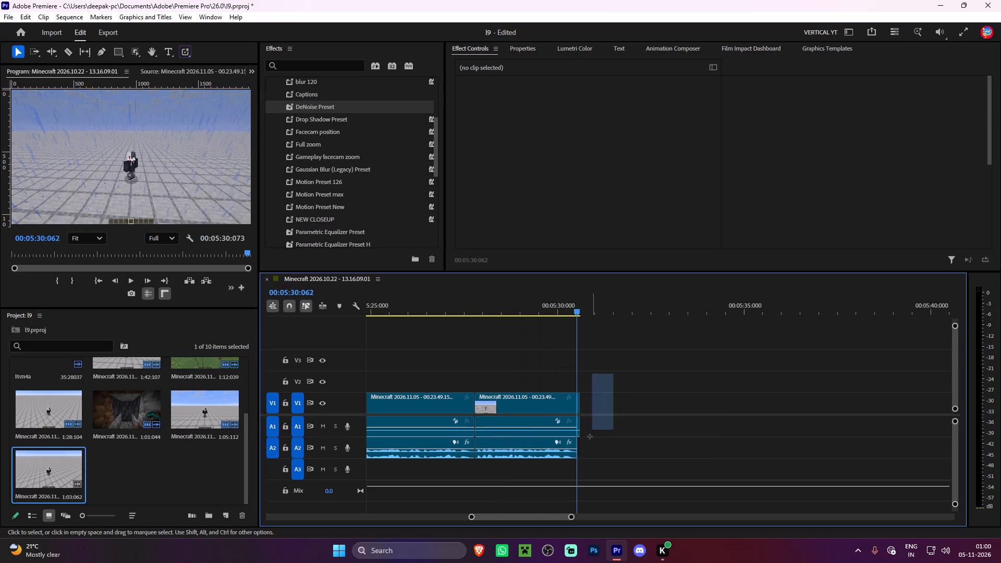
pyautogui.moveTo(590, 436); pyautogui.dragTo(578, 456)
pyautogui.press('Delete')
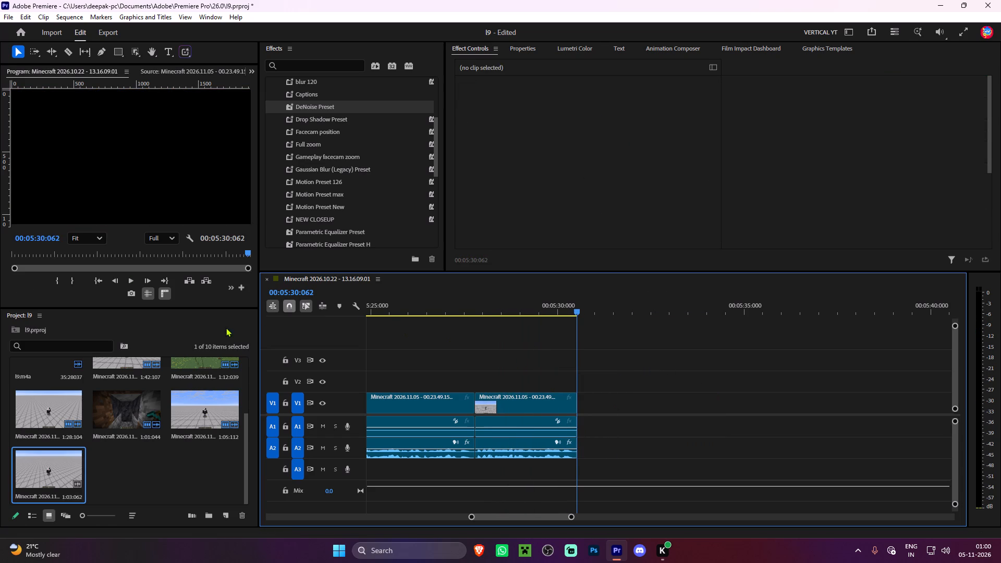
# Import the Minecraft 2026.11.05 - 00.25.43.16.mp4 recording and place it at the end of the sequence at 00:05:30:062.
pyautogui.scroll(-1, 215, 440)
pyautogui.doubleClick(151, 472)
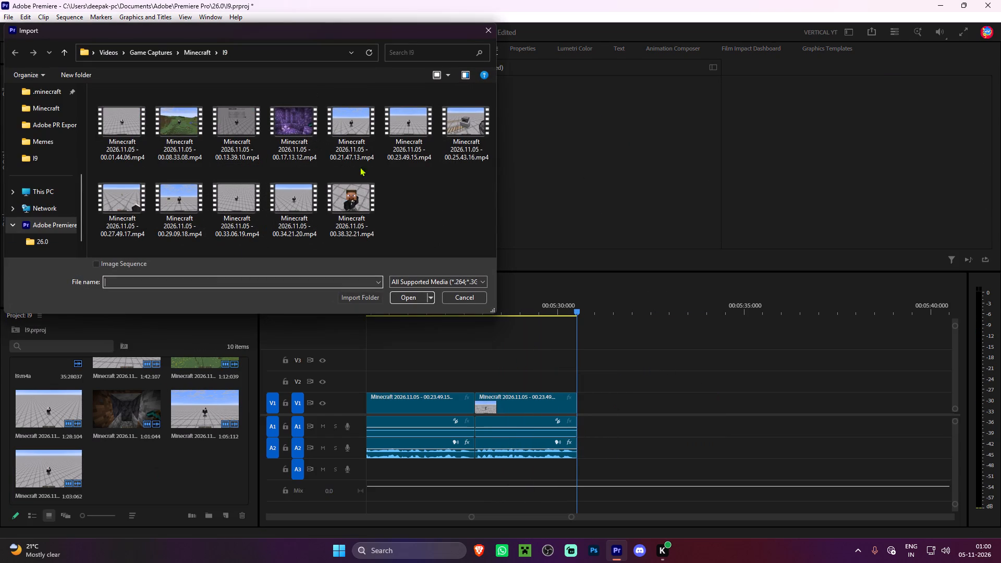
pyautogui.doubleClick(459, 114)
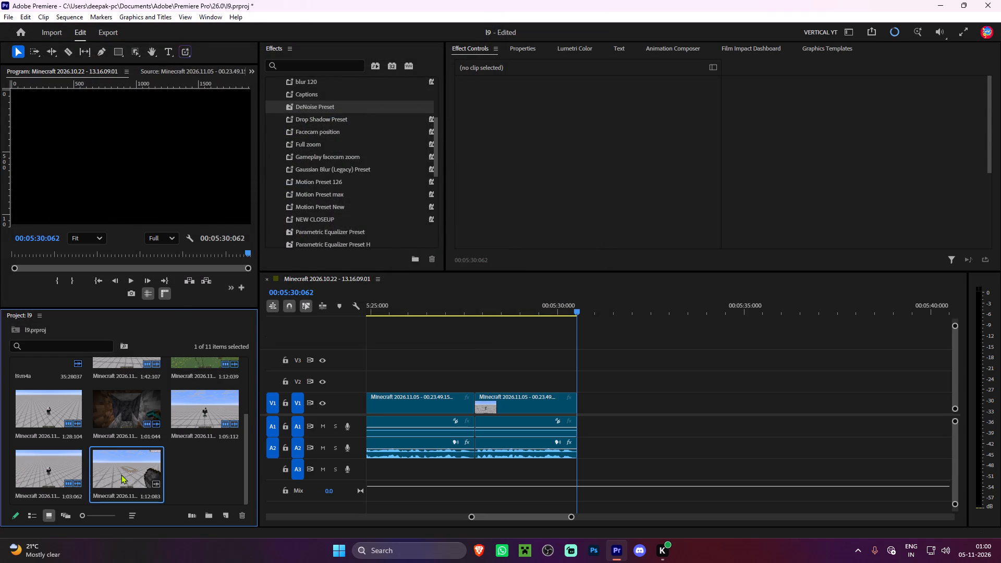
pyautogui.moveTo(121, 474); pyautogui.dragTo(577, 413)
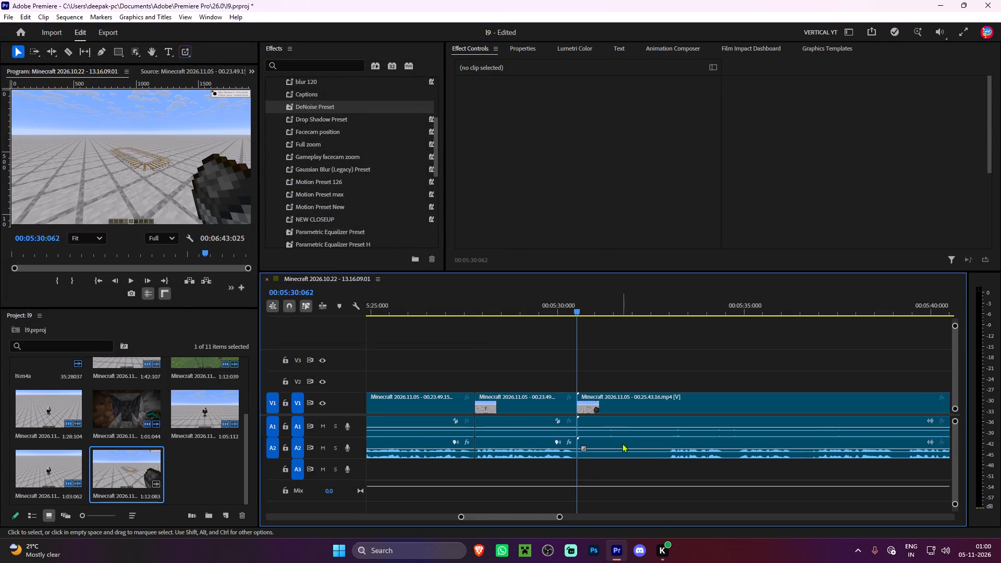
# Apply the Parametric Equalizer, Single-band Compressor, Parametric Equalizer H and DeNoise presets to the 00.25.43.16 clip's A2 audio.
pyautogui.keyDown('alt'); pyautogui.click(622, 443); pyautogui.keyUp('alt')
pyautogui.scroll(-4, 339, 230)
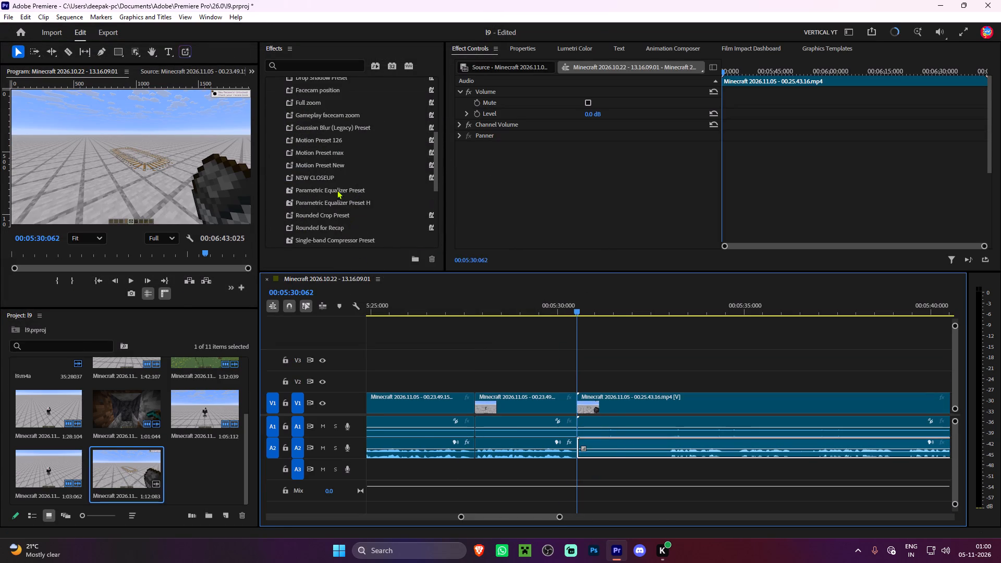
pyautogui.moveTo(321, 189); pyautogui.dragTo(602, 448)
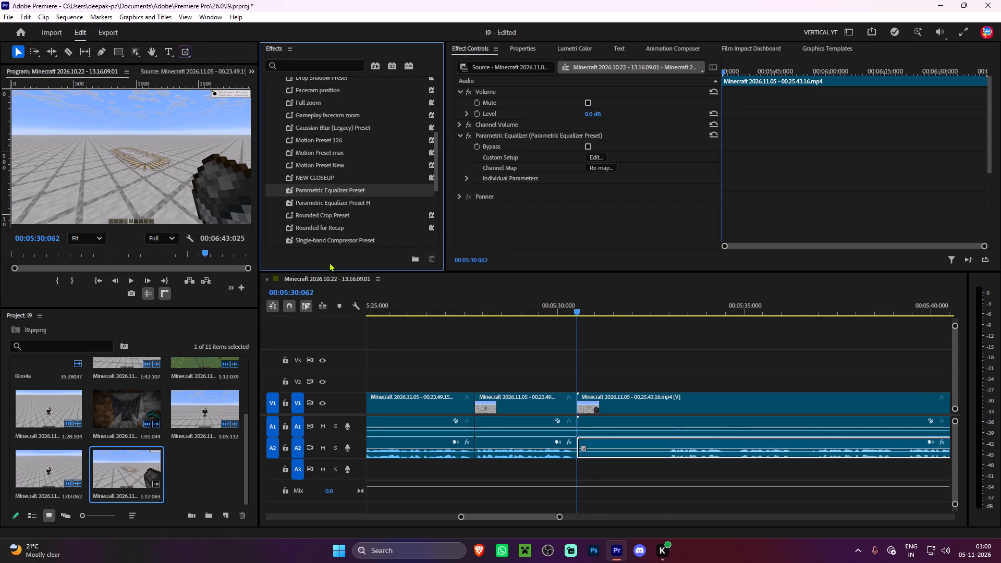
pyautogui.moveTo(313, 241); pyautogui.dragTo(618, 447)
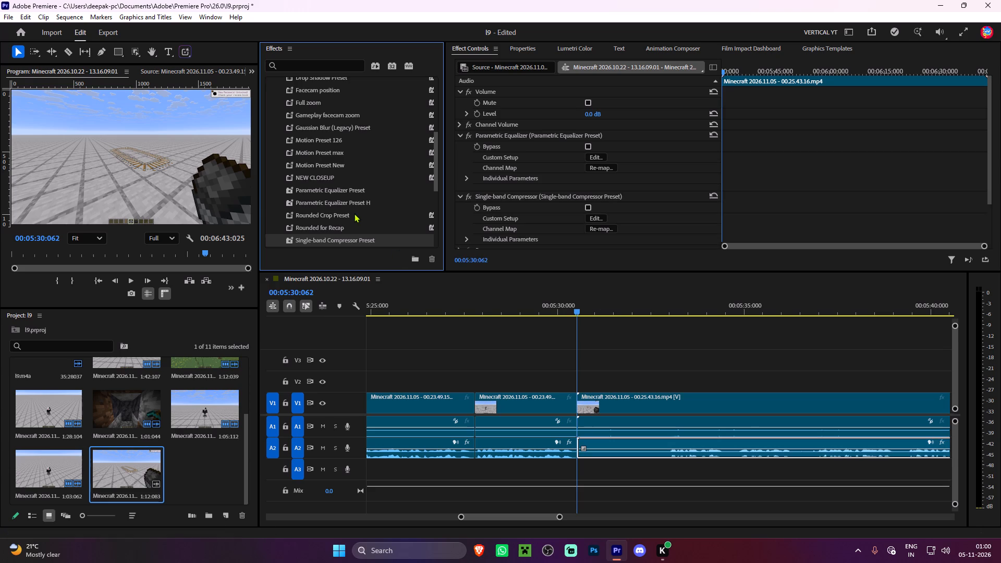
pyautogui.moveTo(350, 202); pyautogui.dragTo(630, 456)
pyautogui.scroll(5, 297, 175)
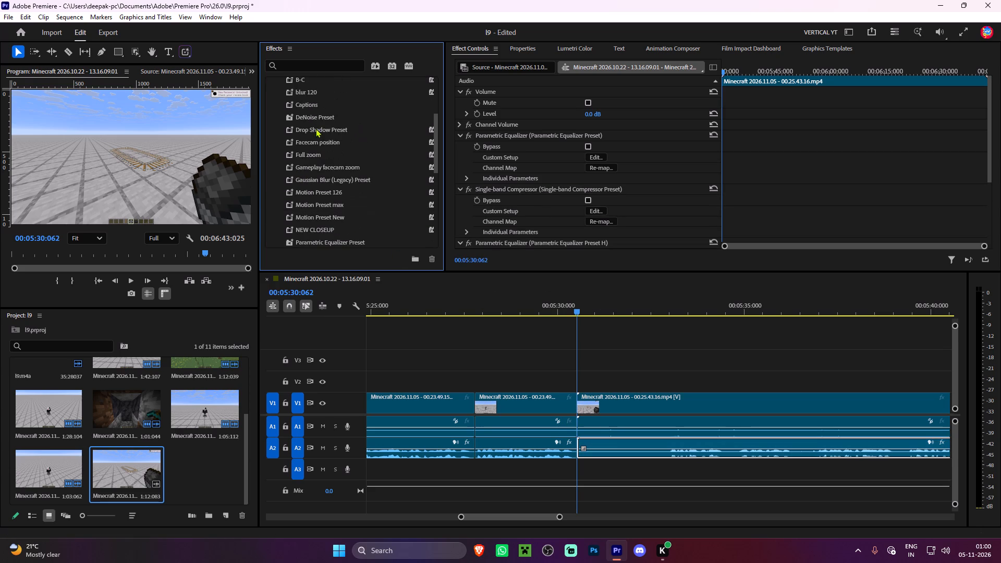
pyautogui.moveTo(310, 120); pyautogui.dragTo(622, 451)
# Ripple-trim about 2.4 seconds of dead time from the start of the 00.25.43.16 clip.
pyautogui.press('space')
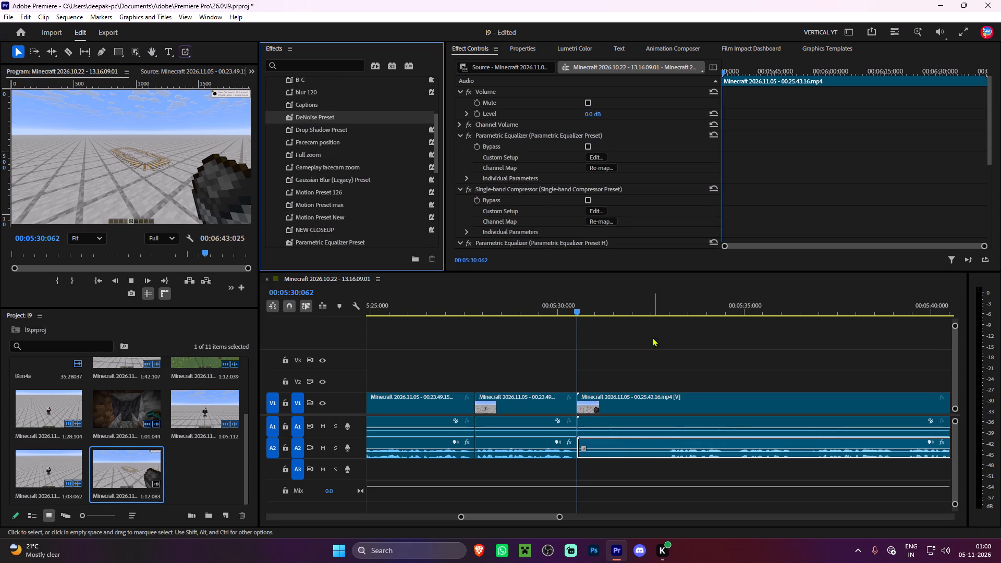
pyautogui.click(653, 302)
pyautogui.press('space')
pyautogui.click(678, 347)
pyautogui.scroll(-5, 677, 353)
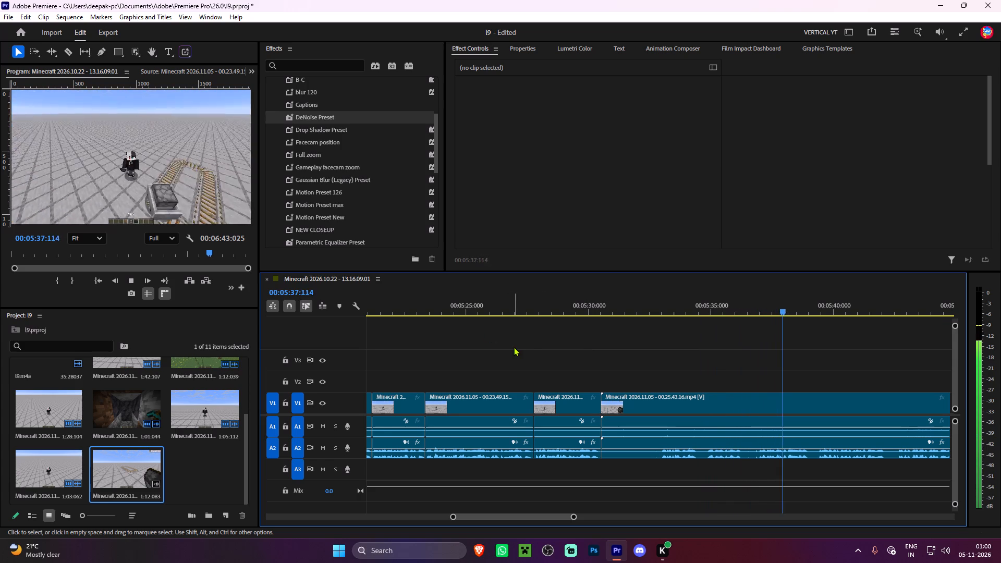
pyautogui.scroll(-1, 538, 353)
pyautogui.press('space')
pyautogui.moveTo(663, 308); pyautogui.dragTo(646, 310)
pyautogui.press('q')
pyautogui.press('space')
# Split the 00.25.43.16 clip at 00:05:32:005 and ripple-trim roughly 0.4 seconds of pause after the cut.
pyautogui.click(644, 360)
pyautogui.keyDown('alt'); pyautogui.scroll(6, 646, 378); pyautogui.keyUp('alt')
pyautogui.press('space')
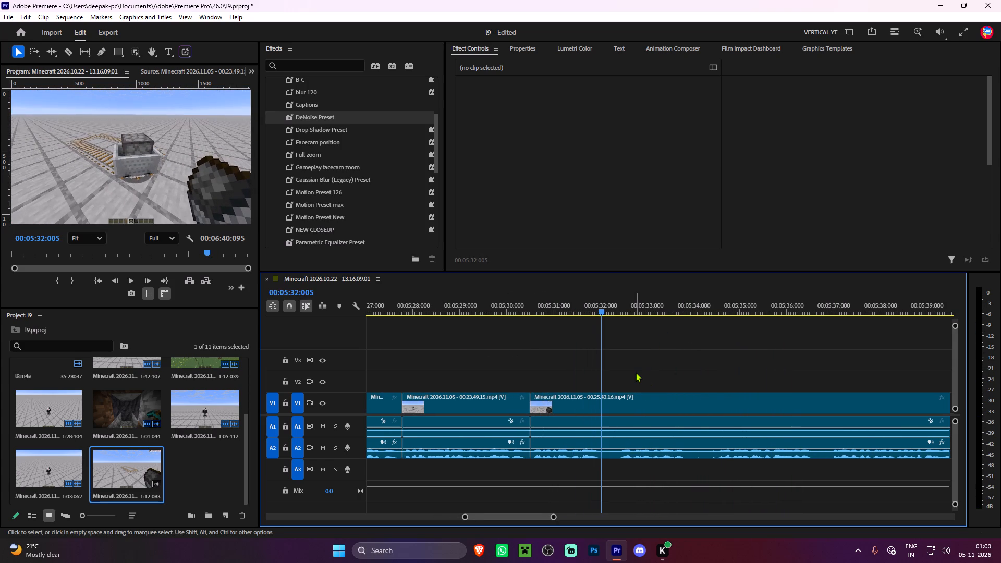
pyautogui.hotkey('ctrl', 'k')
pyautogui.press('space')
pyautogui.press('space')
pyautogui.write('q')
pyautogui.press('space')
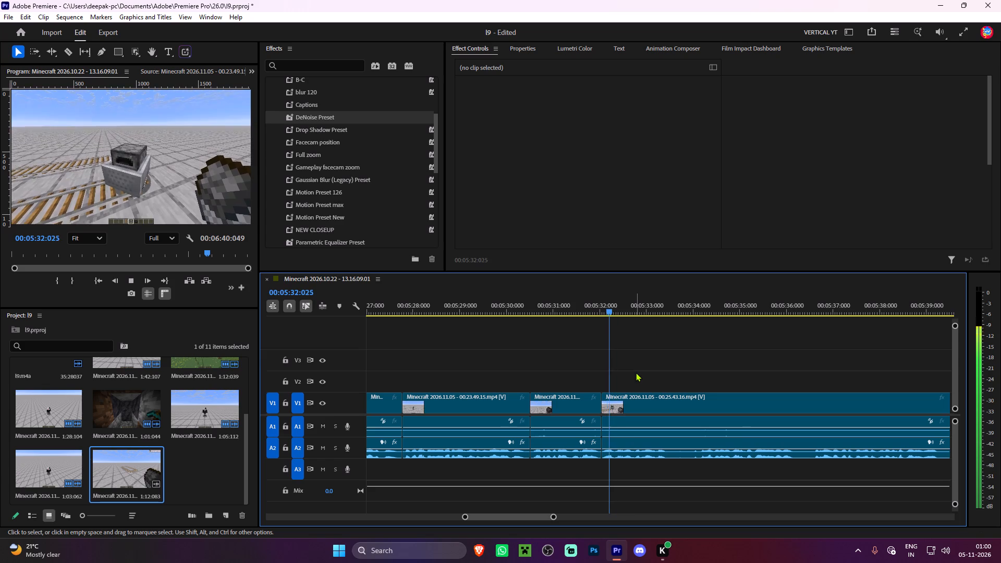
# Split the 00.25.43.16 clip at 00:05:33:070 and ripple-trim roughly 0.4 seconds of pause after the cut.
pyautogui.press('space')
pyautogui.hotkey('ctrl', 'k')
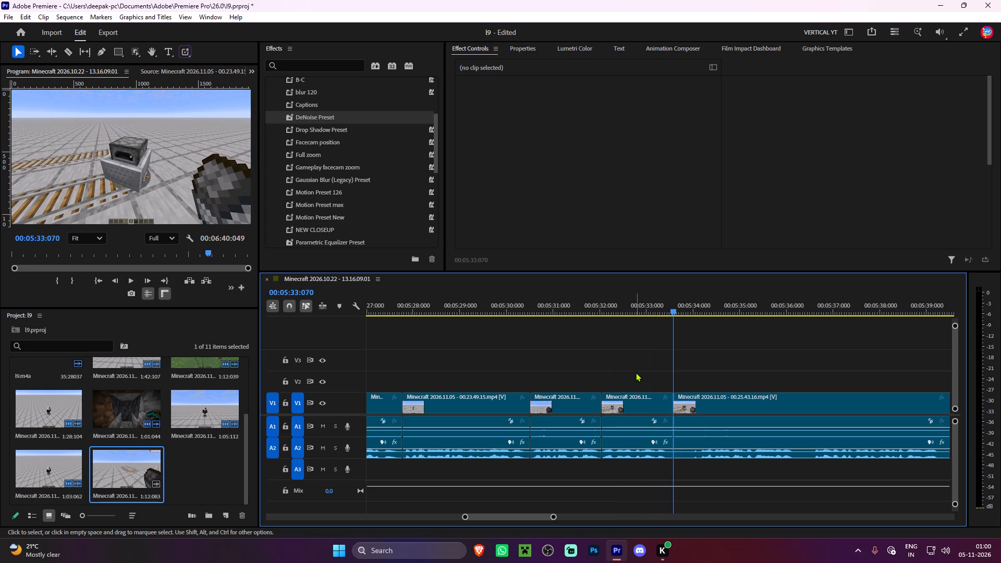
pyautogui.press('space')
pyautogui.press('space')
pyautogui.press('Left')
pyautogui.press('Left')
pyautogui.press('Left')
pyautogui.press('Left')
pyautogui.press('Left')
pyautogui.press('Left')
pyautogui.press('Left')
pyautogui.press('Left')
pyautogui.press('Left')
pyautogui.press('Left')
pyautogui.press('Left')
pyautogui.write('q')
pyautogui.press('space')
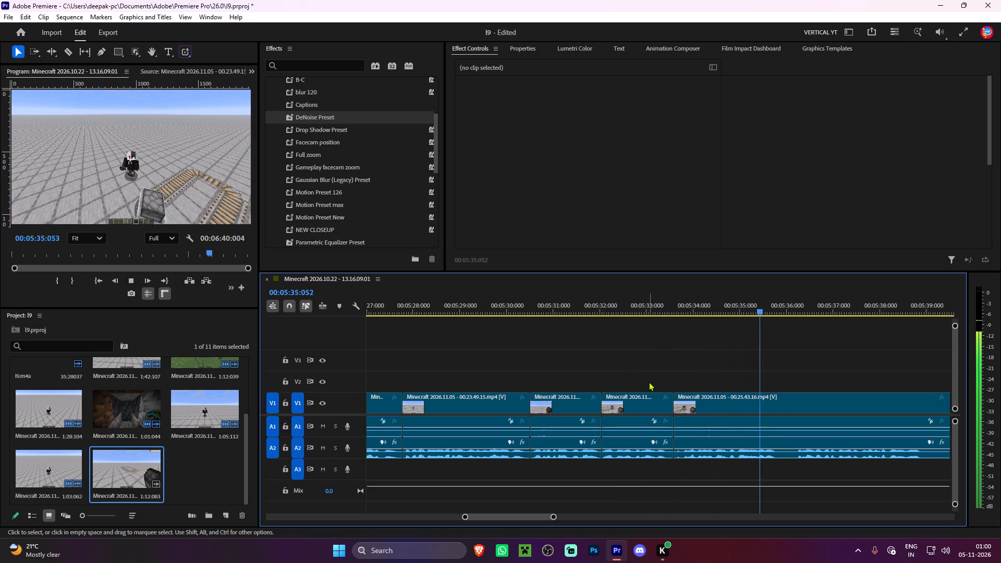
# Split the 00.25.43.16 clip at about 00:05:35:100 and ripple-trim roughly 0.4 seconds of pause after the cut.
pyautogui.press('space')
pyautogui.hotkey('ctrl', 'k')
pyautogui.press('space')
pyautogui.press('space')
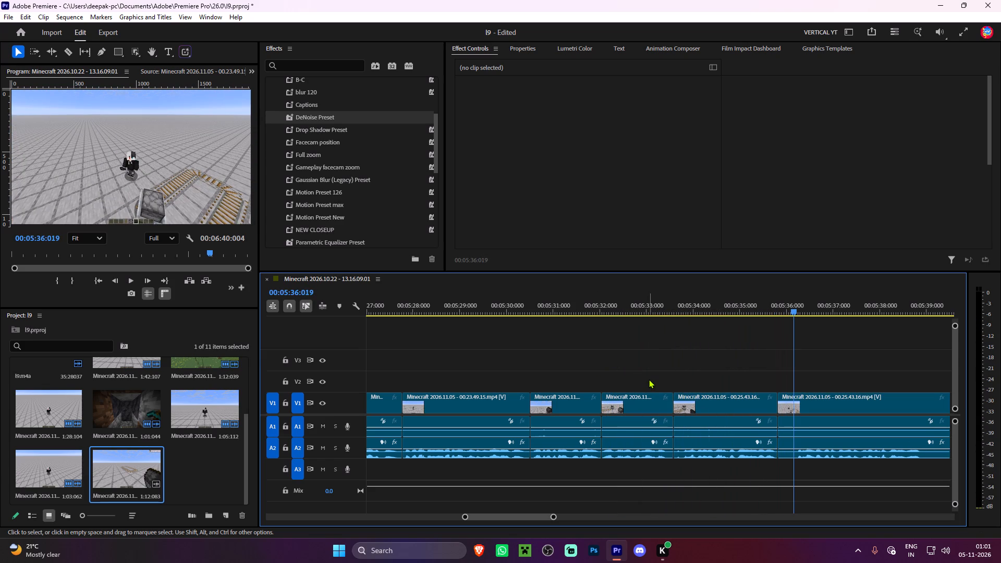
pyautogui.press('Right')
pyautogui.press('Right')
pyautogui.press('Right')
pyautogui.press('Right')
pyautogui.press('Right')
pyautogui.write('q')
# Split the 00.25.43.16 clip at 00:05:38:072 and ripple-trim roughly 0.5 seconds of pause after the cut.
pyautogui.press('space')
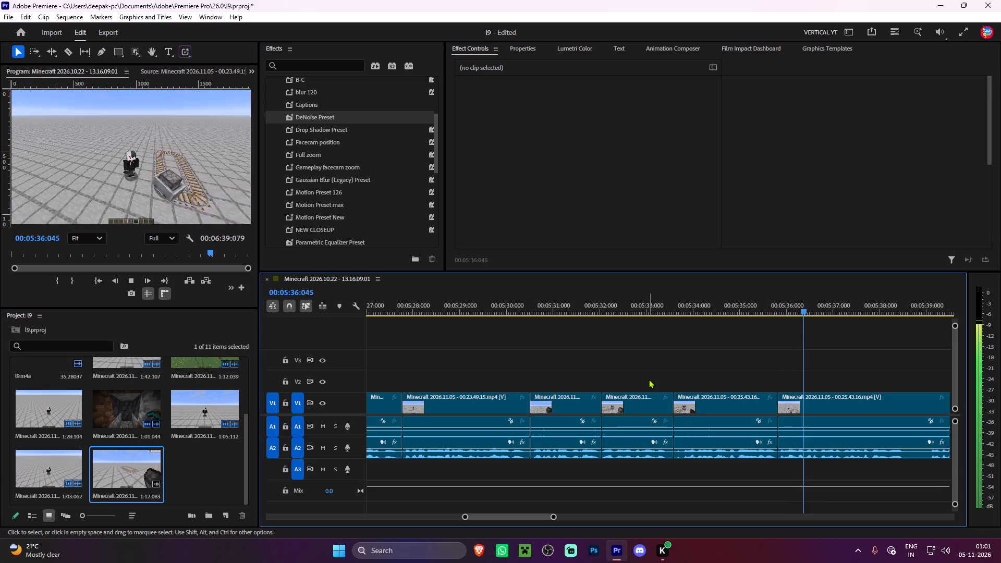
pyautogui.keyDown('alt'); pyautogui.scroll(-9, 633, 395); pyautogui.keyUp('alt')
pyautogui.scroll(-6, 608, 411)
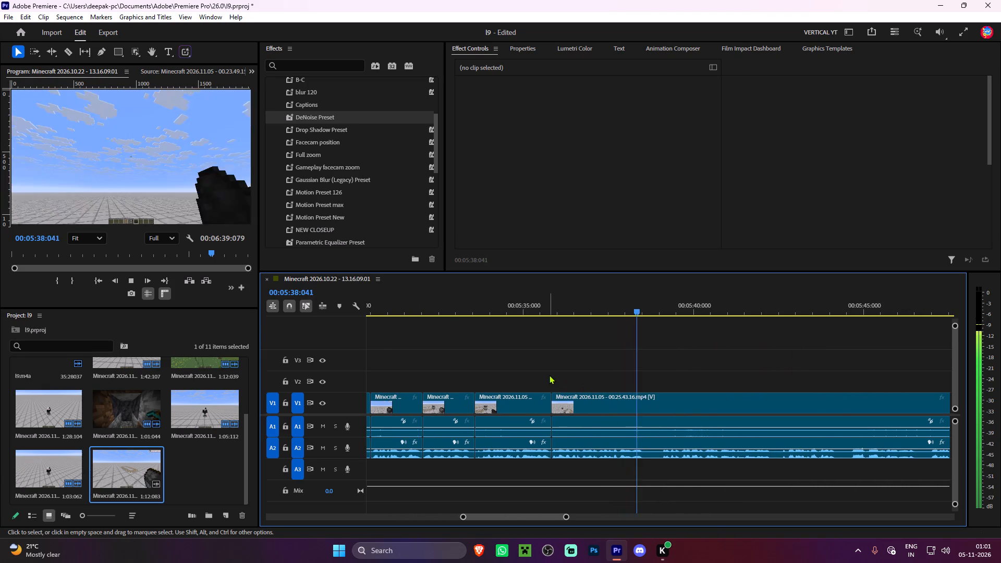
pyautogui.press('space')
pyautogui.hotkey('ctrl', 'k')
pyautogui.press('space')
pyautogui.press('space')
pyautogui.write('q')
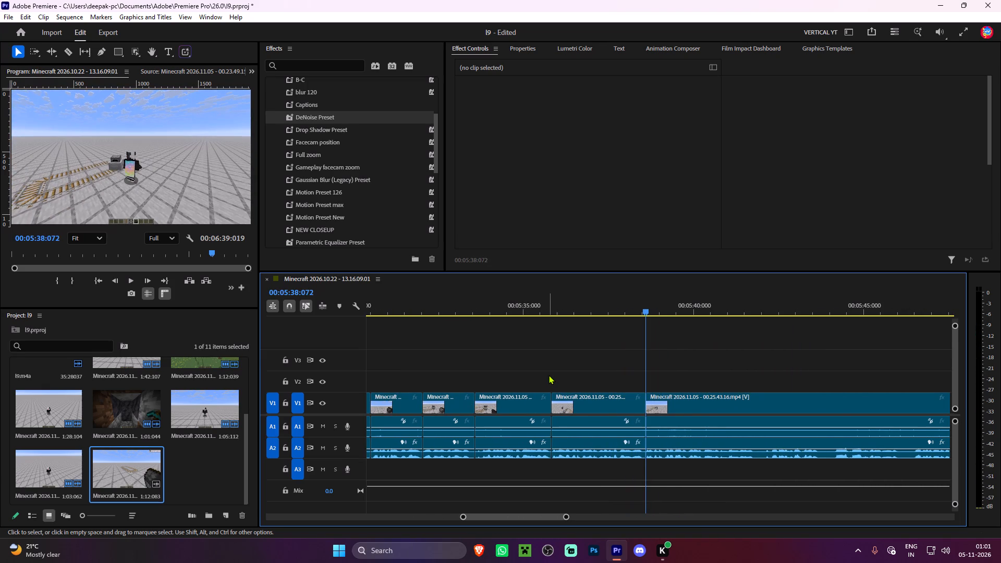
# Find the start of the pause in the 00.25.43.16 clip and split the clip at 00:05:41:100.
pyautogui.press('space')
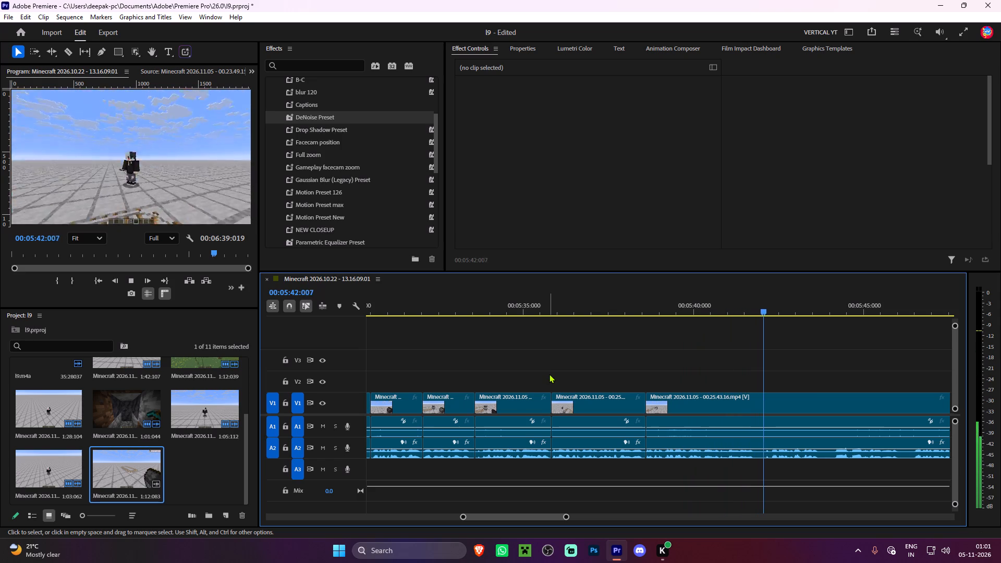
pyautogui.press('space')
pyautogui.press('space')
pyautogui.click(752, 304)
pyautogui.press('space')
pyautogui.press('space')
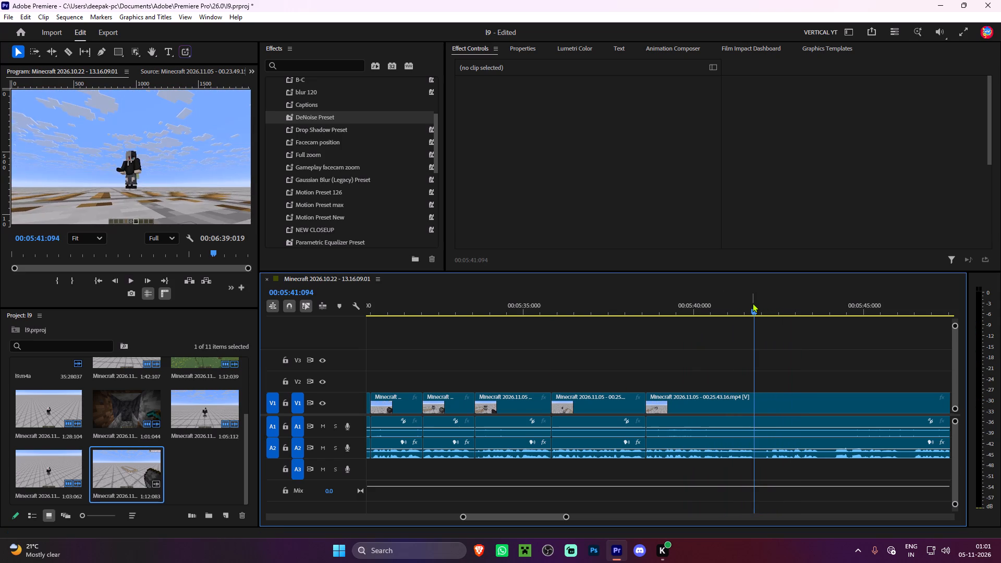
pyautogui.press('space')
pyautogui.press('space')
pyautogui.press('Left')
pyautogui.press('Left')
pyautogui.press('Left')
pyautogui.press('Left')
pyautogui.press('Left')
pyautogui.press('Left')
pyautogui.press('Left')
pyautogui.press('Left')
pyautogui.press('Left')
pyautogui.press('Left')
pyautogui.press('Left')
pyautogui.press('Left')
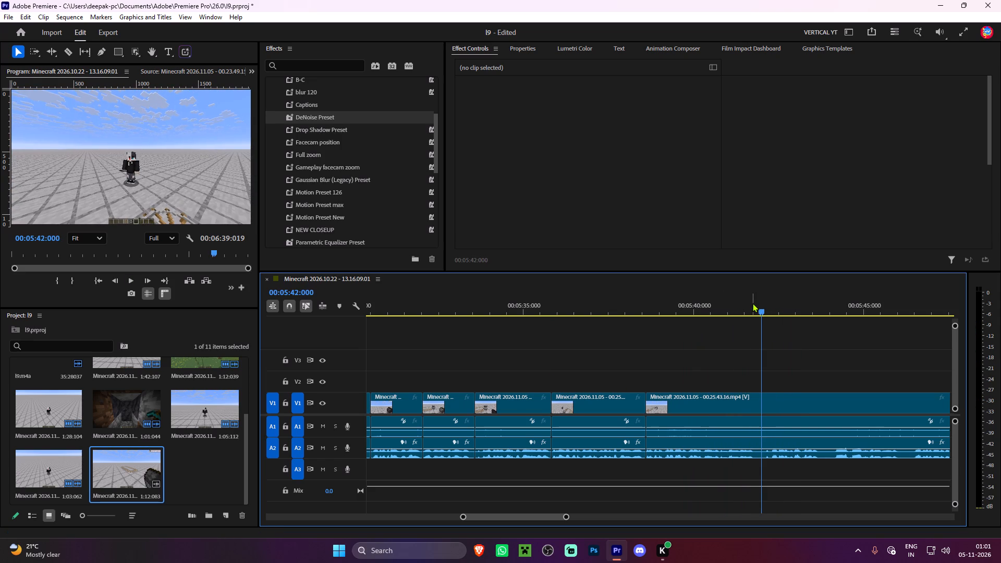
pyautogui.press('Left')
pyautogui.press('Left')
pyautogui.press('Left')
pyautogui.press('Left')
pyautogui.press('Left')
pyautogui.press('Left')
pyautogui.press('Left')
pyautogui.press('Left')
pyautogui.press('Left')
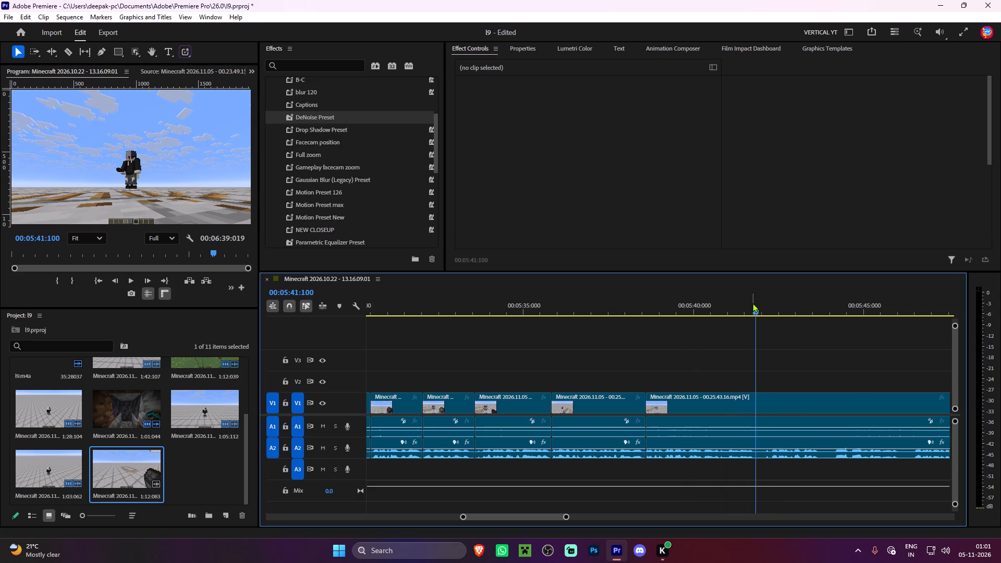
pyautogui.hotkey('ctrl', 'k')
pyautogui.hotkey('ctrl', 'j')
# Ripple-trim roughly 0.3 seconds of pause after the cut at 00:05:41:100.
pyautogui.press('space')
pyautogui.press('space')
pyautogui.press('space')
pyautogui.press('space')
pyautogui.press('space')
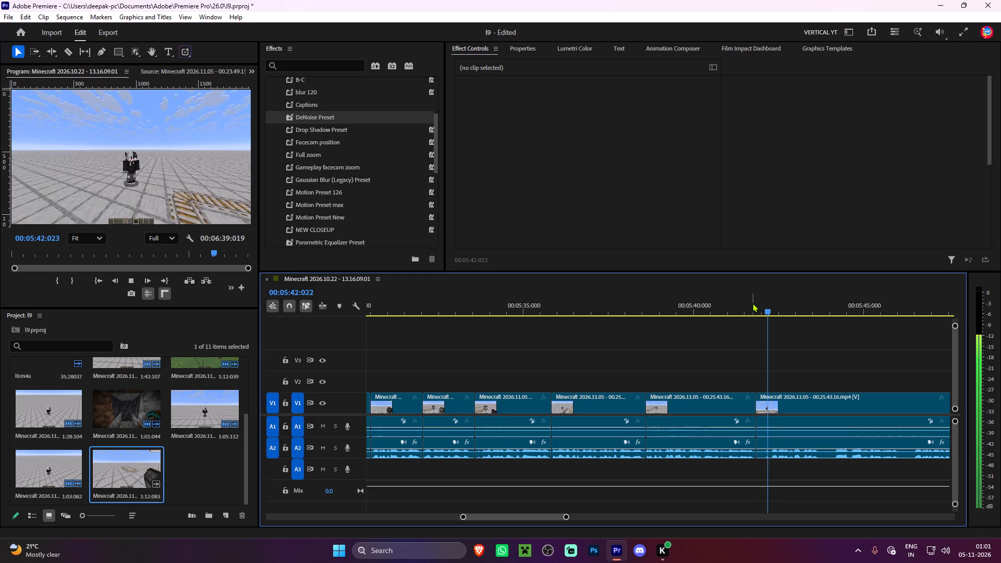
pyautogui.press('Left')
pyautogui.press('Left')
pyautogui.press('Left')
pyautogui.press('Left')
pyautogui.press('Left')
pyautogui.press('Left')
pyautogui.press('Left')
pyautogui.press('Left')
pyautogui.press('Left')
pyautogui.press('Left')
pyautogui.press('Left')
pyautogui.press('Left')
pyautogui.press('Left')
pyautogui.press('Left')
pyautogui.press('Left')
pyautogui.press('Left')
pyautogui.press('Left')
pyautogui.press('Left')
pyautogui.press('Left')
pyautogui.press('Left')
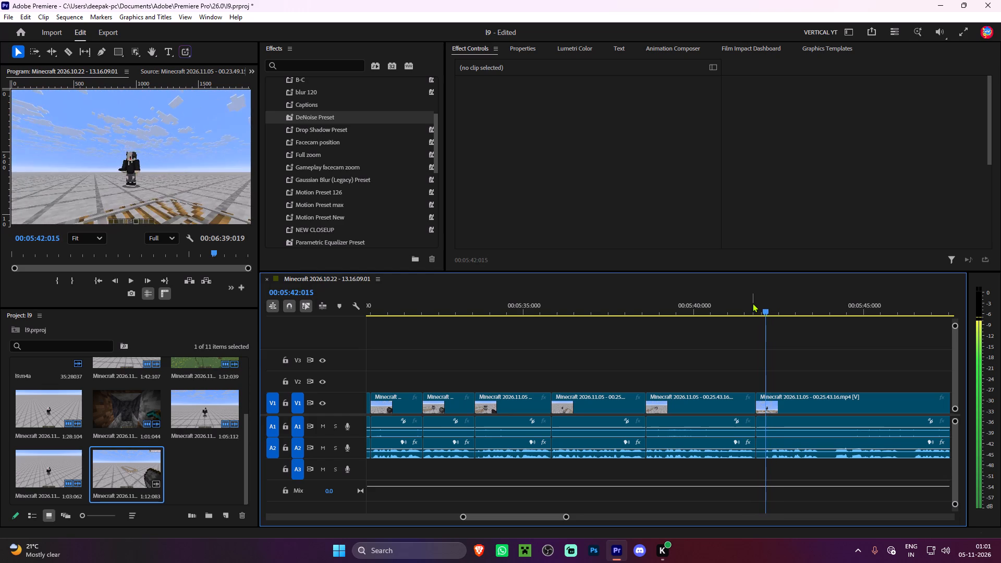
pyautogui.press('Left')
pyautogui.press('Left')
pyautogui.press('Left')
pyautogui.press('Left')
pyautogui.write('q')
# Split the 00.25.43.16 clip at about 00:05:43:045 and ripple-trim roughly 0.4 seconds of pause after the cut.
pyautogui.press('space')
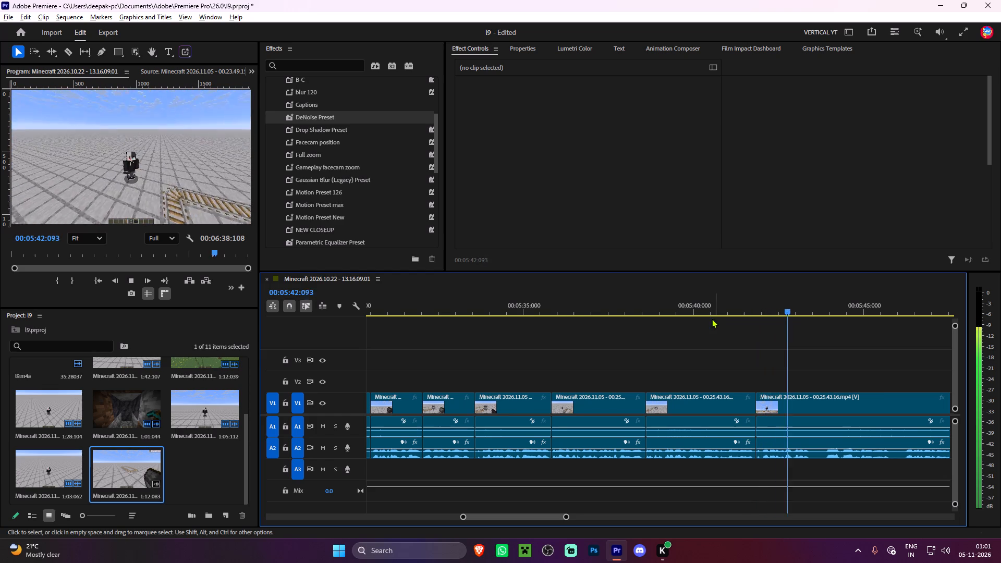
pyautogui.keyDown('alt'); pyautogui.click(712, 319); pyautogui.keyUp('alt')
pyautogui.keyDown('alt'); pyautogui.scroll(-6, 712, 321); pyautogui.keyUp('alt')
pyautogui.keyDown('alt'); pyautogui.scroll(6, 712, 366); pyautogui.keyUp('alt')
pyautogui.click(802, 304)
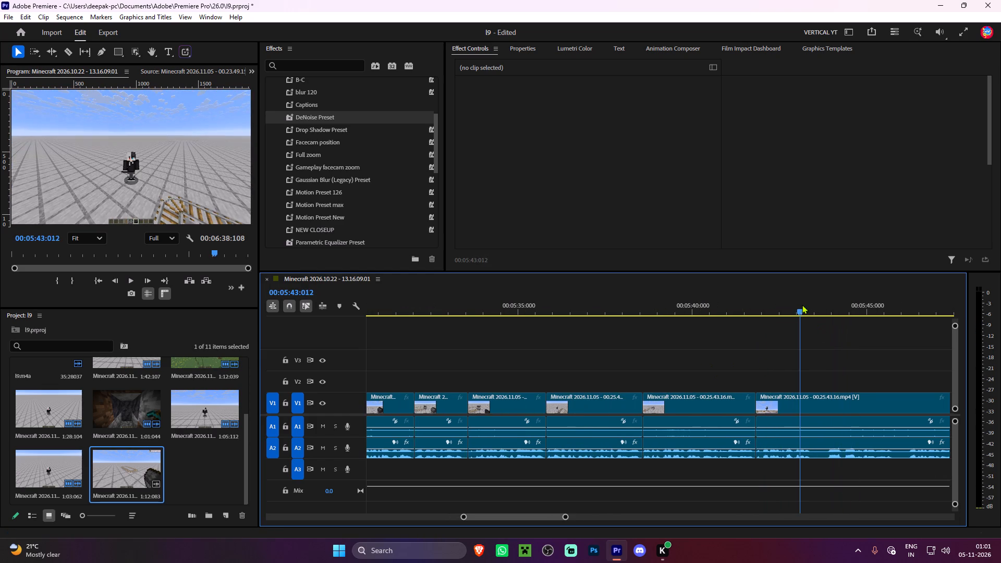
pyautogui.press('space')
pyautogui.press('space')
pyautogui.hotkey('ctrl', 'k')
pyautogui.press('space')
pyautogui.press('space')
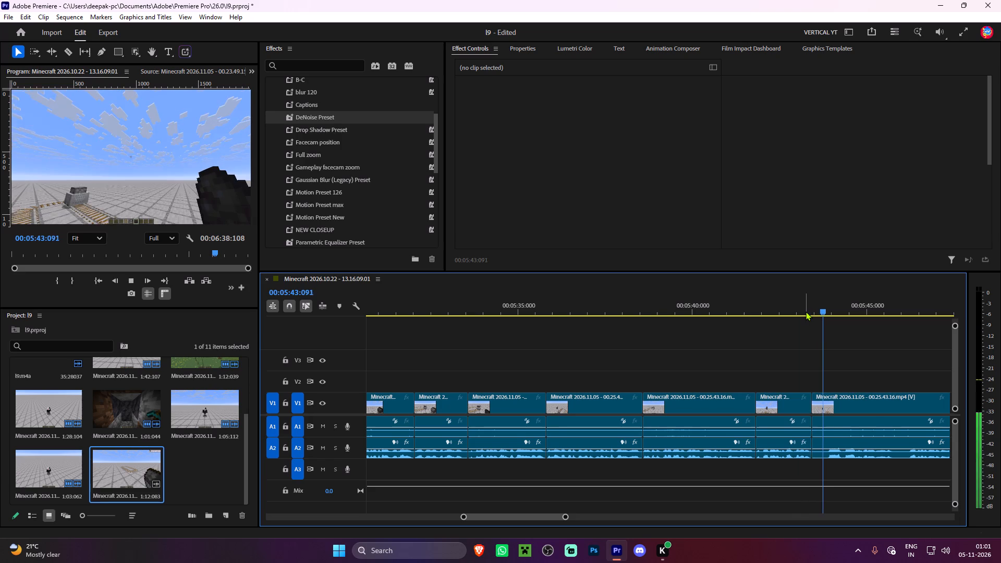
pyautogui.press('space')
pyautogui.press('space')
pyautogui.write('q')
# Split the 00.25.43.16 clip at 00:05:45:059 and ripple-trim roughly 0.2 seconds of pause after the cut.
pyautogui.press('space')
pyautogui.click(727, 312)
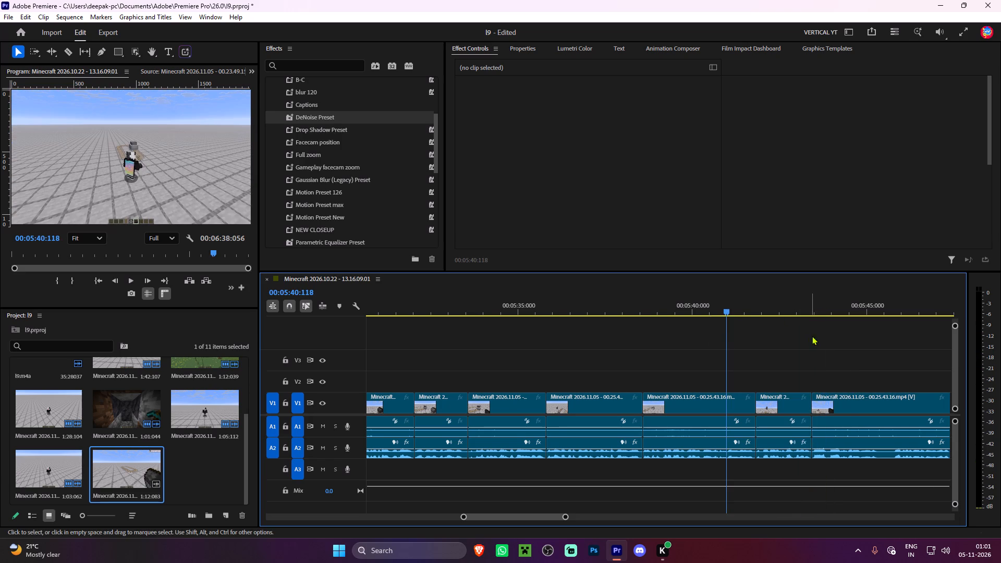
pyautogui.scroll(-6, 812, 336)
pyautogui.click(727, 305)
pyautogui.press('space')
pyautogui.scroll(-11, 724, 339)
pyautogui.click(647, 345)
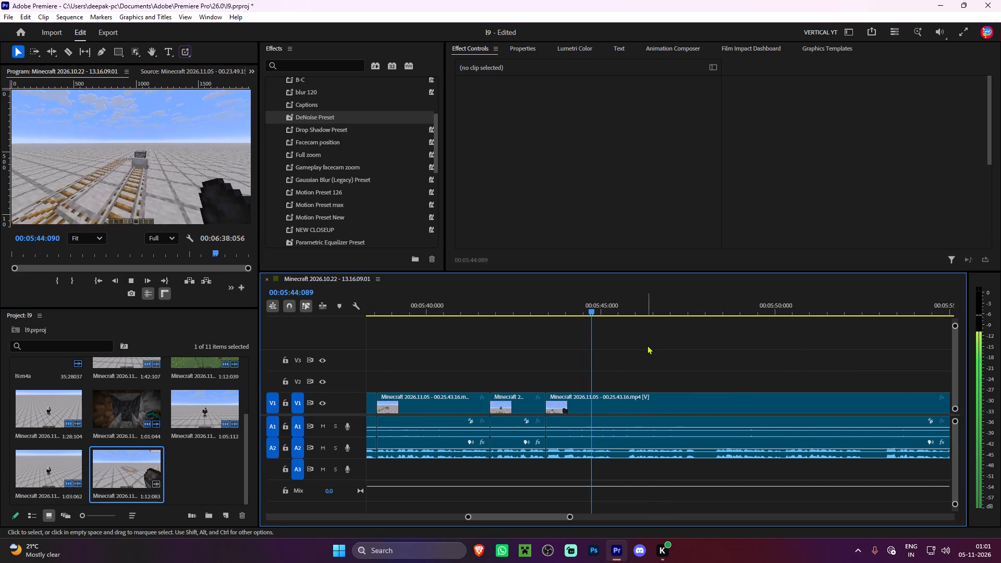
pyautogui.press('space')
pyautogui.press('space')
pyautogui.press('space')
pyautogui.hotkey('ctrl', 'k')
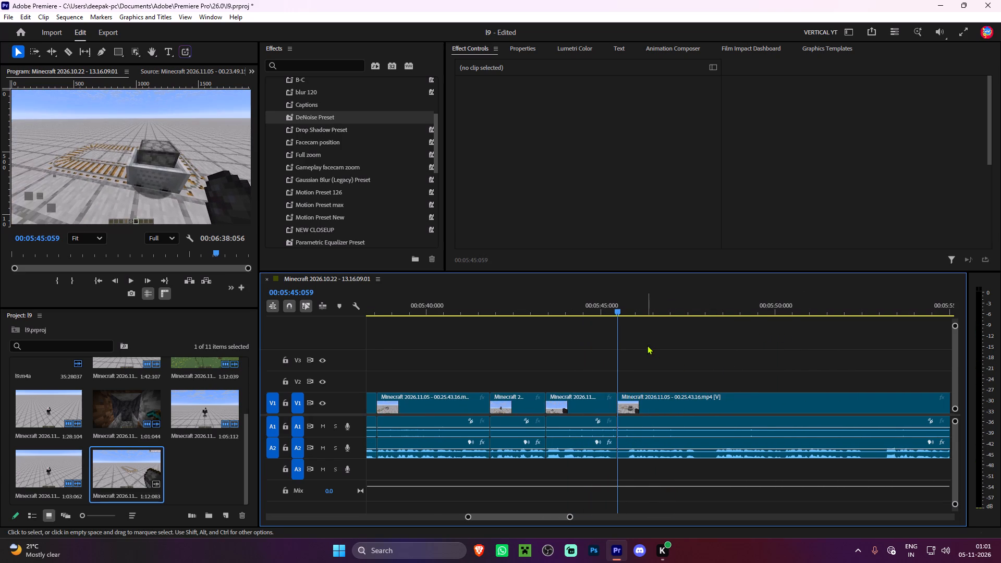
pyautogui.press('space')
pyautogui.press('space')
pyautogui.write('q')
# Split the 00.25.43.16 clip at 00:05:47:077 and ripple-trim roughly 0.45 seconds of pause after the cut.
pyautogui.press('space')
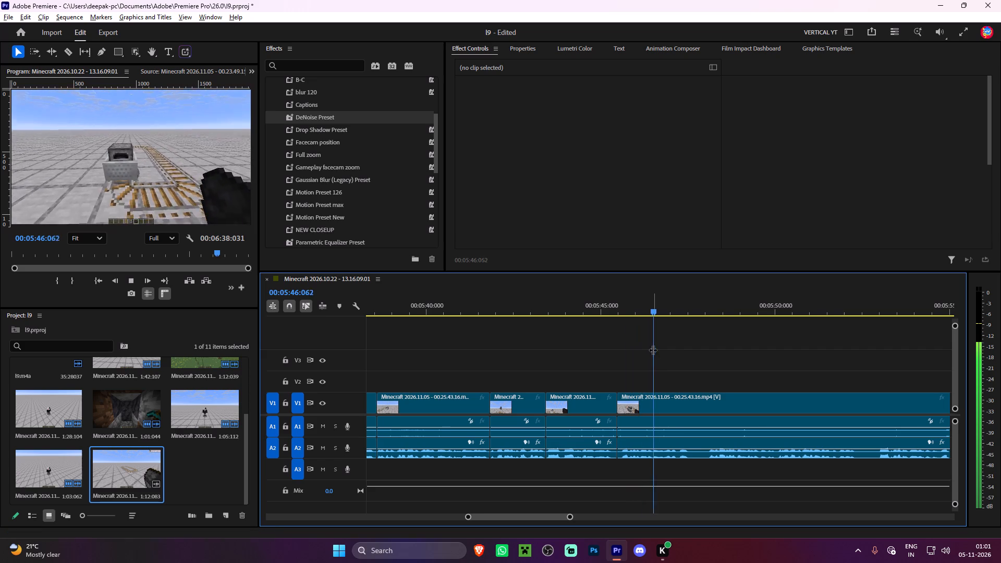
pyautogui.keyDown('alt'); pyautogui.scroll(-1, 653, 350); pyautogui.keyUp('alt')
pyautogui.press('space')
pyautogui.hotkey('ctrl', 'k')
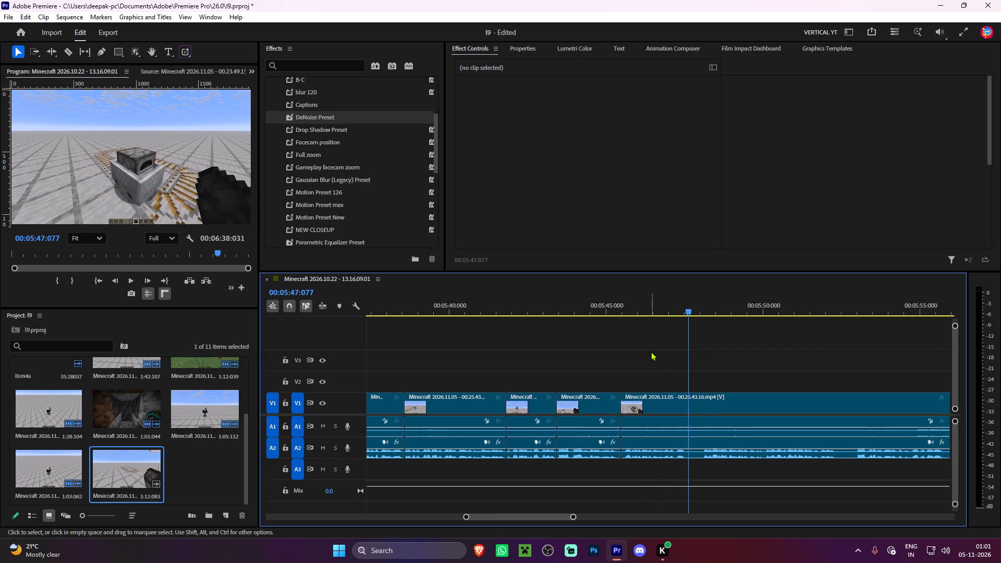
pyautogui.press('space')
pyautogui.press('space')
pyautogui.press('space')
pyautogui.press('space')
pyautogui.write('q')
# Ripple-trim about 4.8 seconds of unwanted footage from the start of the segment after the 00:05:47:077 cut.
pyautogui.press('space')
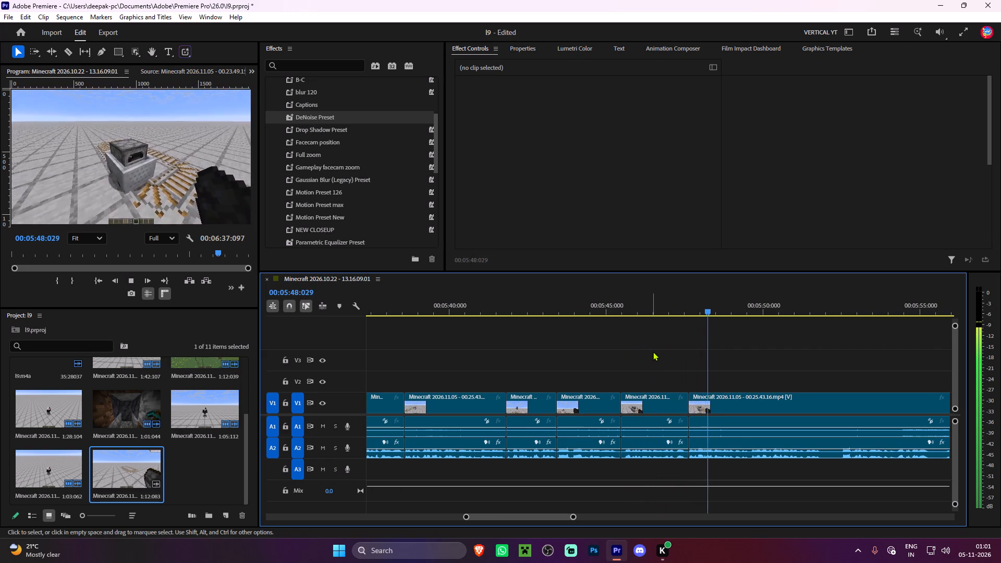
pyautogui.click(653, 351)
pyautogui.scroll(-3, 653, 351)
pyautogui.keyDown('alt'); pyautogui.scroll(-2, 648, 346); pyautogui.keyUp('alt')
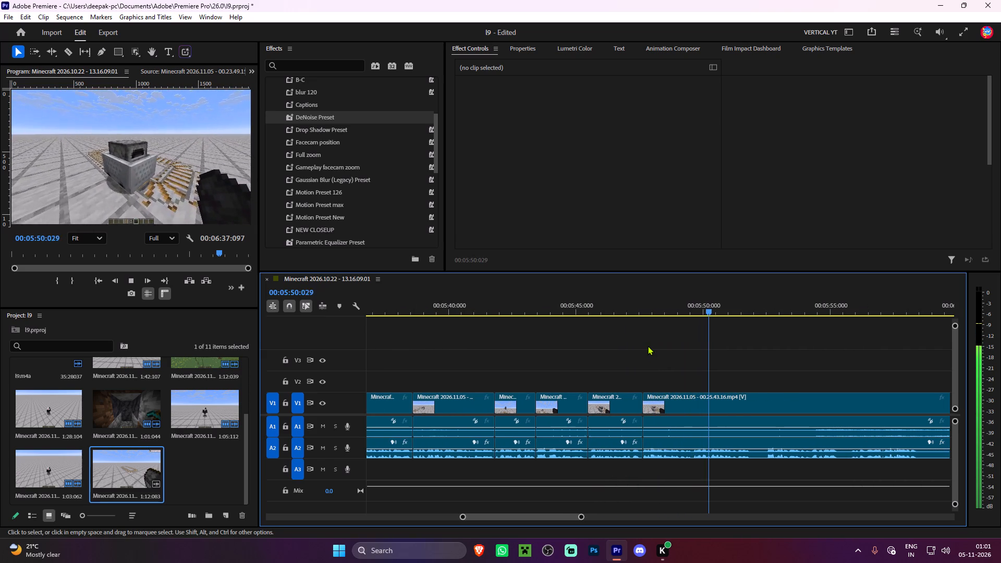
pyautogui.scroll(-1, 741, 375)
pyautogui.moveTo(707, 305); pyautogui.dragTo(616, 300)
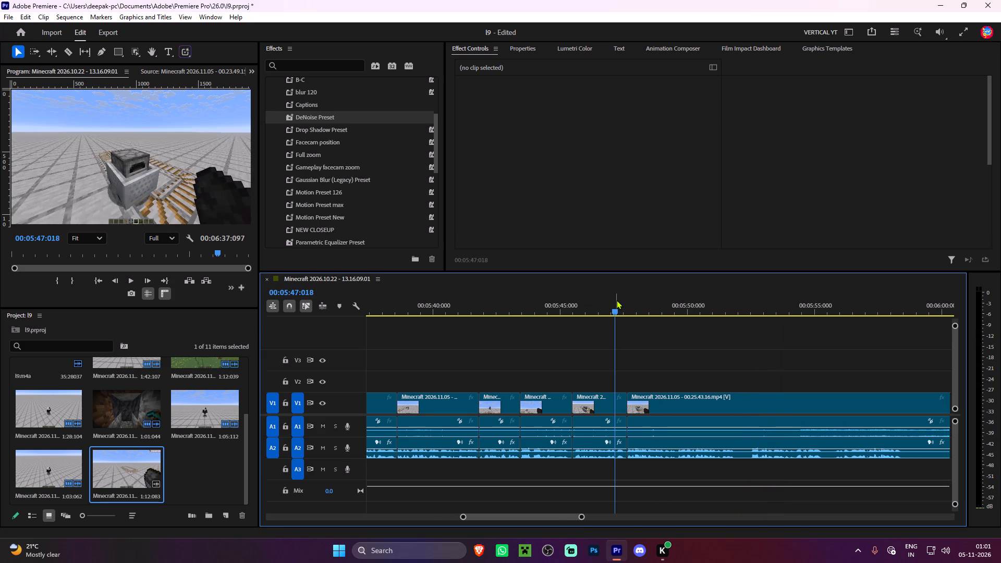
pyautogui.press('space')
pyautogui.moveTo(587, 298); pyautogui.dragTo(578, 302)
pyautogui.press('space')
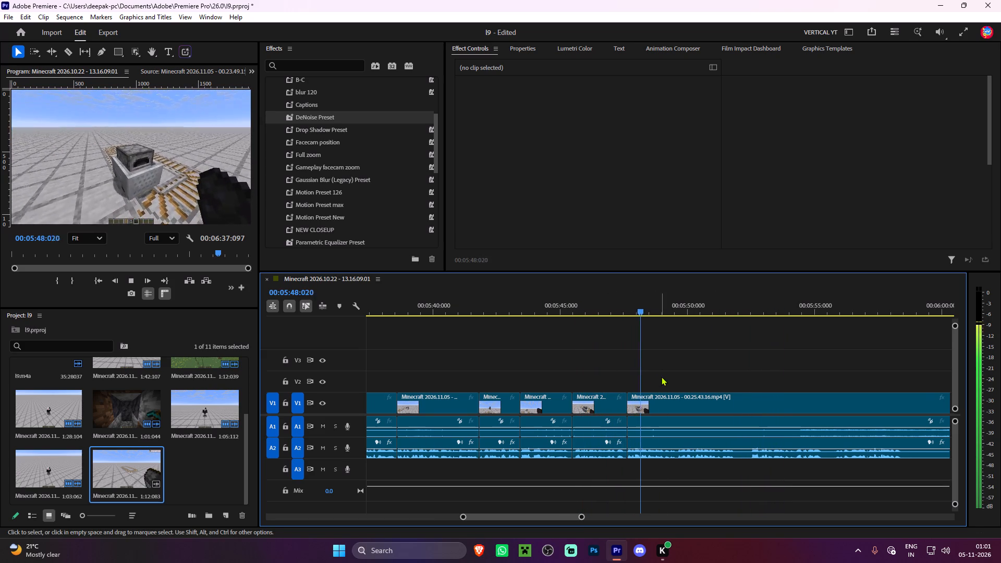
pyautogui.moveTo(758, 309); pyautogui.dragTo(752, 316)
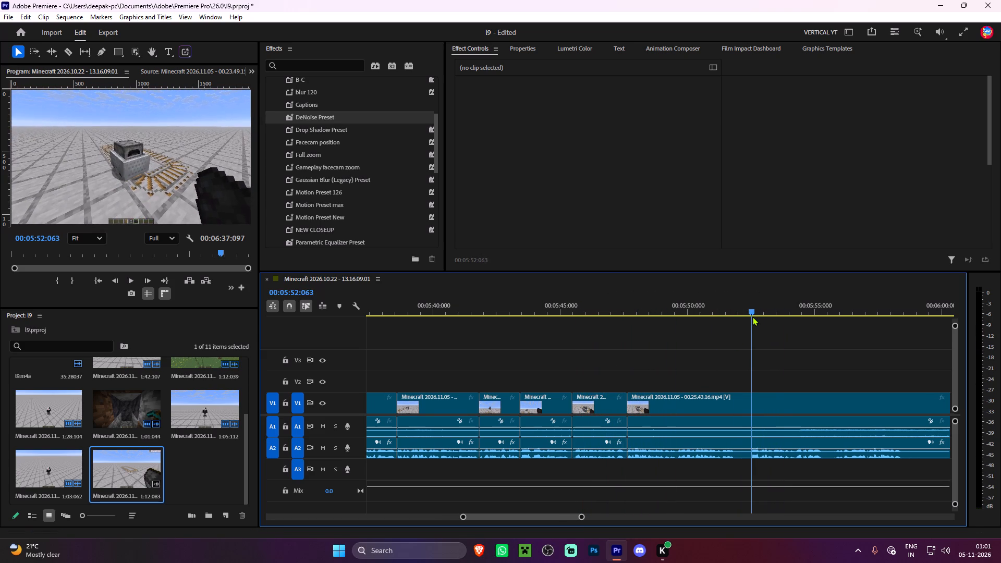
pyautogui.moveTo(752, 316); pyautogui.dragTo(751, 317)
pyautogui.press('q')
# Ripple-trim about 0.1 seconds from the end of the segment before that cut, ending it at 00:05:47:066.
pyautogui.press('space')
pyautogui.keyDown('alt'); pyautogui.scroll(-2, 649, 373); pyautogui.keyUp('alt')
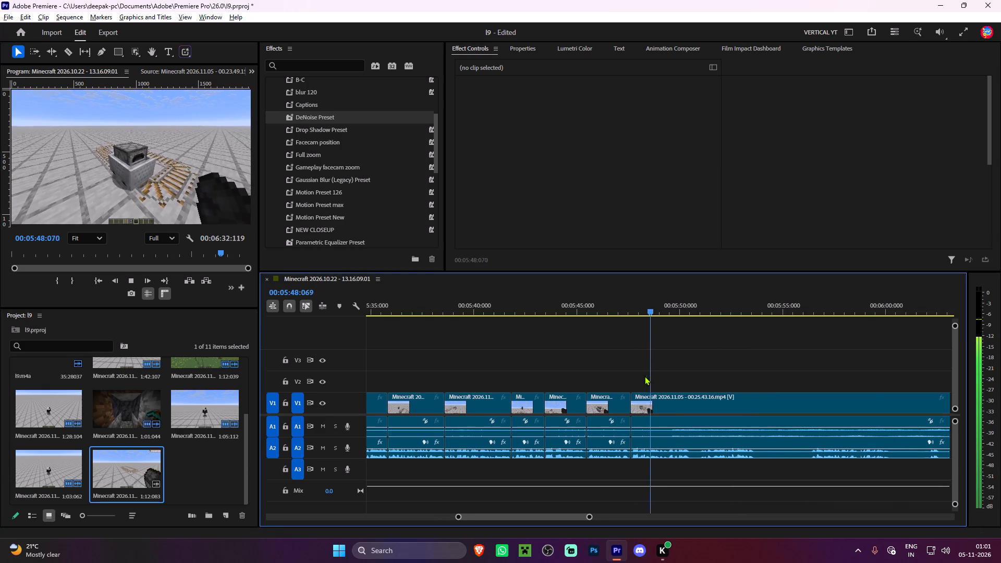
pyautogui.click(596, 302)
pyautogui.press('space')
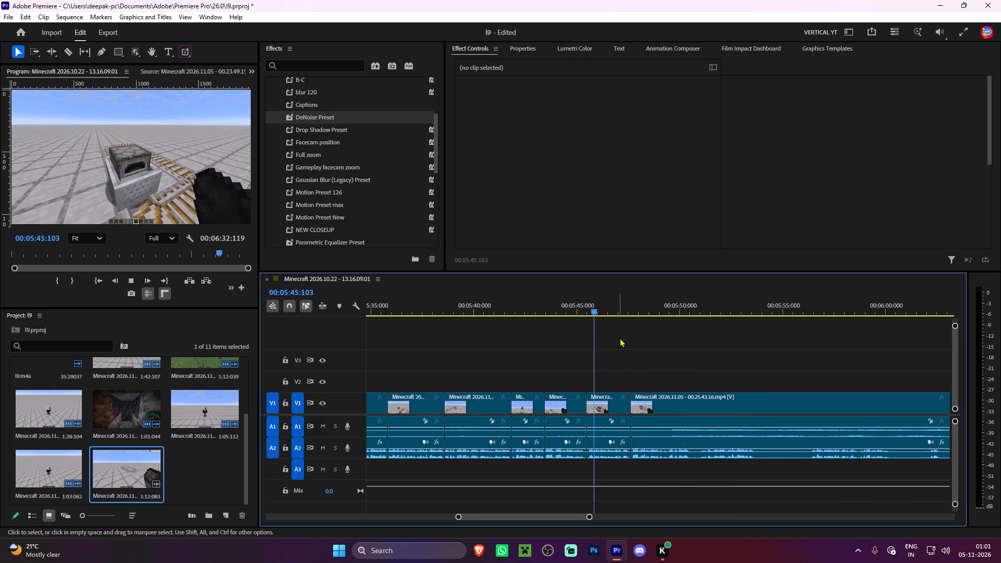
pyautogui.keyDown('alt'); pyautogui.scroll(6, 634, 362); pyautogui.keyUp('alt')
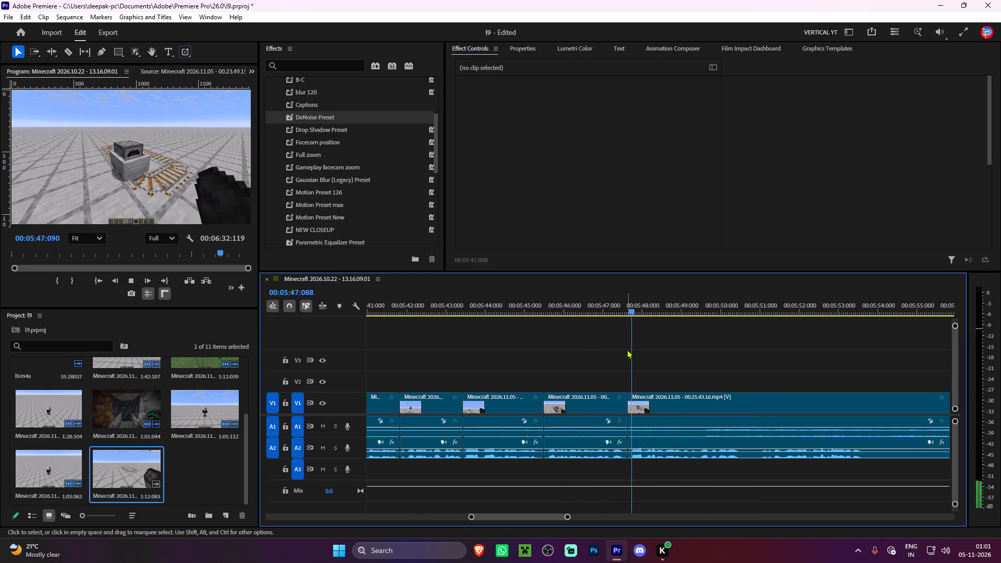
pyautogui.keyDown('alt'); pyautogui.scroll(4, 627, 349); pyautogui.keyUp('alt')
pyautogui.keyDown('alt'); pyautogui.scroll(-3, 622, 344); pyautogui.keyUp('alt')
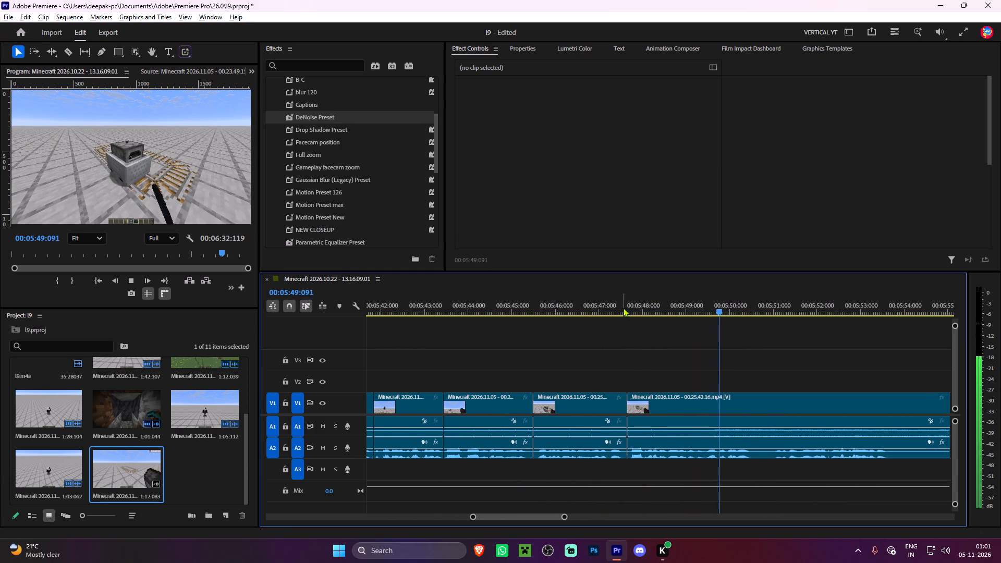
pyautogui.click(623, 308)
pyautogui.write('w')
# Ripple-trim about 0.1 seconds from the start of the segment following the 00:05:47:066 cut and play back the join.
pyautogui.press('space')
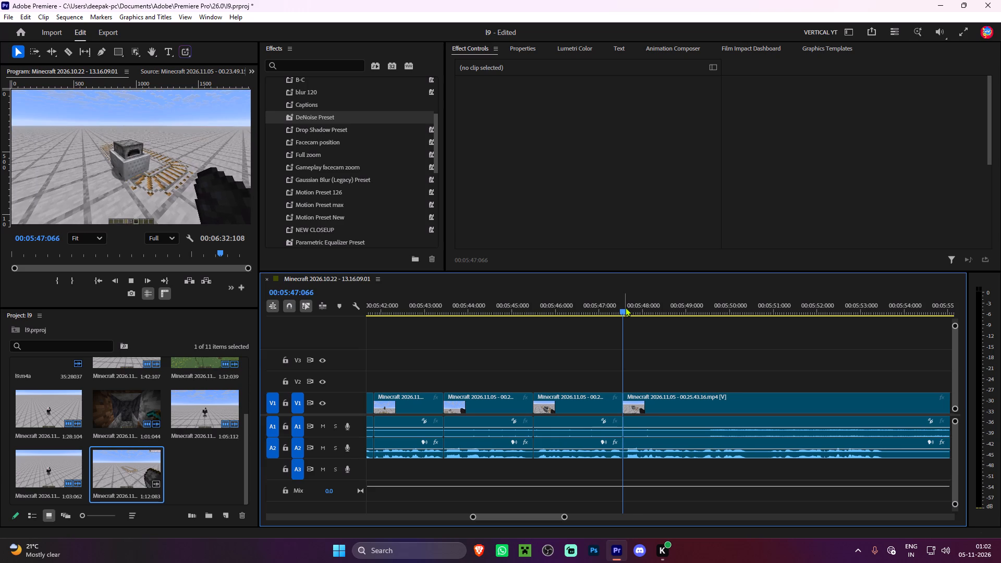
pyautogui.press('space')
pyautogui.keyDown('alt'); pyautogui.scroll(6, 627, 312); pyautogui.keyUp('alt')
pyautogui.moveTo(633, 300); pyautogui.dragTo(627, 303)
pyautogui.press('q')
pyautogui.click(585, 303)
pyautogui.press('space')
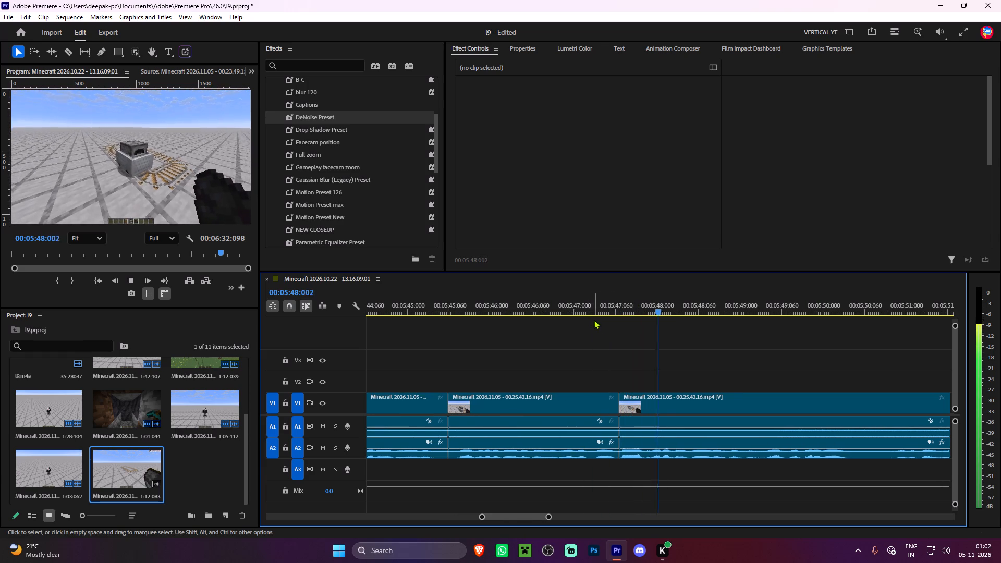
# Play on through the last 00.25.43.16 segment and split it at about 00:05:53:070, where the speech ends.
pyautogui.keyDown('alt'); pyautogui.scroll(-15, 596, 322); pyautogui.keyUp('alt')
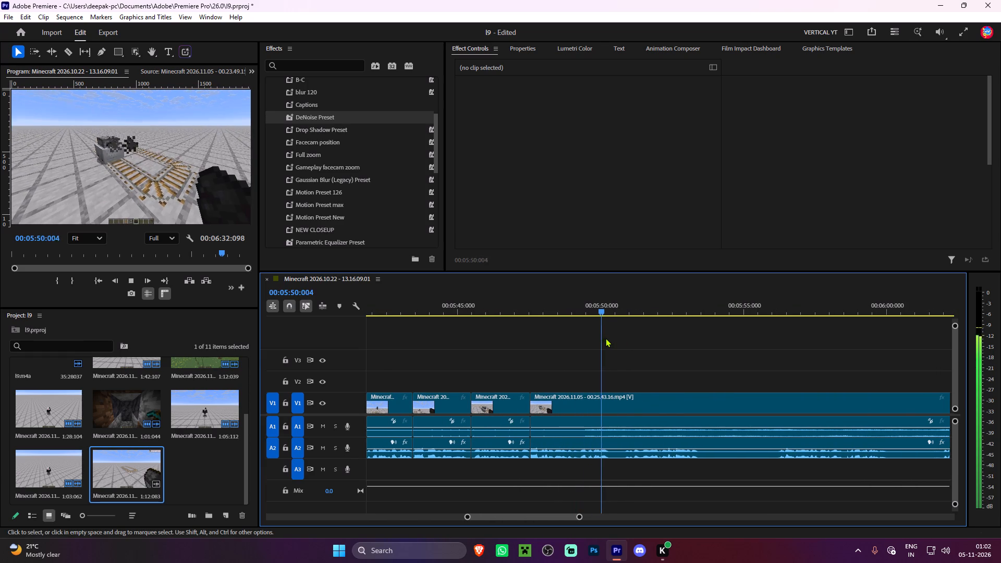
pyautogui.press('space')
pyautogui.press('space')
pyautogui.keyDown('alt'); pyautogui.scroll(-4, 613, 338); pyautogui.keyUp('alt')
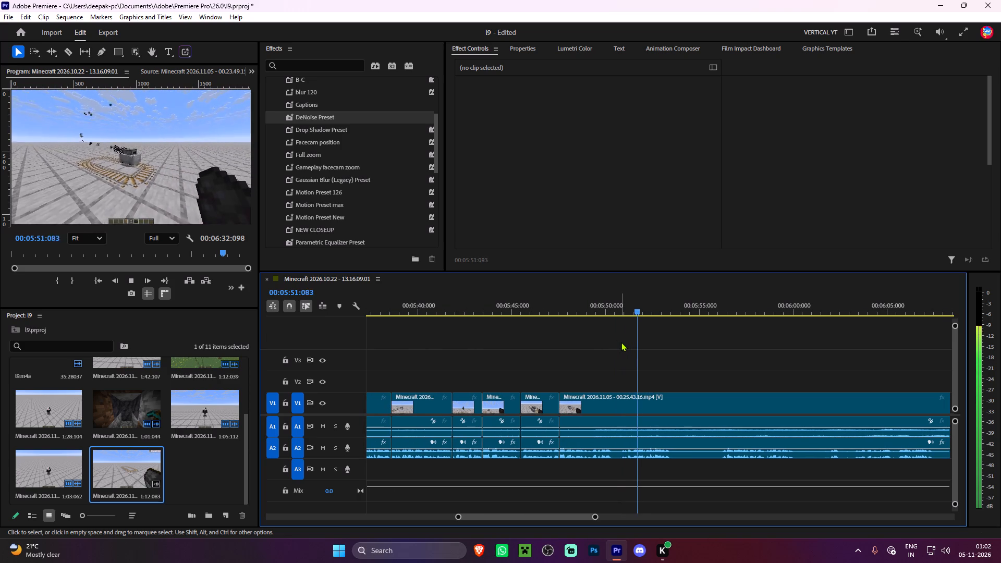
pyautogui.press('space')
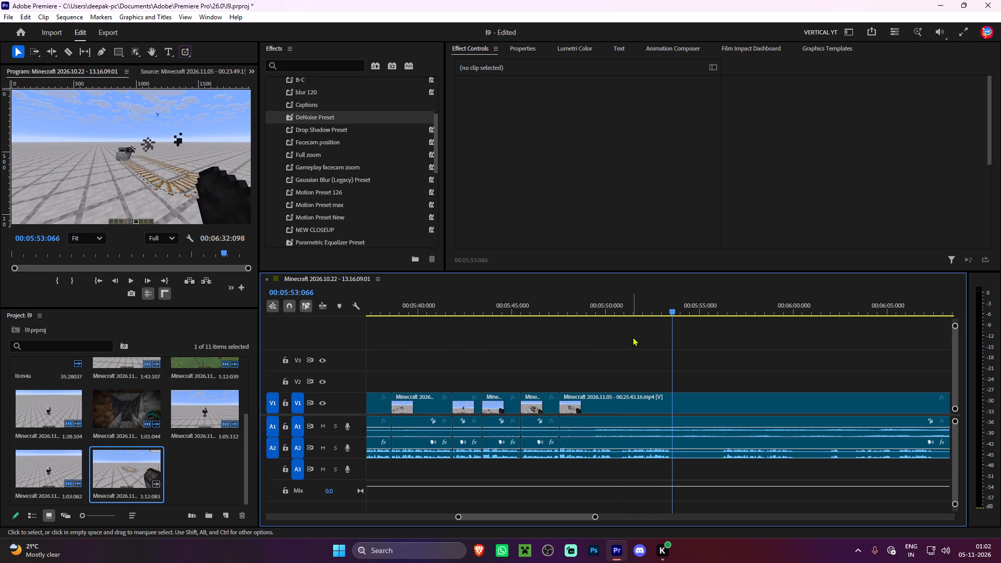
pyautogui.press('space')
pyautogui.press('space')
pyautogui.hotkey('ctrl', 'k')
pyautogui.press('space')
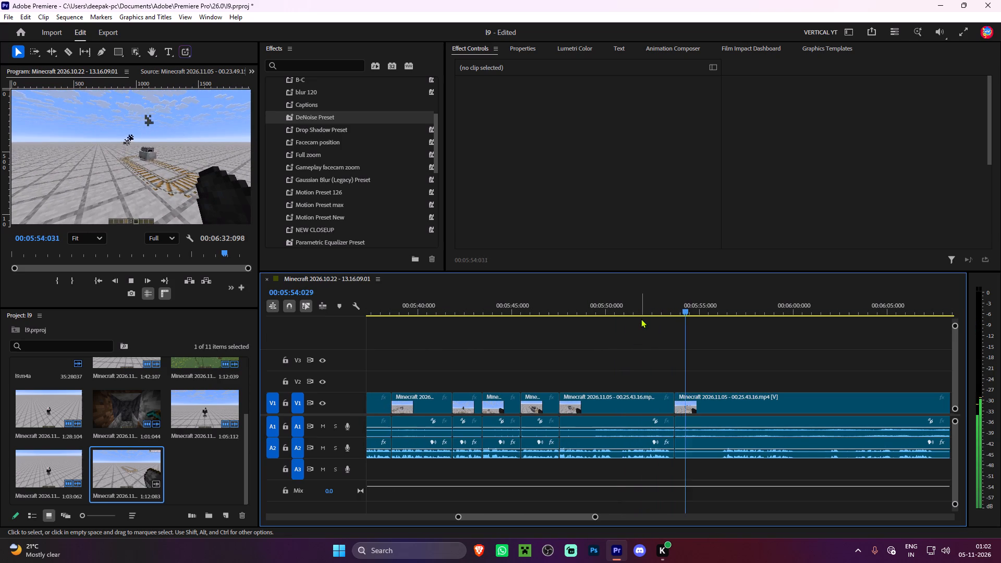
# Ripple-trim about 2.6 seconds of unwanted footage from the start of the segment after the cut near 00:05:53:070.
pyautogui.scroll(-7, 641, 319)
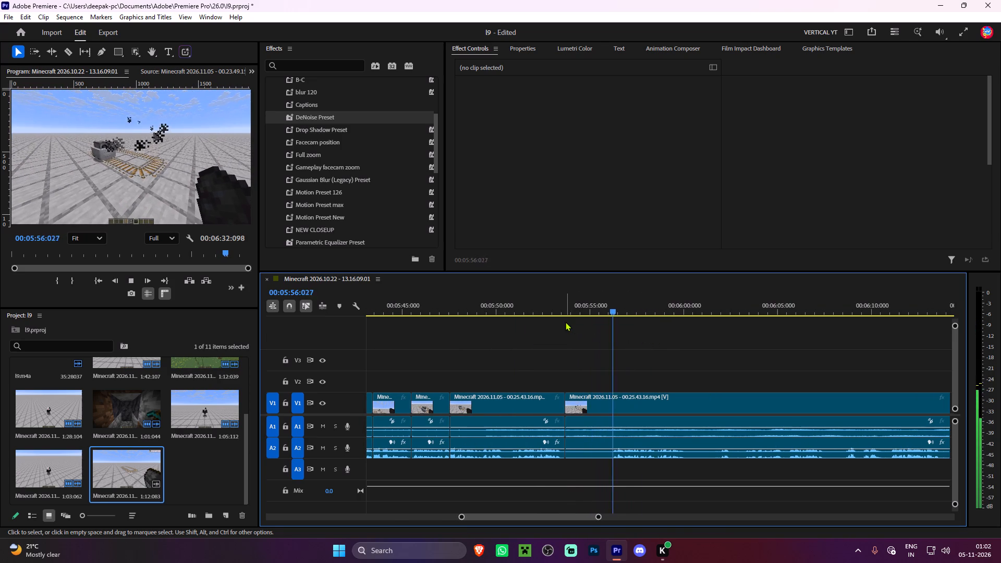
pyautogui.keyDown('alt'); pyautogui.scroll(5, 576, 340); pyautogui.keyUp('alt')
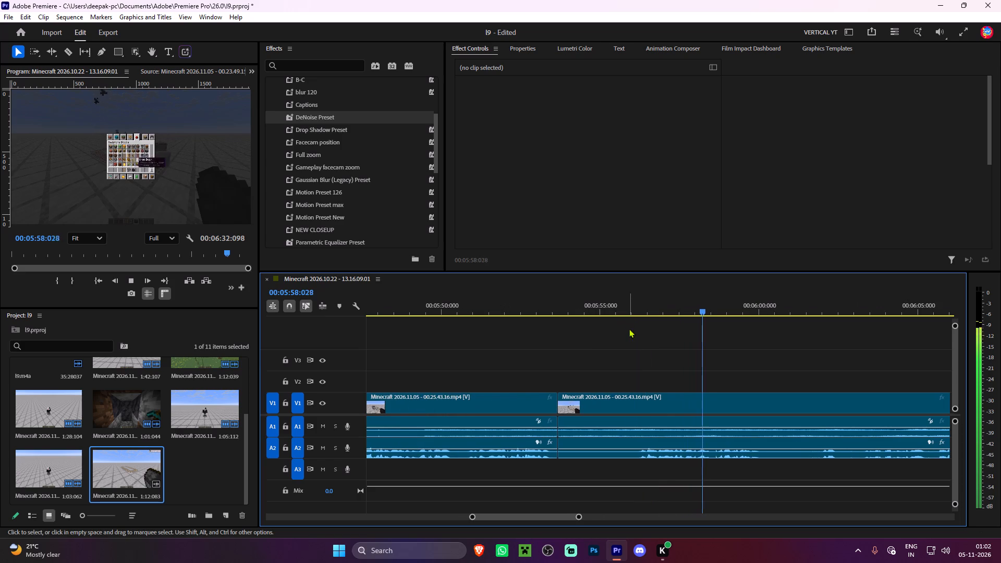
pyautogui.keyDown('alt'); pyautogui.scroll(-3, 633, 347); pyautogui.keyUp('alt')
pyautogui.keyDown('alt'); pyautogui.scroll(3, 648, 402); pyautogui.keyUp('alt')
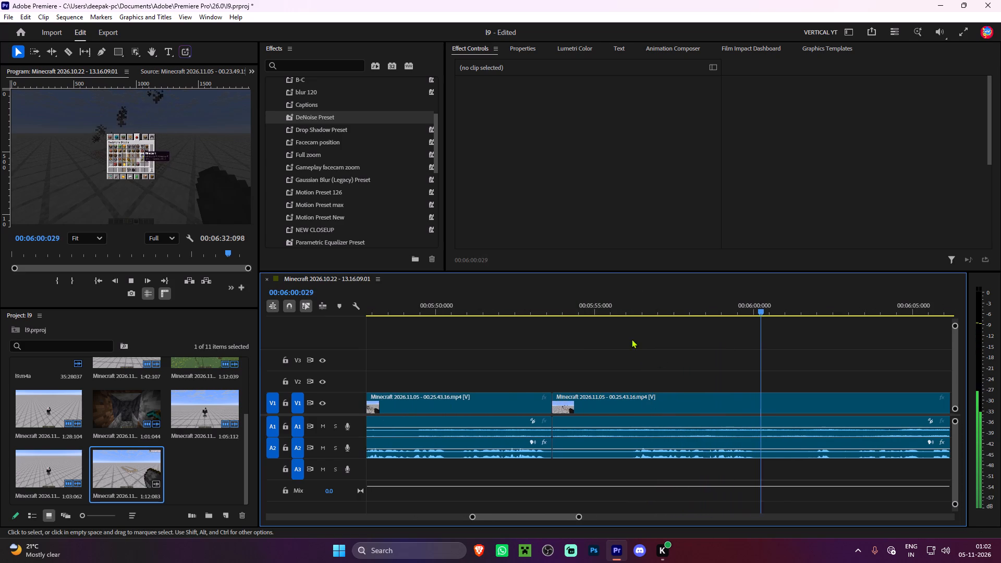
pyautogui.moveTo(627, 305); pyautogui.dragTo(634, 310)
pyautogui.write('q')
pyautogui.press('space')
pyautogui.click(629, 336)
pyautogui.keyDown('alt'); pyautogui.scroll(-4, 615, 346); pyautogui.keyUp('alt')
pyautogui.keyDown('alt'); pyautogui.scroll(5, 609, 394); pyautogui.keyUp('alt')
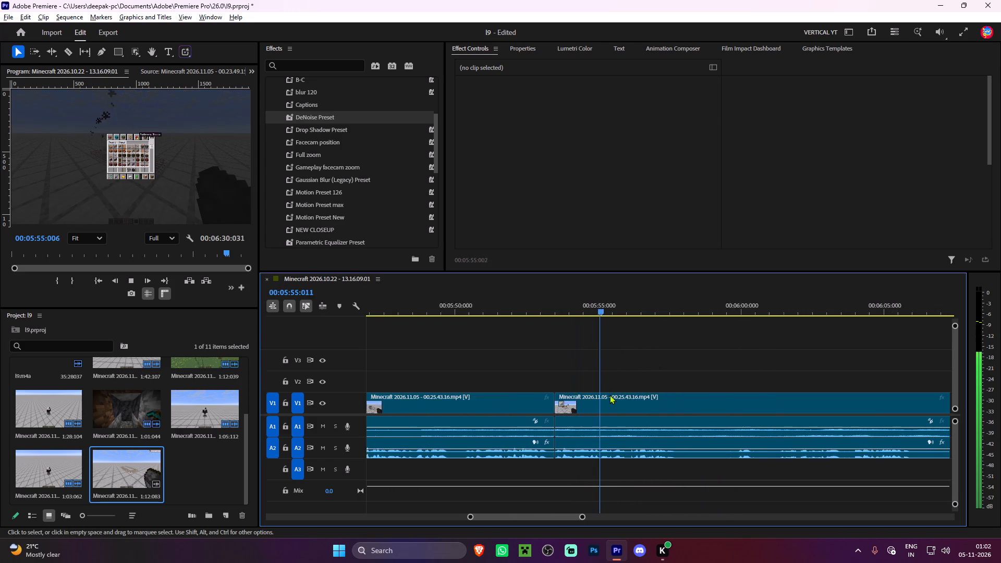
# Split the last 00.25.43.16 segment at about 00:05:57:068, during the inventory scene.
pyautogui.scroll(-4, 609, 395)
pyautogui.scroll(7, 612, 389)
pyautogui.scroll(-6, 612, 387)
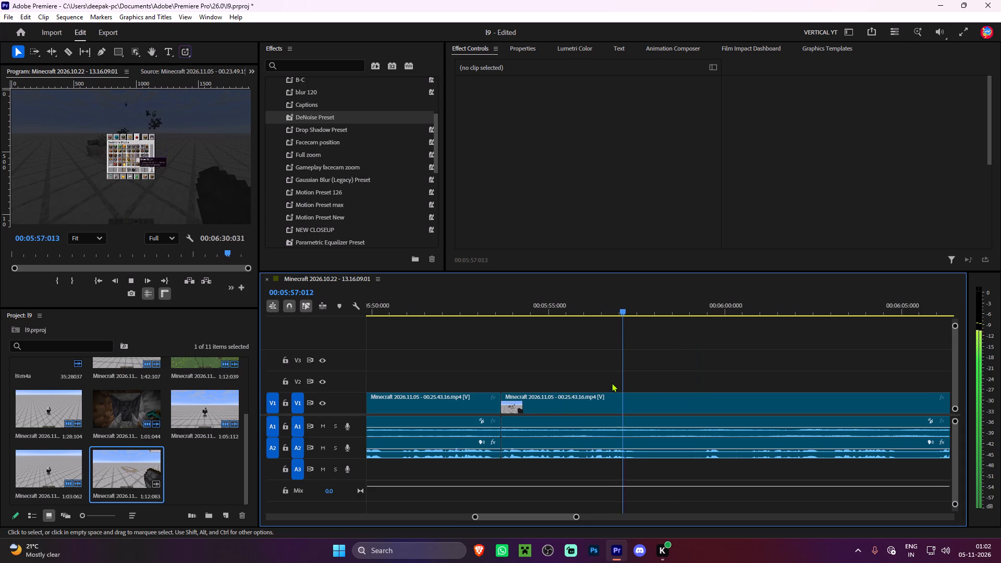
pyautogui.press('space')
pyautogui.hotkey('ctrl', 'k')
pyautogui.press('space')
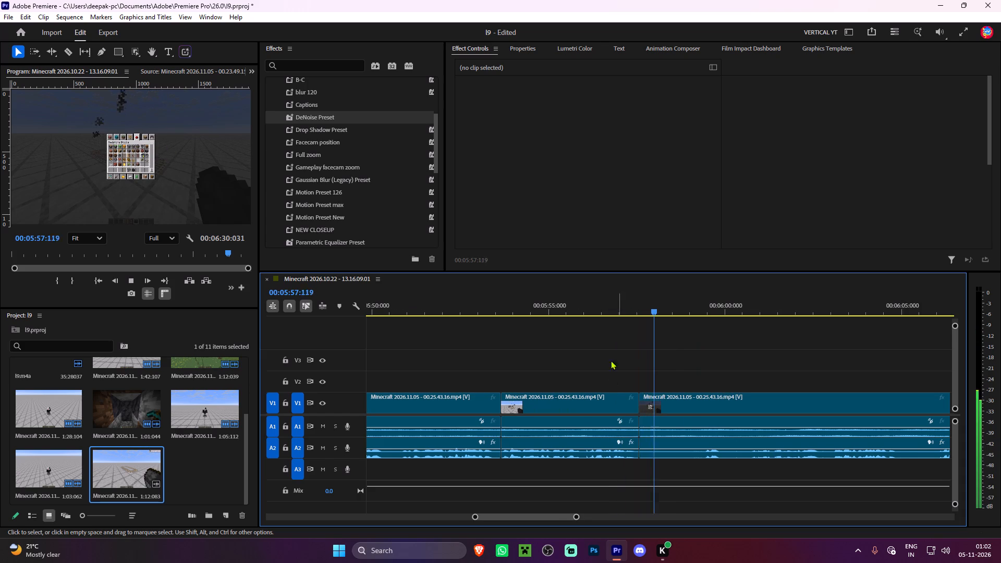
# Ripple-trim about 3.1 seconds from the start of the segment after the cut near 00:05:57:068.
pyautogui.scroll(-5, 612, 359)
pyautogui.scroll(-9, 657, 371)
pyautogui.scroll(-5, 577, 361)
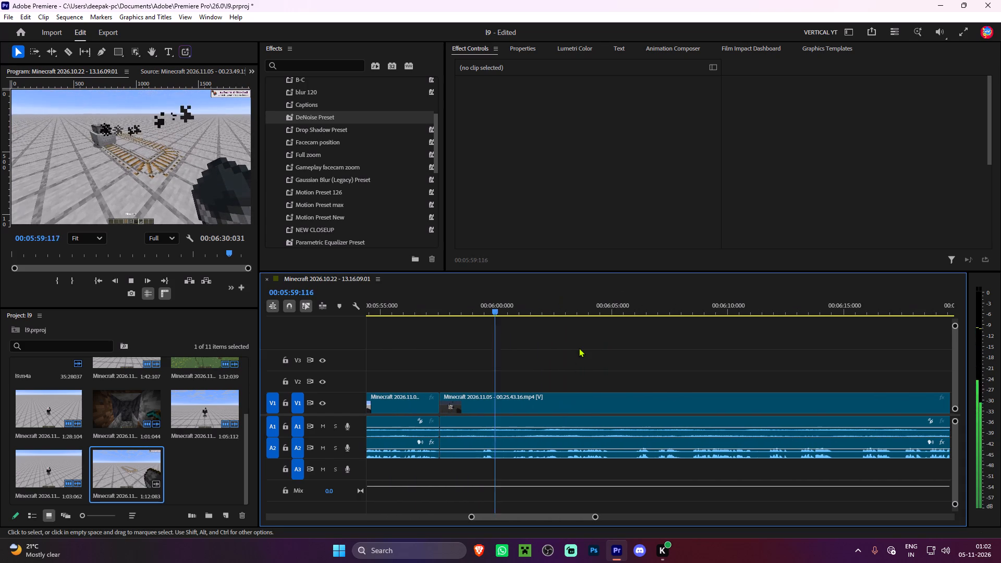
pyautogui.scroll(-1, 579, 348)
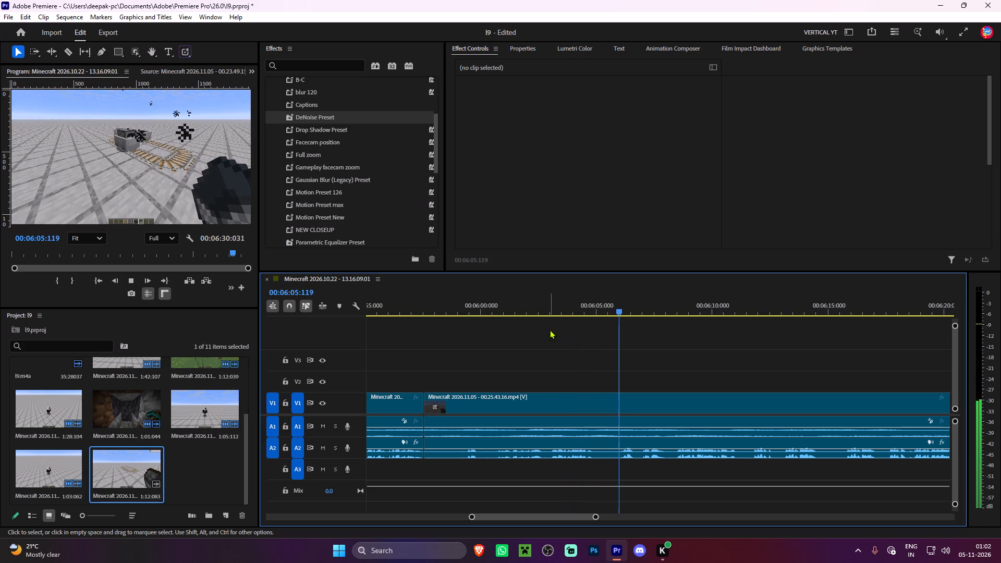
pyautogui.click(507, 308)
pyautogui.press('space')
pyautogui.keyDown('alt'); pyautogui.scroll(5, 532, 375); pyautogui.keyUp('alt')
pyautogui.press('space')
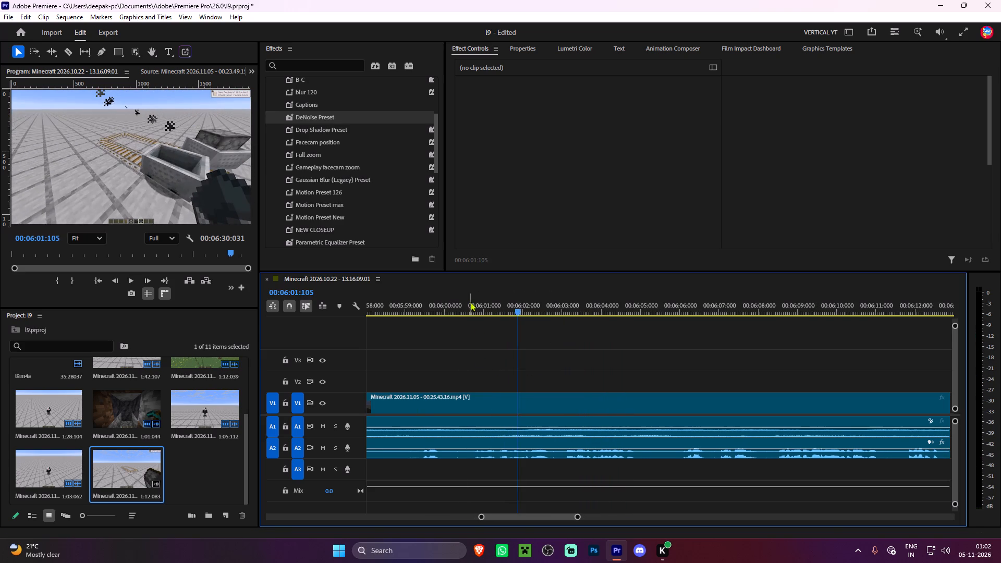
pyautogui.moveTo(469, 301); pyautogui.dragTo(452, 299)
pyautogui.press('space')
pyautogui.press('space')
pyautogui.press('q')
pyautogui.press('space')
pyautogui.scroll(-5, 542, 348)
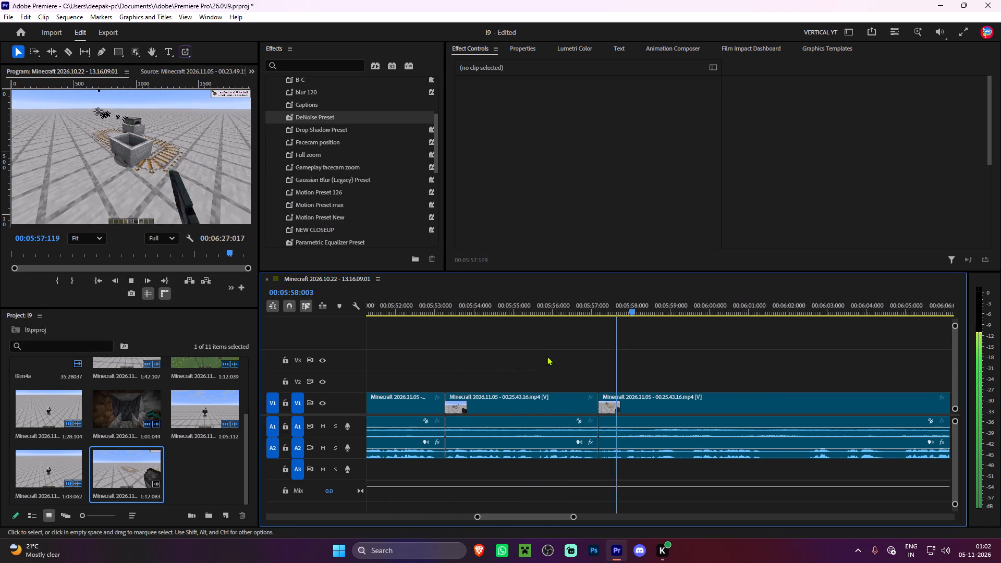
# Review the rest of the 00.25.43.16 recording and ripple-trim about 18 seconds from the start of its last segment.
pyautogui.scroll(-1, 547, 356)
pyautogui.keyDown('alt'); pyautogui.scroll(-1, 644, 369); pyautogui.keyUp('alt')
pyautogui.keyDown('alt'); pyautogui.scroll(1, 644, 370); pyautogui.keyUp('alt')
pyautogui.keyDown('alt'); pyautogui.scroll(-4, 646, 372); pyautogui.keyUp('alt')
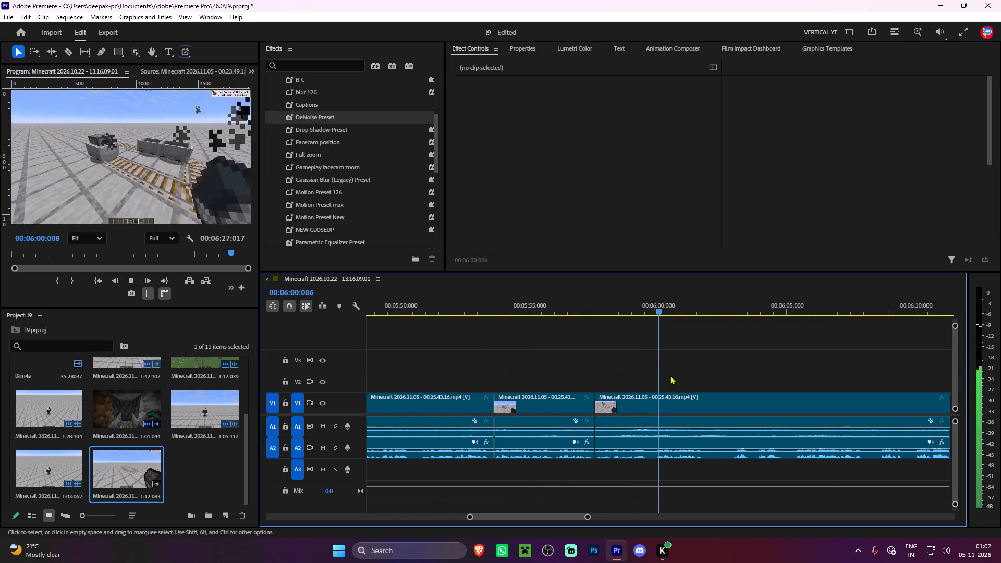
pyautogui.scroll(-11, 670, 375)
pyautogui.keyDown('alt'); pyautogui.scroll(4, 649, 375); pyautogui.keyUp('alt')
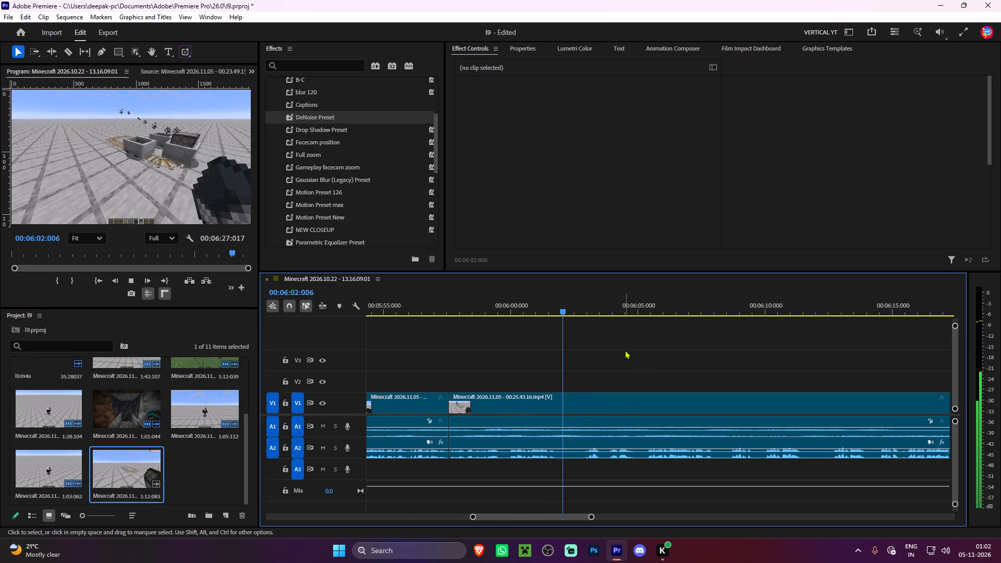
pyautogui.keyDown('alt'); pyautogui.scroll(-11, 648, 409); pyautogui.keyUp('alt')
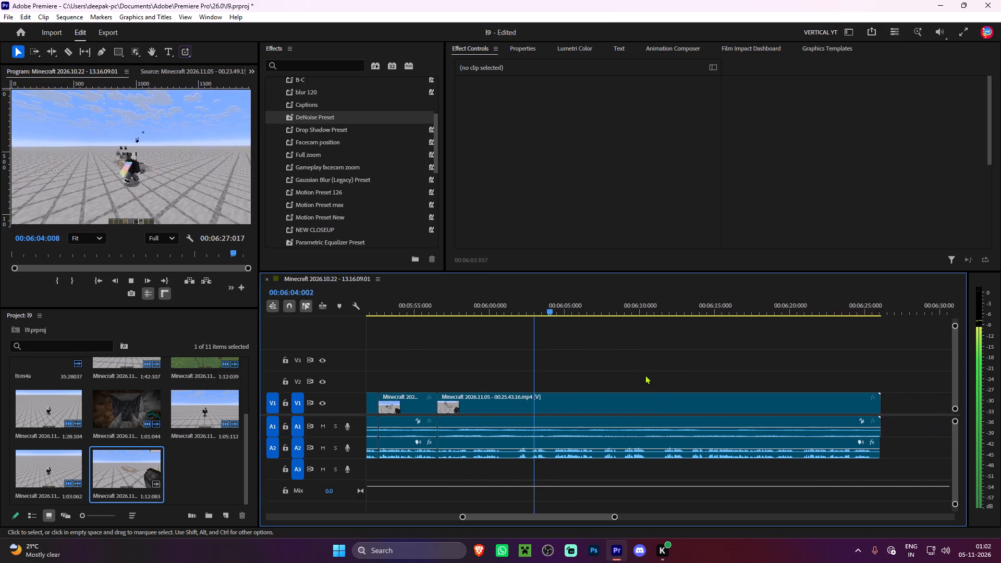
pyautogui.click(679, 305)
pyautogui.press('space')
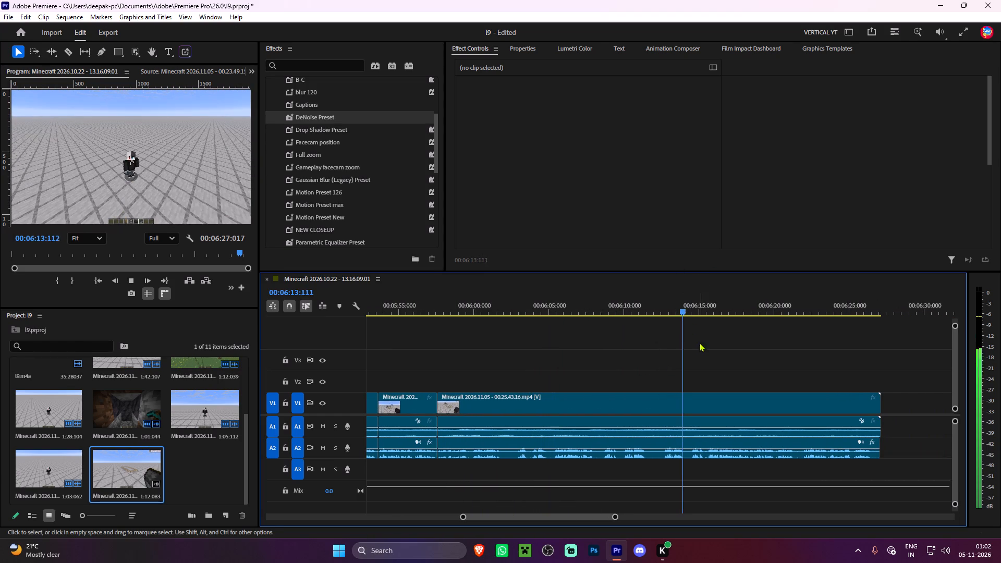
pyautogui.scroll(-4, 701, 346)
pyautogui.keyDown('alt'); pyautogui.scroll(5, 698, 356); pyautogui.keyUp('alt')
pyautogui.press('space')
pyautogui.press('space')
pyautogui.press('space')
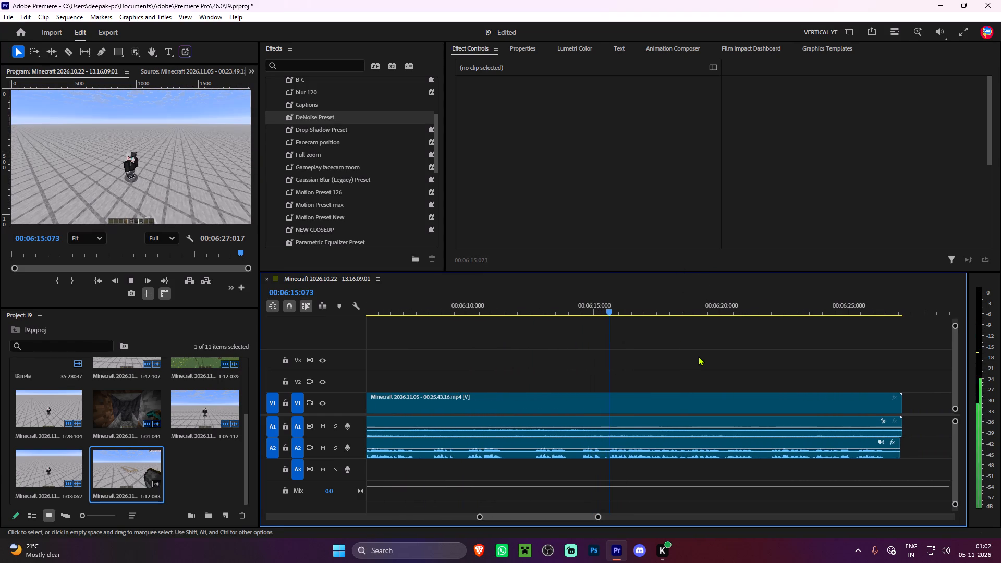
pyautogui.write('q')
pyautogui.press('space')
# Split the last 00.25.43.16 segment at 00:06:03:039 and ripple-delete everything after the cut.
pyautogui.scroll(-3, 700, 357)
pyautogui.scroll(1, 702, 360)
pyautogui.scroll(-3, 702, 360)
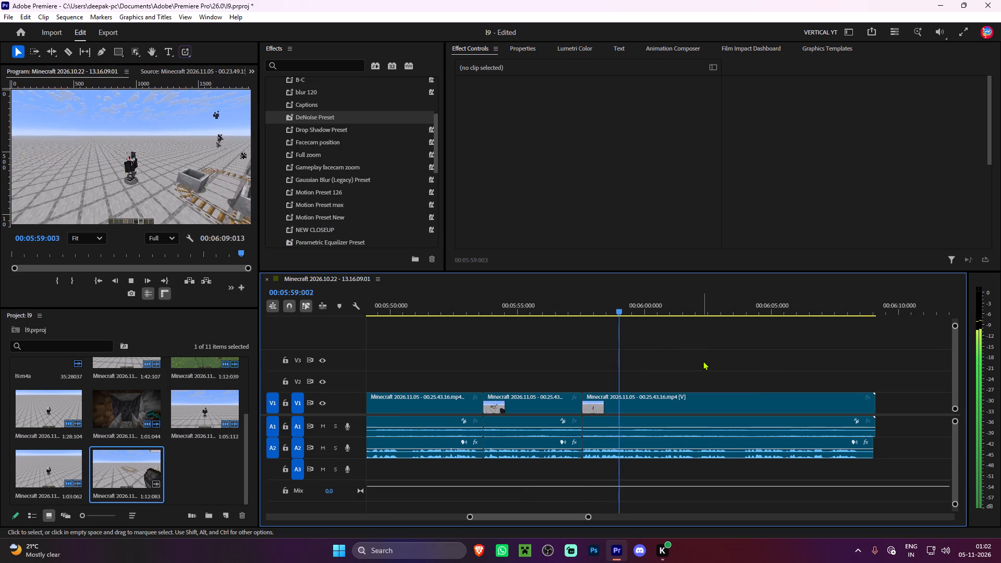
pyautogui.keyDown('alt'); pyautogui.scroll(3, 703, 361); pyautogui.keyUp('alt')
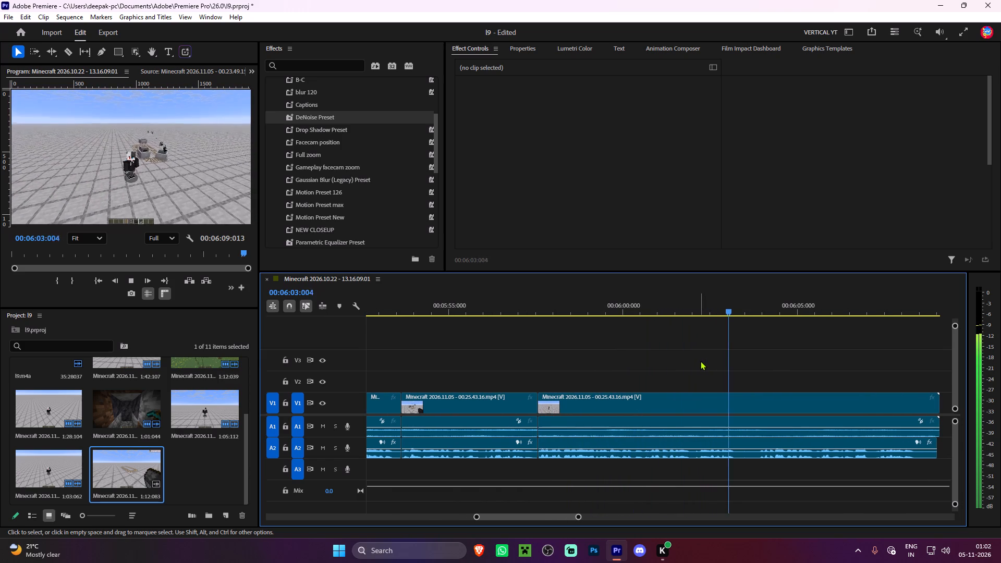
pyautogui.press('space')
pyautogui.press('space')
pyautogui.scroll(-5, 704, 361)
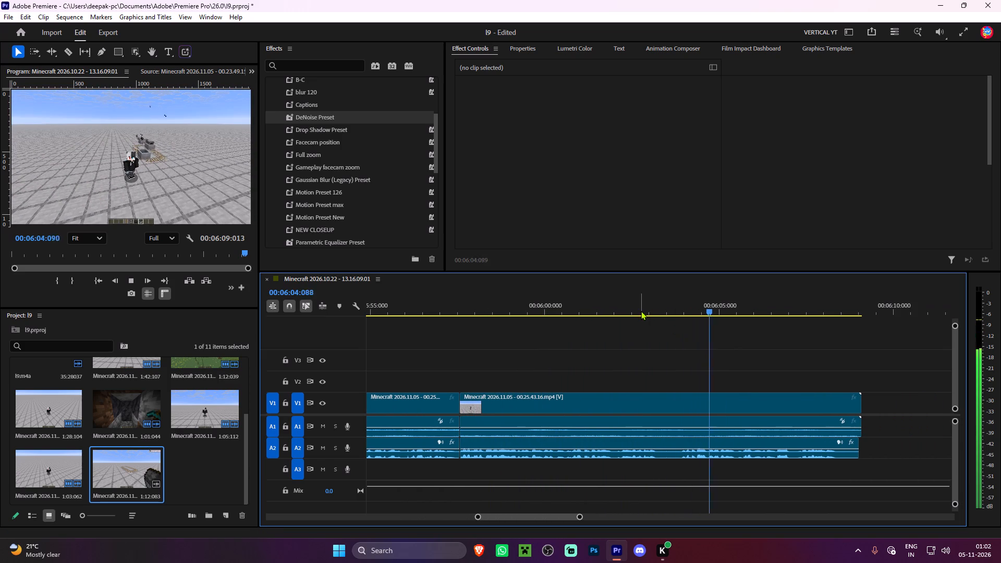
pyautogui.click(644, 309)
pyautogui.press('space')
pyautogui.press('space')
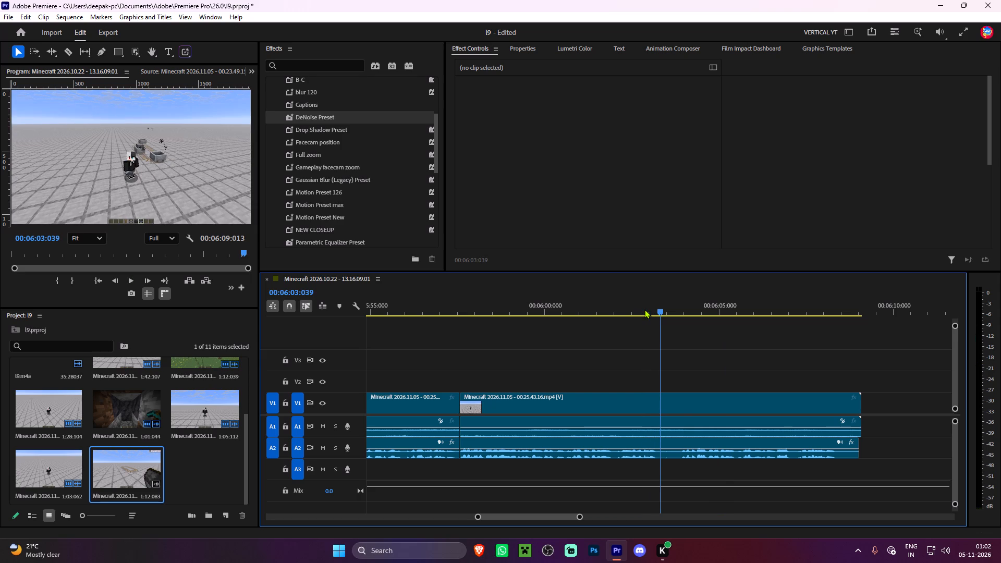
pyautogui.hotkey('ctrl', 'k')
pyautogui.moveTo(779, 373); pyautogui.dragTo(775, 451)
pyautogui.rightClick(770, 408)
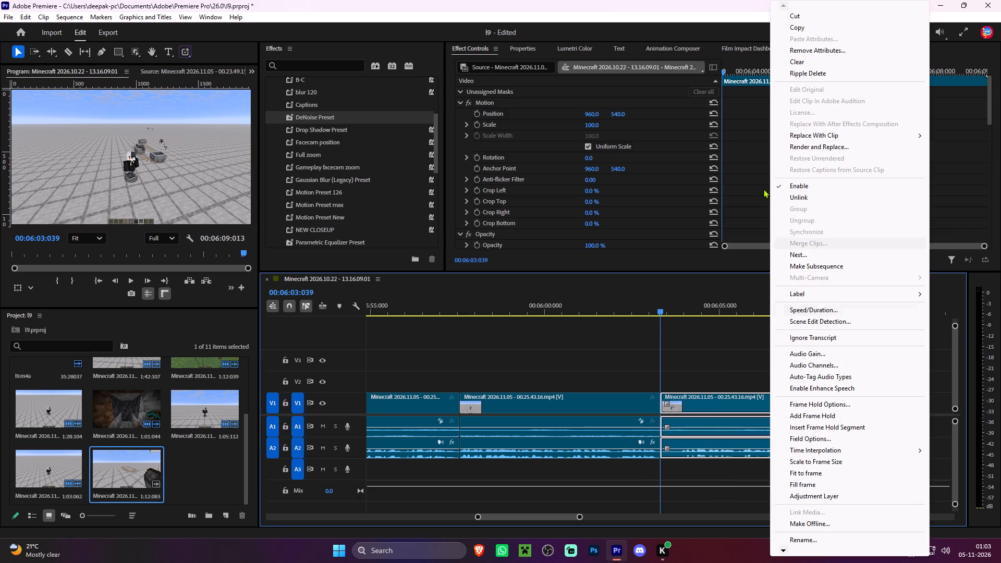
pyautogui.click(796, 71)
# Import the Minecraft 2026.11.05 - 00.27.49.17 recording and append it to the sequence at 00:06:03:039.
pyautogui.doubleClick(185, 459)
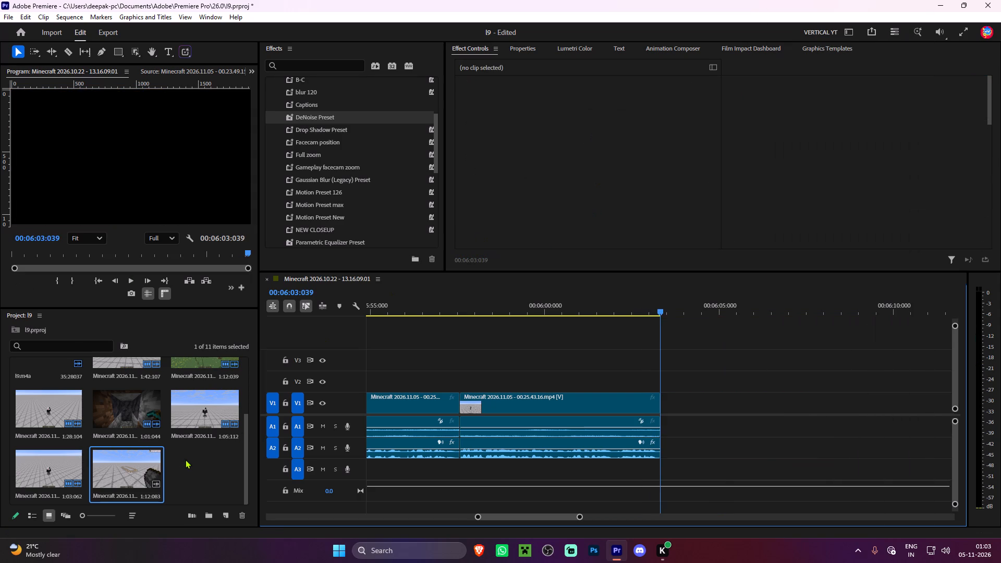
pyautogui.doubleClick(114, 198)
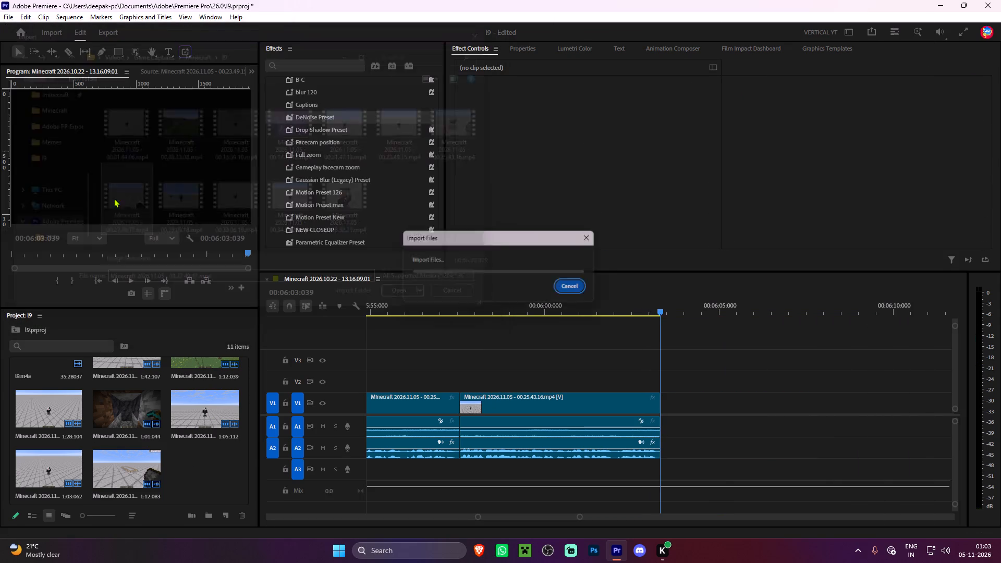
pyautogui.doubleClick(196, 461)
pyautogui.press('space')
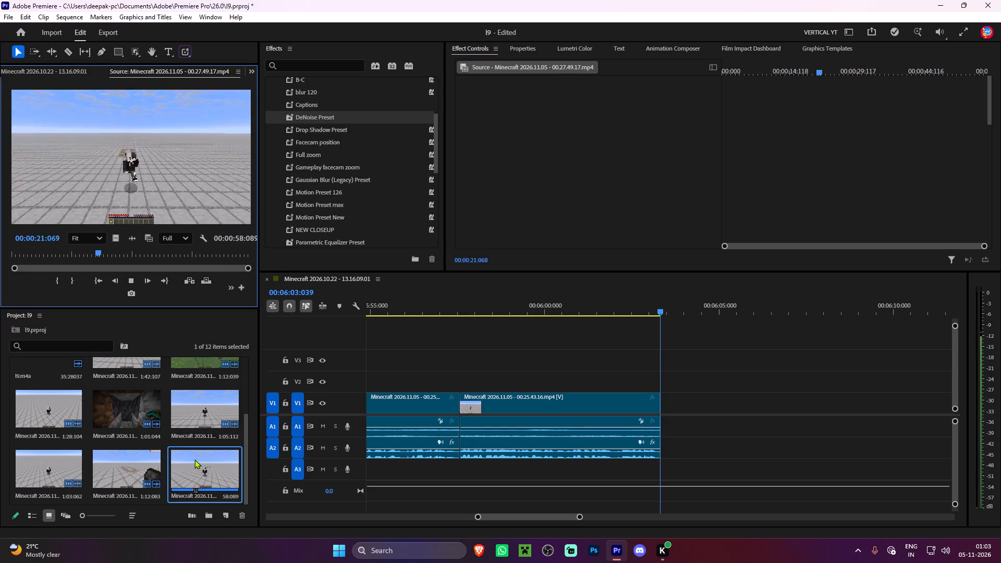
pyautogui.press('space')
pyautogui.moveTo(200, 468); pyautogui.dragTo(219, 476)
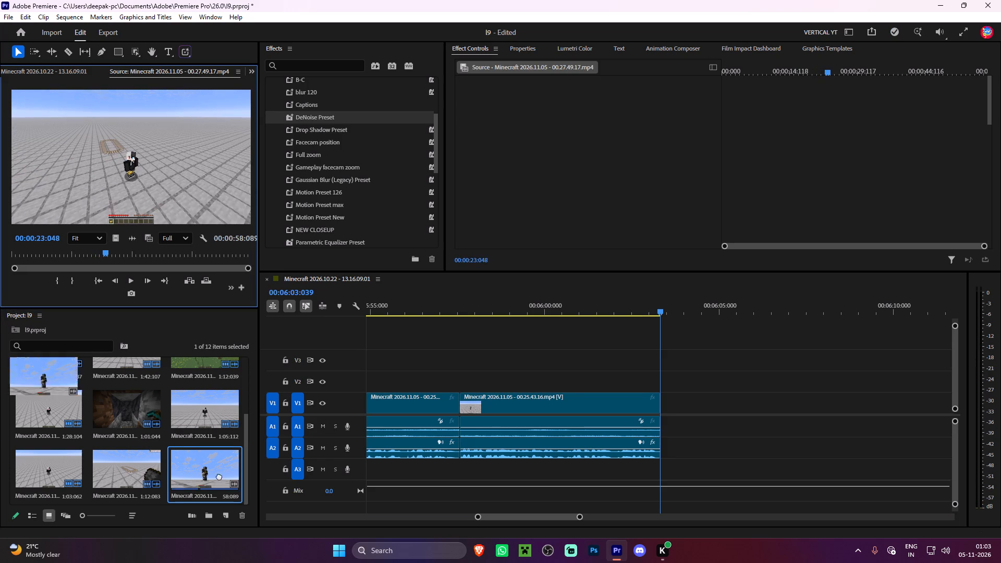
pyautogui.moveTo(219, 476); pyautogui.dragTo(665, 401)
# Apply the Parametric Equalizer Preset and Single-band Compressor Preset to the 00.27.49.17 clip's A2 audio.
pyautogui.press('space')
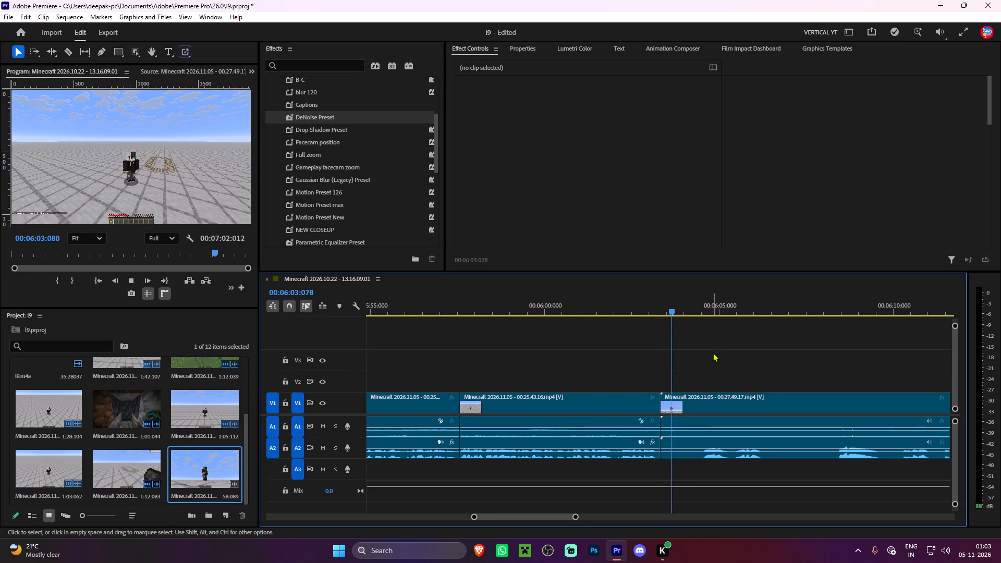
pyautogui.keyDown('alt'); pyautogui.scroll(-4, 702, 362); pyautogui.keyUp('alt')
pyautogui.click(724, 439)
pyautogui.click(713, 357)
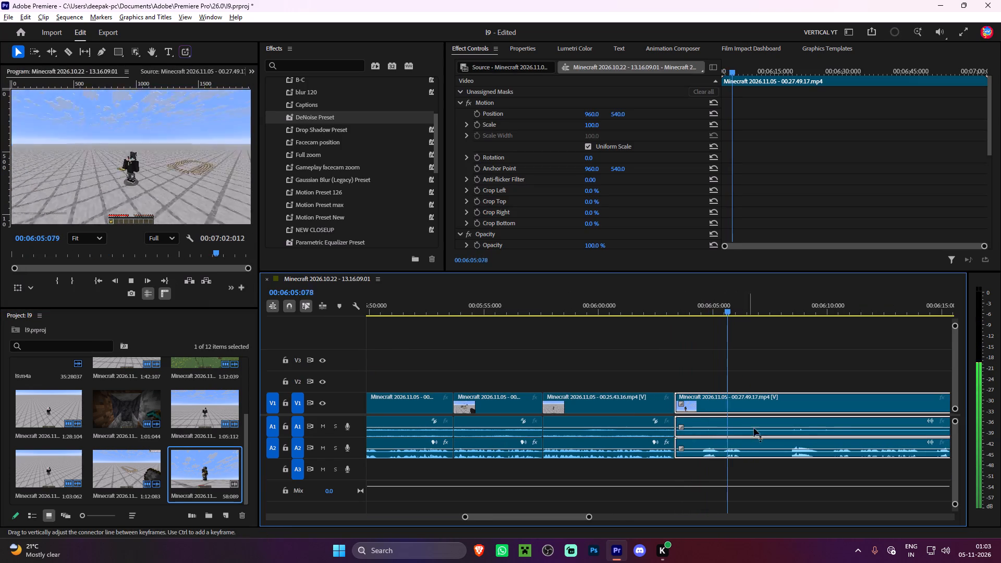
pyautogui.click(742, 369)
pyautogui.keyDown('alt'); pyautogui.click(750, 450); pyautogui.keyUp('alt')
pyautogui.scroll(-13, 750, 450)
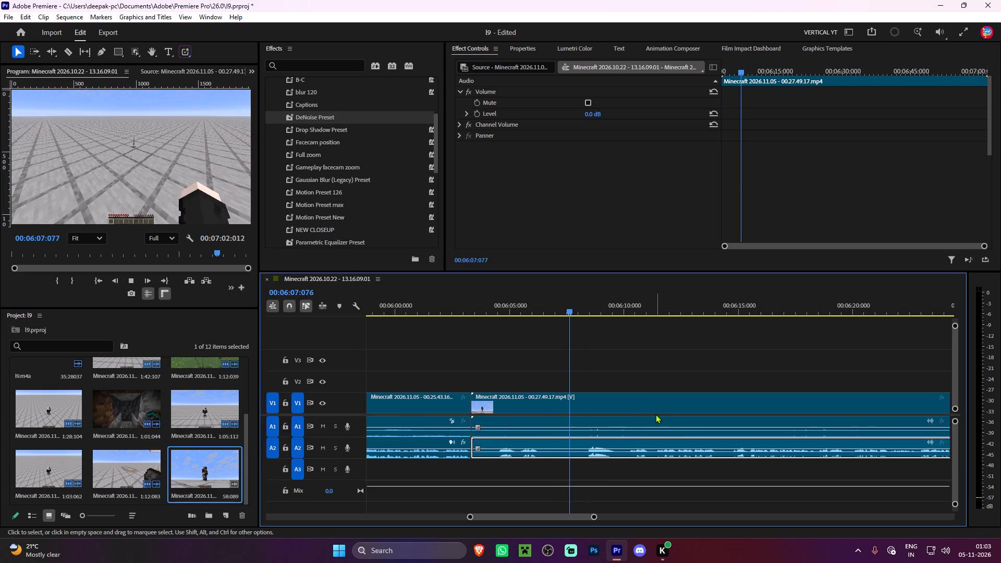
pyautogui.press('space')
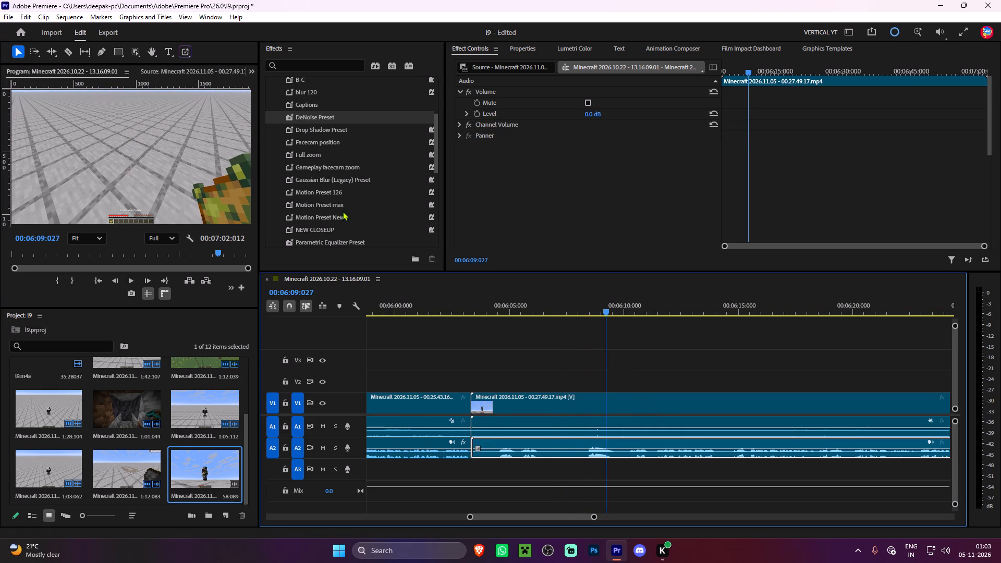
pyautogui.scroll(-6, 335, 203)
pyautogui.moveTo(332, 180); pyautogui.dragTo(599, 446)
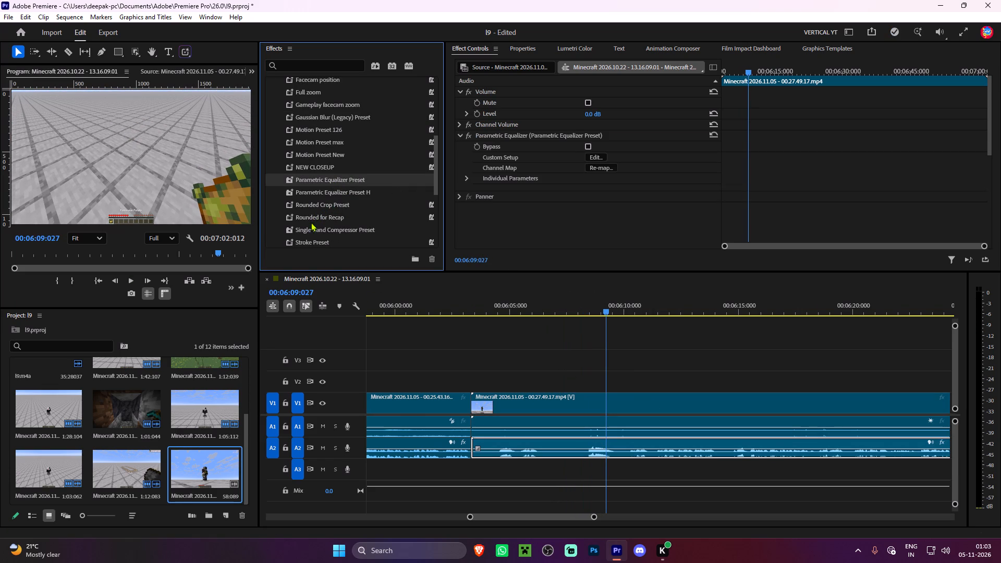
pyautogui.moveTo(310, 225); pyautogui.dragTo(559, 440)
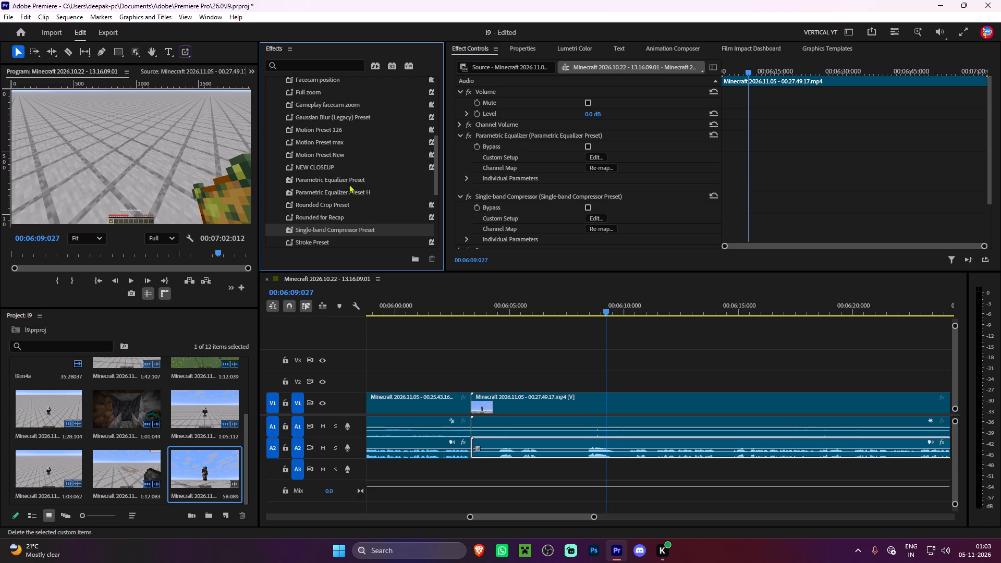
# Apply the DeNoise Preset and Parametric Equalizer Preset H to the 00.27.49.17 clip's A2 audio.
pyautogui.scroll(5, 328, 200)
pyautogui.moveTo(307, 104); pyautogui.dragTo(518, 359)
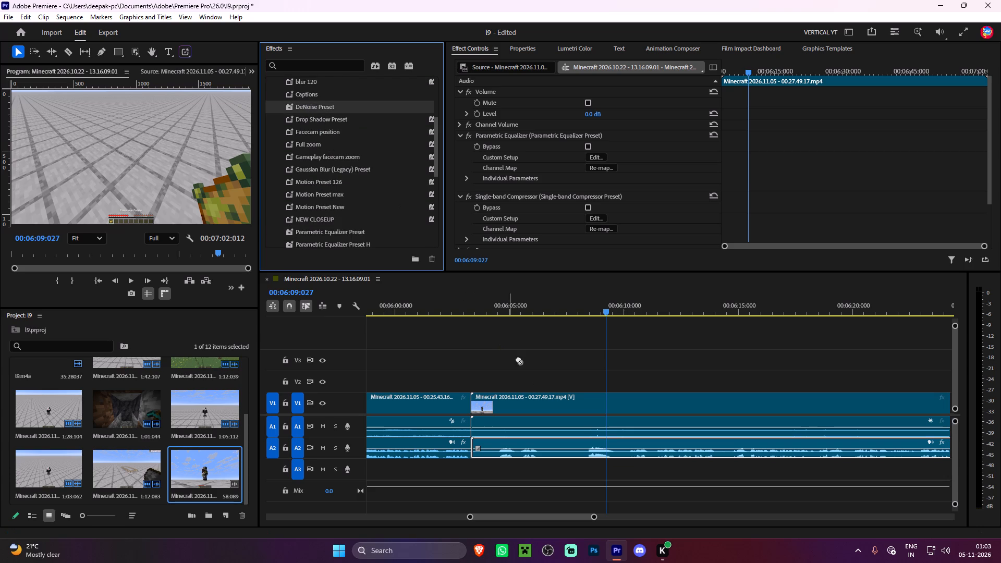
pyautogui.moveTo(518, 359); pyautogui.dragTo(577, 448)
pyautogui.scroll(6, 323, 186)
pyautogui.scroll(-5, 358, 226)
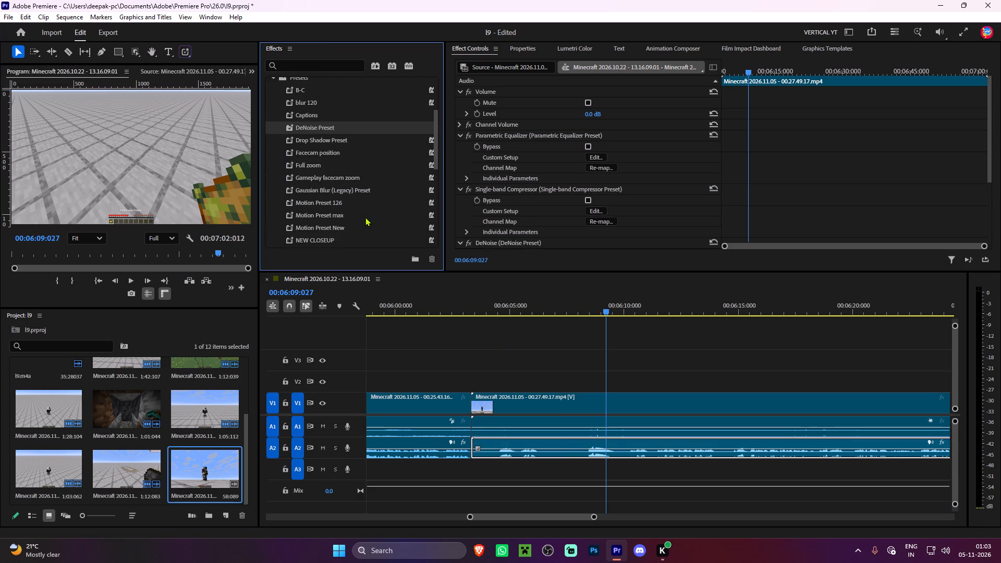
pyautogui.scroll(-5, 363, 234)
pyautogui.moveTo(356, 203); pyautogui.dragTo(462, 308)
pyautogui.moveTo(347, 204); pyautogui.dragTo(369, 209)
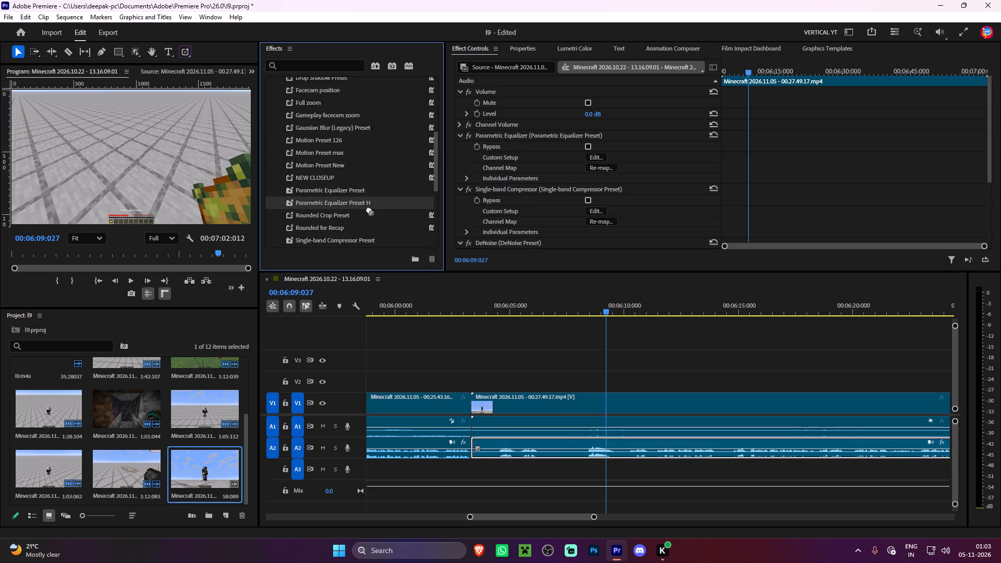
pyautogui.moveTo(369, 209); pyautogui.dragTo(602, 452)
# Ripple-trim about 1.1 seconds of silence from the start of the 00.27.49.17 clip.
pyautogui.press('space')
pyautogui.moveTo(498, 305); pyautogui.dragTo(498, 315)
pyautogui.press('q')
# Split the 00.27.49.17 clip at 00:06:05:025 and ripple-trim about 1.8 seconds after the cut.
pyautogui.press('space')
pyautogui.click(527, 338)
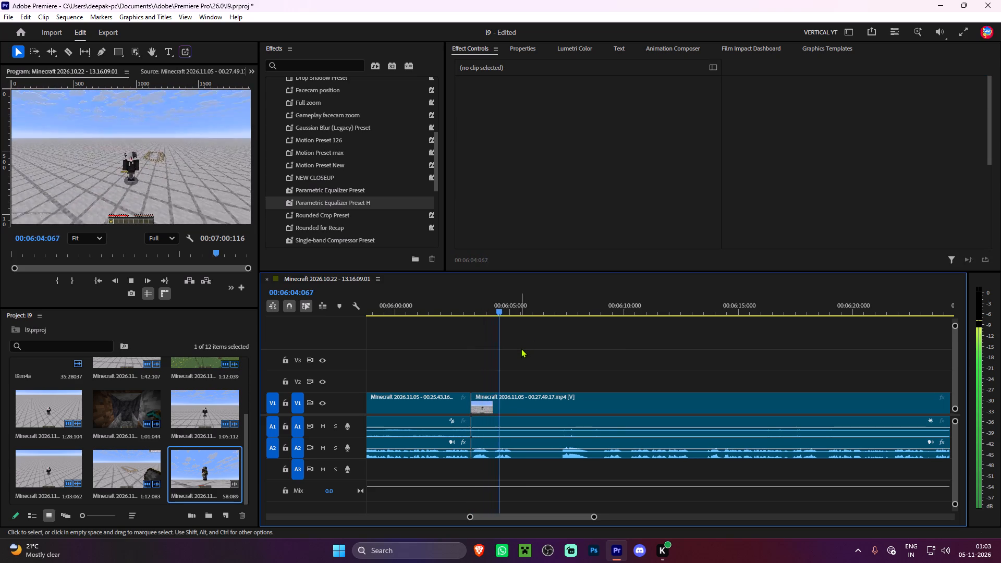
pyautogui.press('space')
pyautogui.press('space')
pyautogui.press('space')
pyautogui.hotkey('ctrl', 'k')
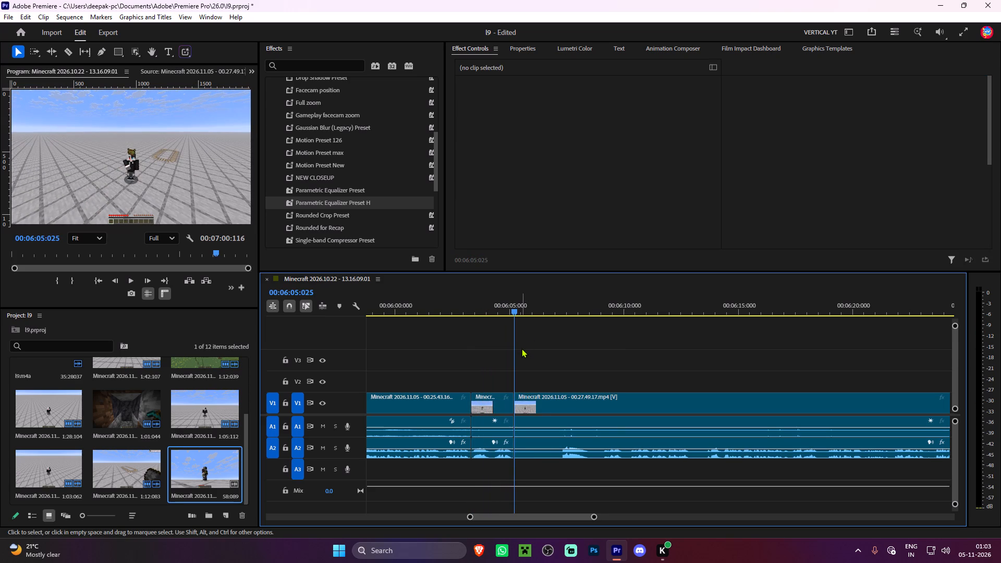
pyautogui.press('space')
pyautogui.press('space')
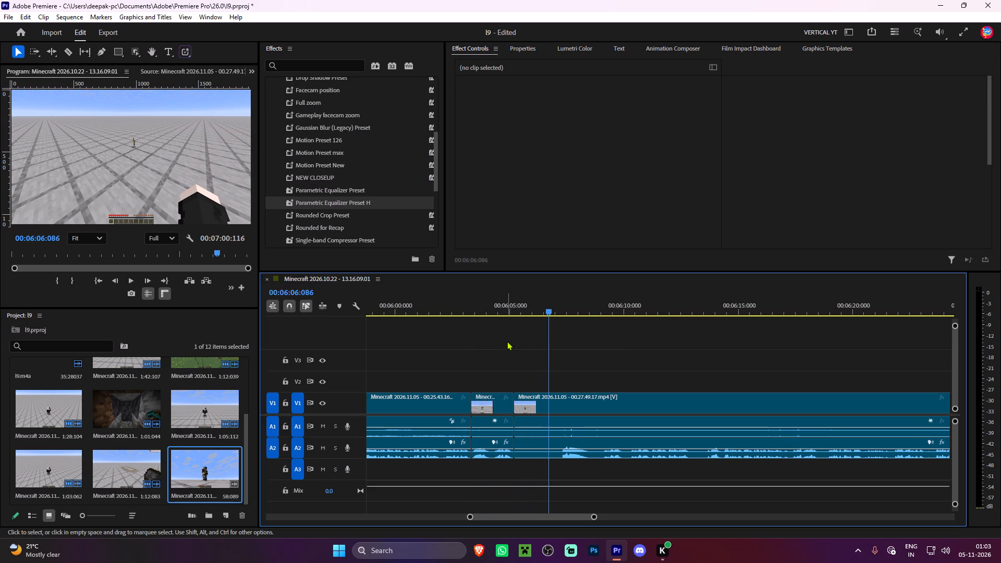
pyautogui.press('space')
pyautogui.press('space')
pyautogui.press('space')
pyautogui.press('space')
pyautogui.press('space')
pyautogui.press('space')
pyautogui.write('q')
# Split the last 00.27.49.17 segment at 00:06:06:090 and ripple-trim about 0.5 seconds after the cut.
pyautogui.press('space')
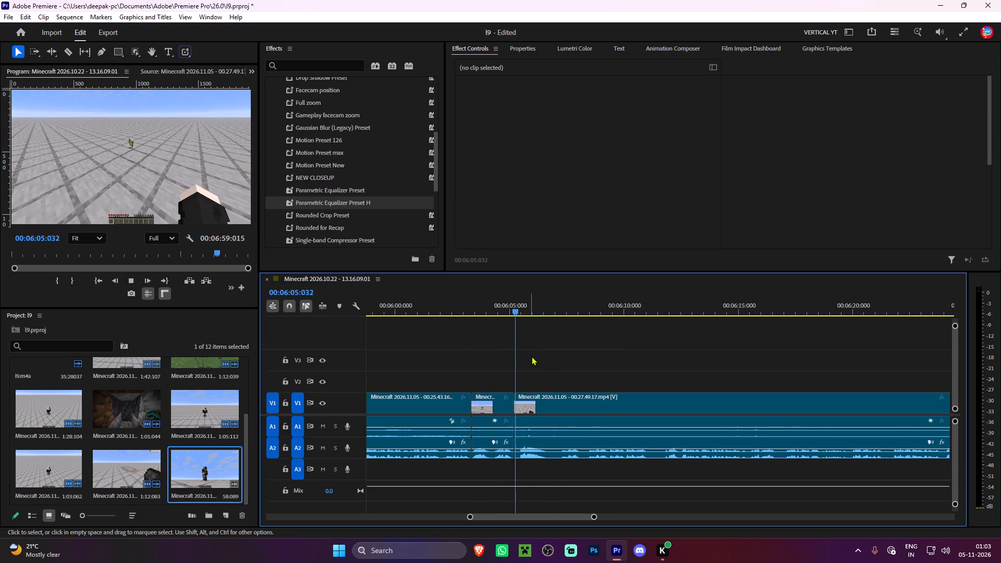
pyautogui.press('space')
pyautogui.press('space')
pyautogui.press('space')
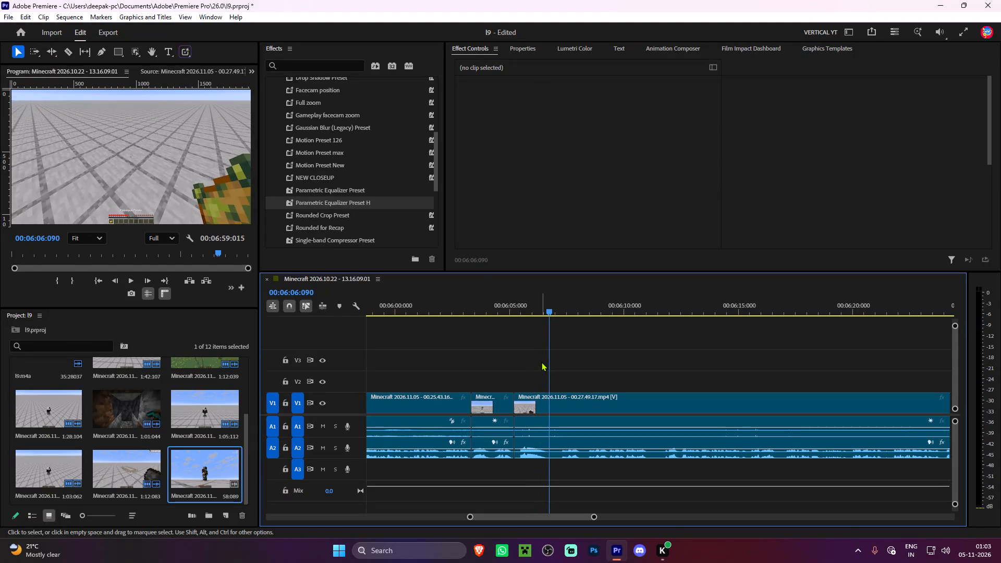
pyautogui.hotkey('ctrl', 'k')
pyautogui.press('space')
pyautogui.press('space')
pyautogui.write('q')
# Split the last 00.27.49.17 segment at 00:06:10:083 and ripple-trim about 0.6 seconds after the cut.
pyautogui.press('space')
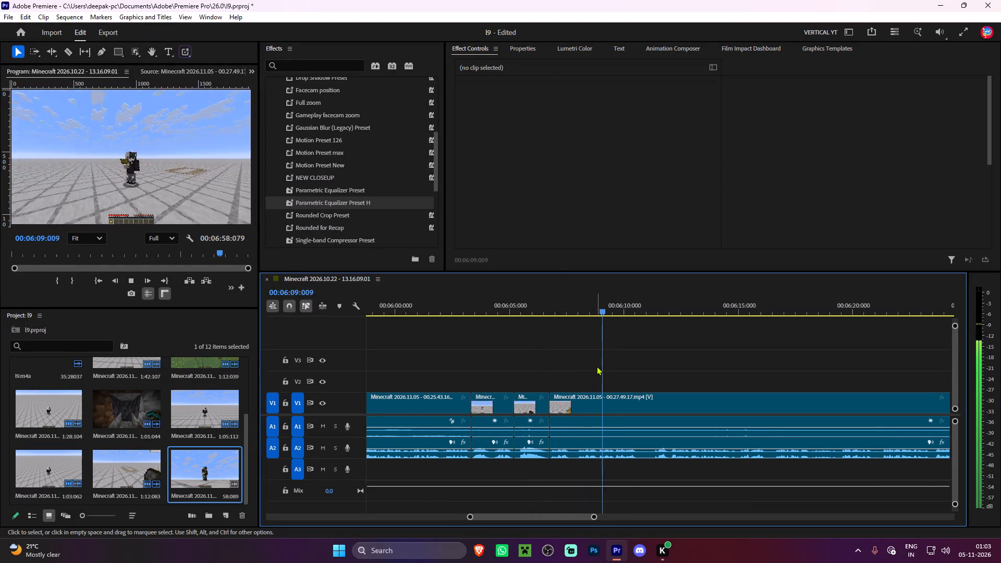
pyautogui.click(582, 324)
pyautogui.scroll(-2, 580, 332)
pyautogui.press('space')
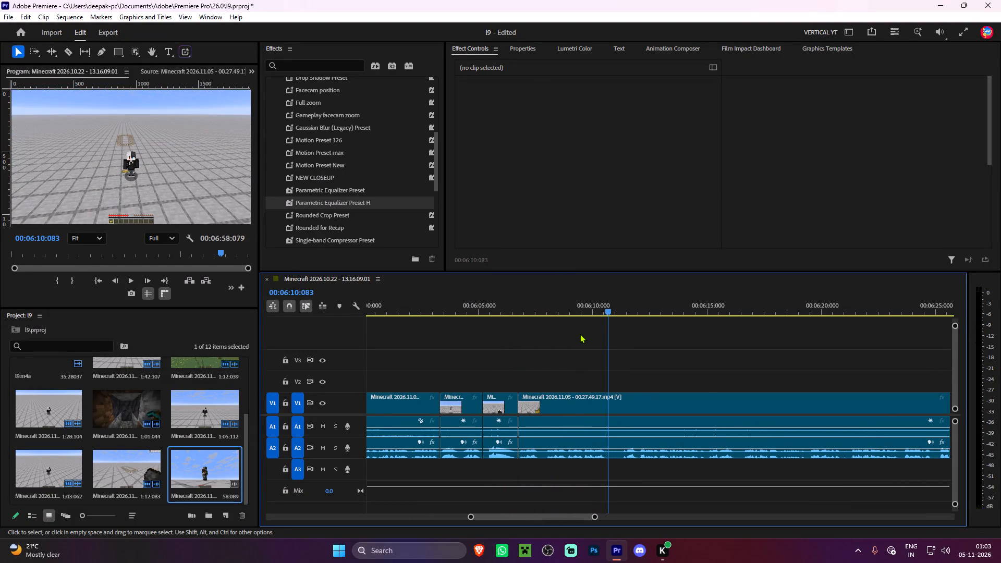
pyautogui.hotkey('ctrl', 'k')
pyautogui.press('space')
pyautogui.press('space')
pyautogui.press('space')
pyautogui.press('space')
pyautogui.write('q')
# Split the last 00.27.49.17 segment just after 00:06:20:000 and ripple-trim about 0.4 seconds after the cut.
pyautogui.press('space')
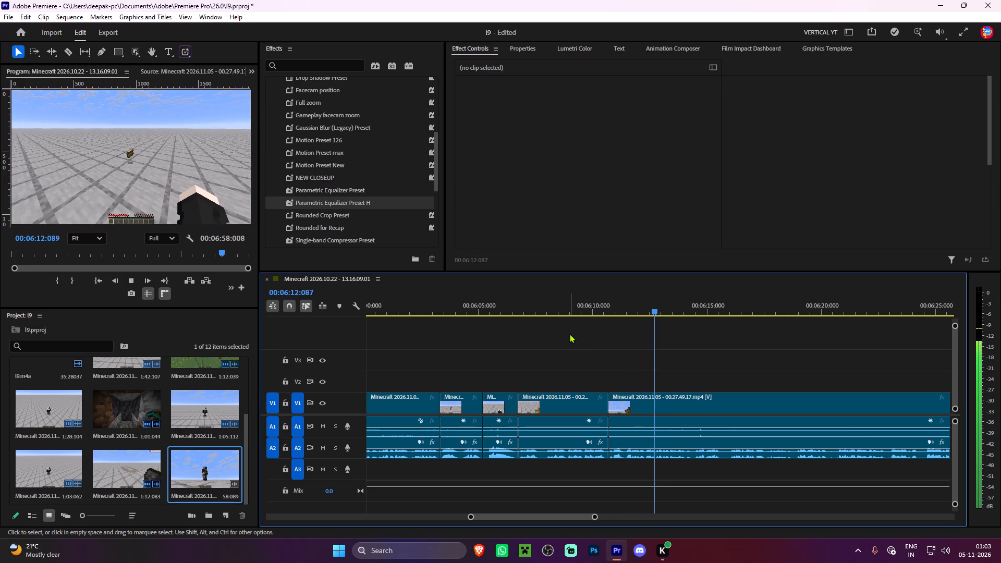
pyautogui.keyDown('alt'); pyautogui.scroll(4, 579, 334); pyautogui.keyUp('alt')
pyautogui.keyDown('alt'); pyautogui.scroll(-2, 580, 334); pyautogui.keyUp('alt')
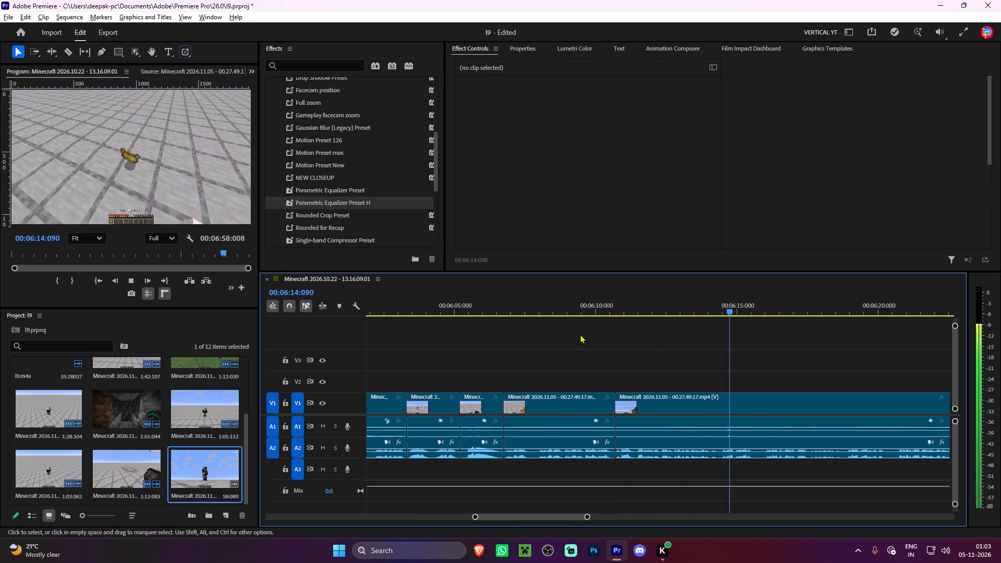
pyautogui.keyDown('alt'); pyautogui.scroll(-1, 580, 334); pyautogui.keyUp('alt')
pyautogui.scroll(-5, 580, 334)
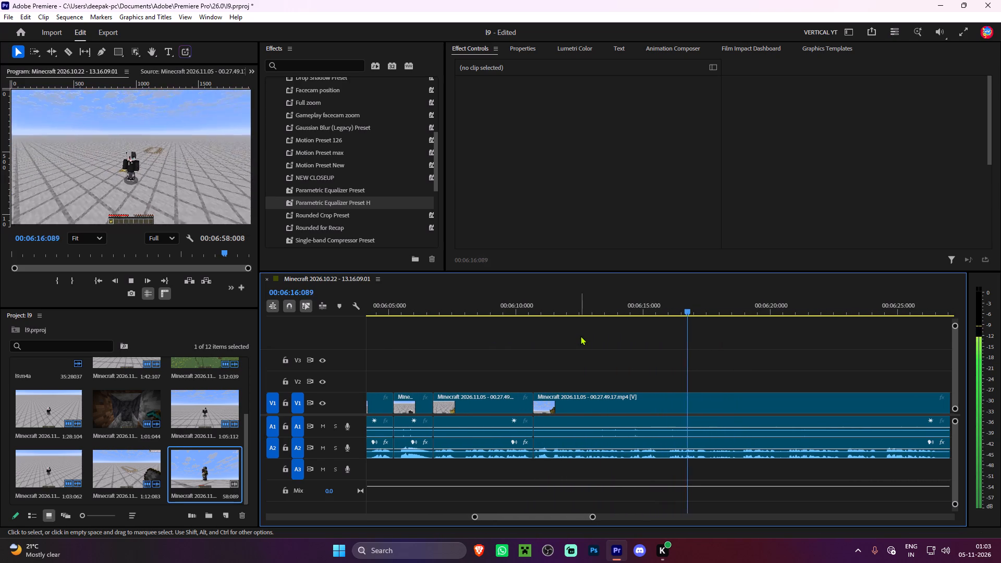
pyautogui.press('space')
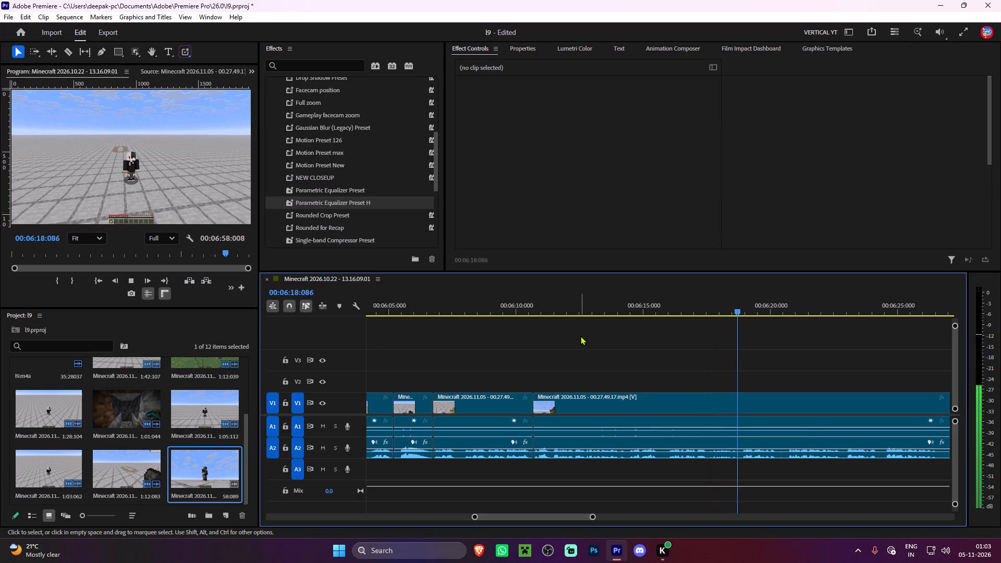
pyautogui.press('space')
pyautogui.scroll(-6, 590, 353)
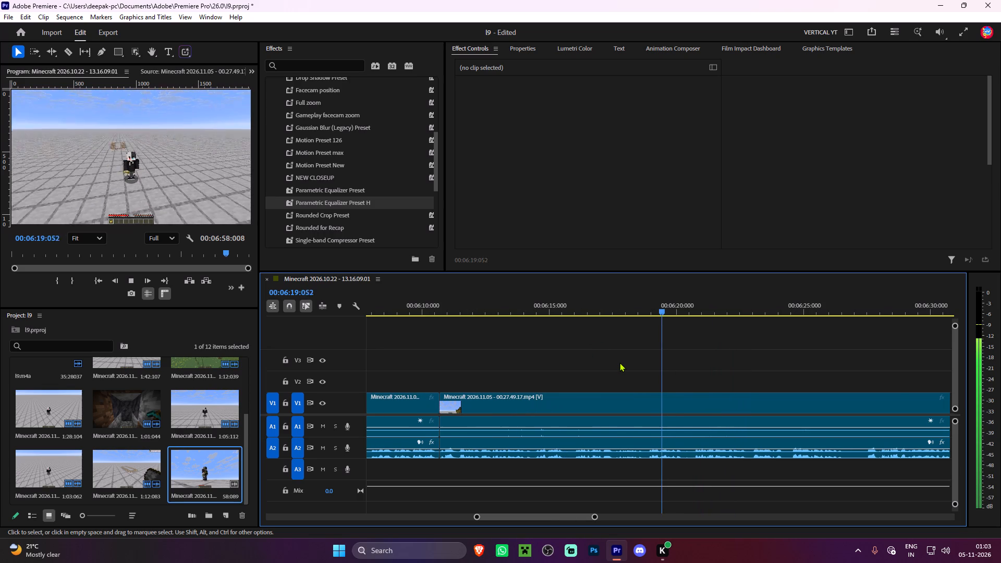
pyautogui.press('space')
pyautogui.hotkey('ctrl', 'k')
pyautogui.press('space')
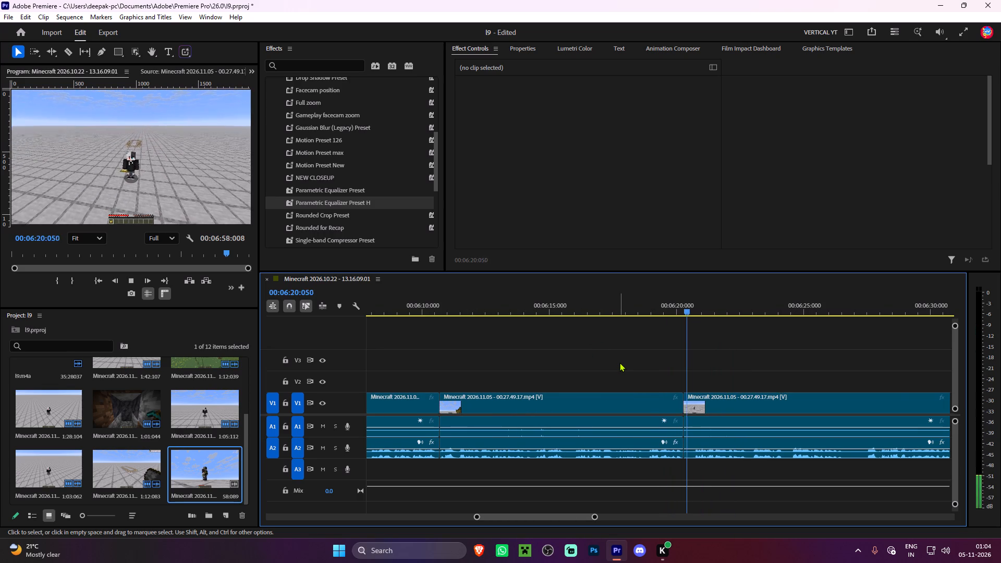
pyautogui.press('space')
pyautogui.press('space')
pyautogui.press('space')
pyautogui.write('q')
# Ripple-trim about 6.8 seconds from the start of the last segment, up to the speech near 00:06:27:000.
pyautogui.press('space')
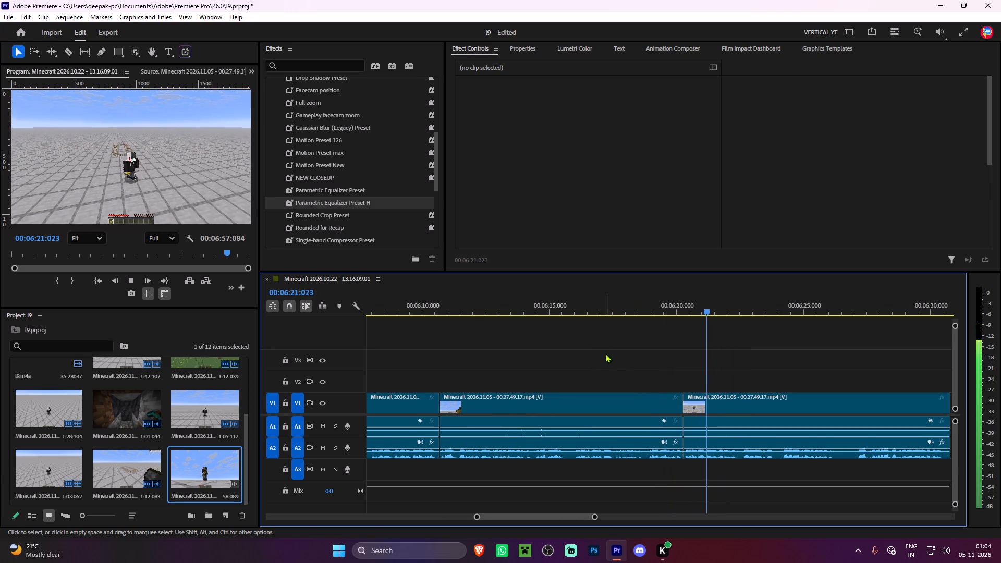
pyautogui.scroll(-12, 611, 348)
pyautogui.keyDown('alt'); pyautogui.scroll(2, 597, 366); pyautogui.keyUp('alt')
pyautogui.scroll(-4, 581, 370)
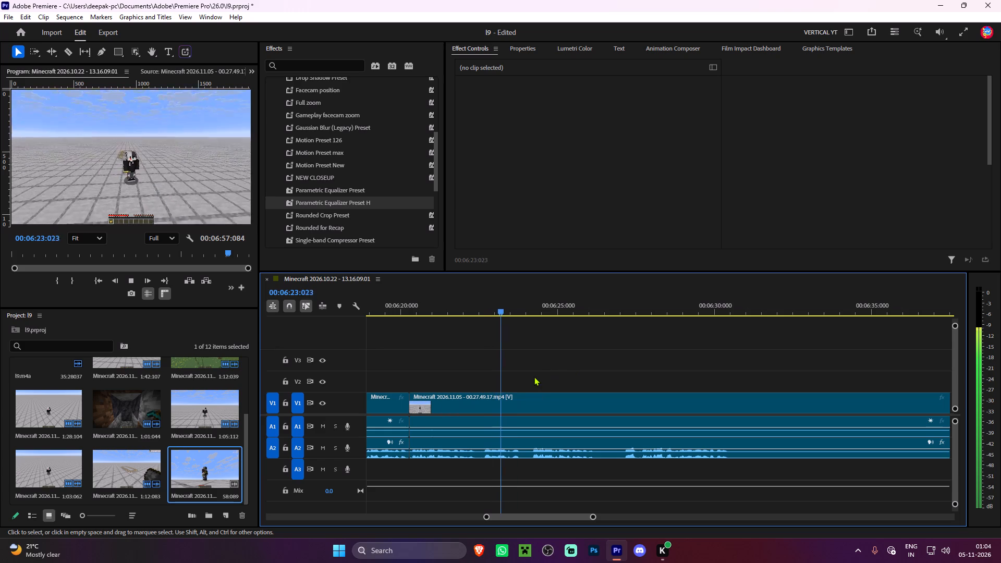
pyautogui.keyDown('alt'); pyautogui.scroll(-3, 533, 376); pyautogui.keyUp('alt')
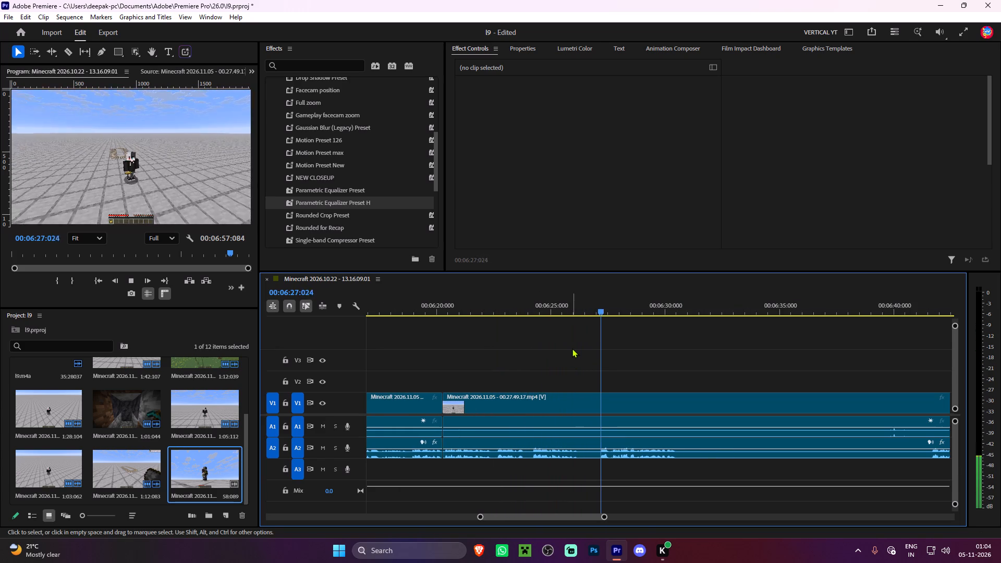
pyautogui.moveTo(605, 309); pyautogui.dragTo(599, 309)
pyautogui.write('q')
# Split the last segment shortly before 00:06:24:000 and ripple-trim about 11 seconds up to where the speech resumes.
pyautogui.press('space')
pyautogui.scroll(4, 549, 371)
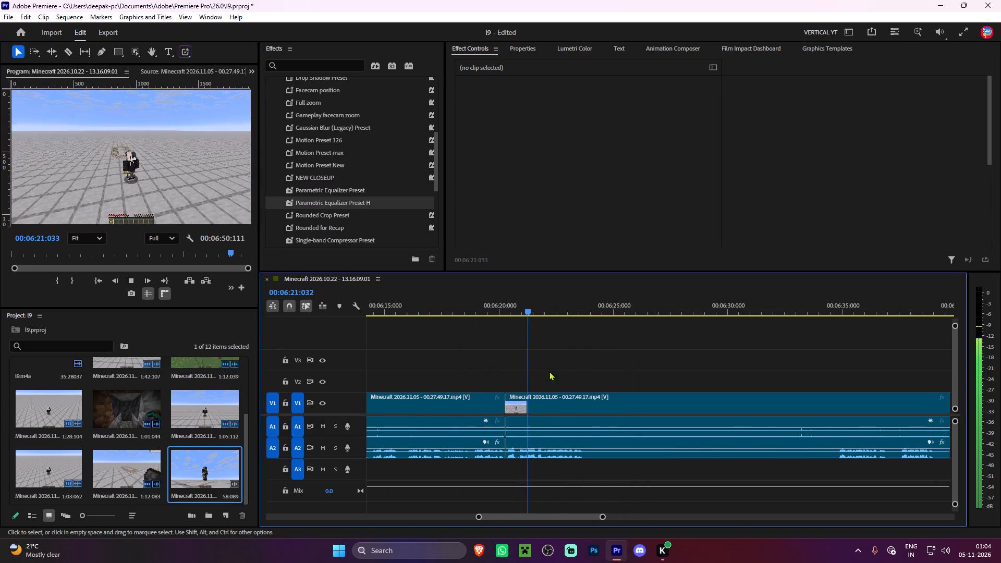
pyautogui.click(581, 329)
pyautogui.scroll(-4, 580, 341)
pyautogui.keyDown('alt'); pyautogui.scroll(3, 542, 373); pyautogui.keyUp('alt')
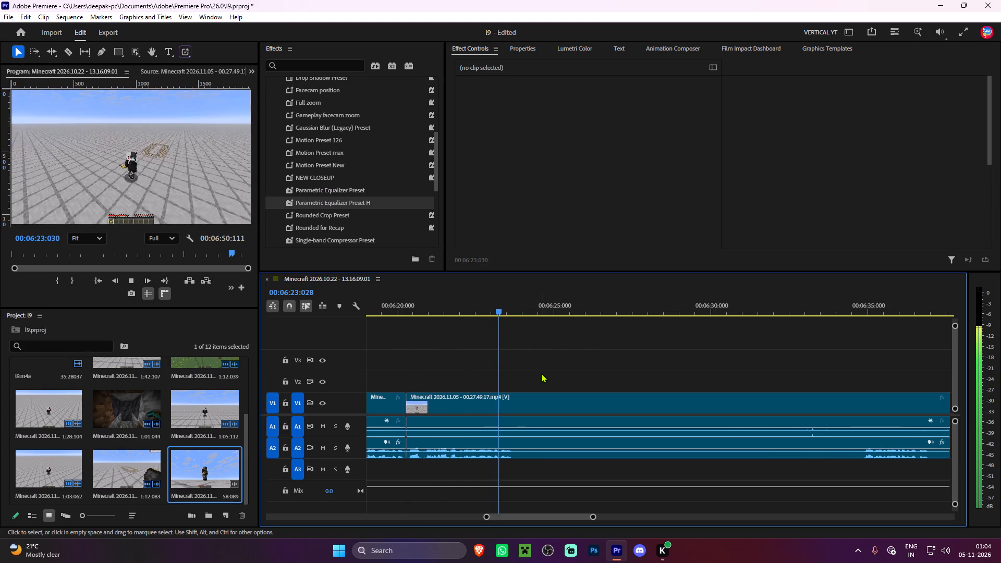
pyautogui.press('space')
pyautogui.hotkey('ctrl', 'k')
pyautogui.press('space')
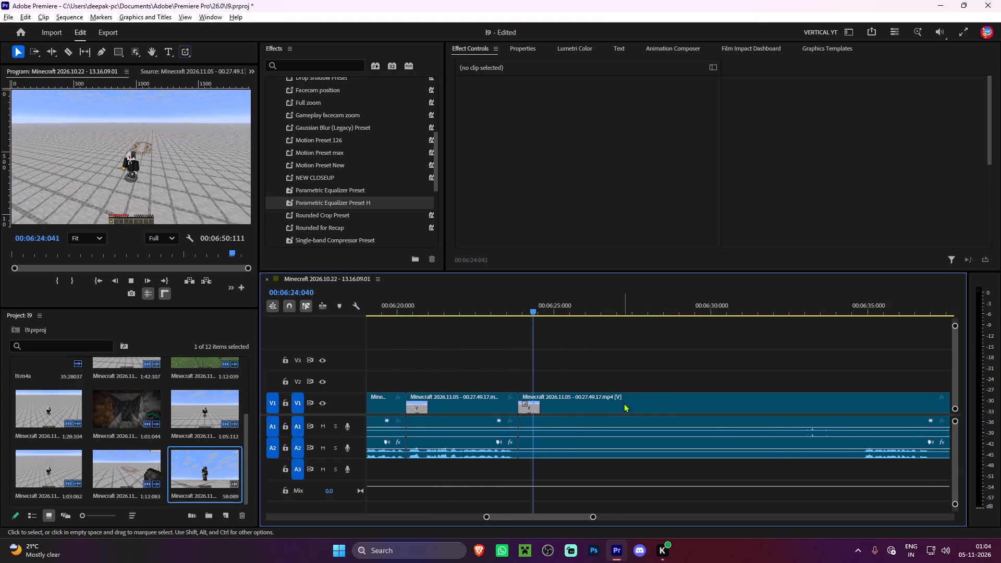
pyautogui.keyDown('alt'); pyautogui.scroll(-6, 599, 409); pyautogui.keyUp('alt')
pyautogui.moveTo(735, 308); pyautogui.dragTo(741, 309)
pyautogui.press('space')
pyautogui.scroll(-5, 760, 354)
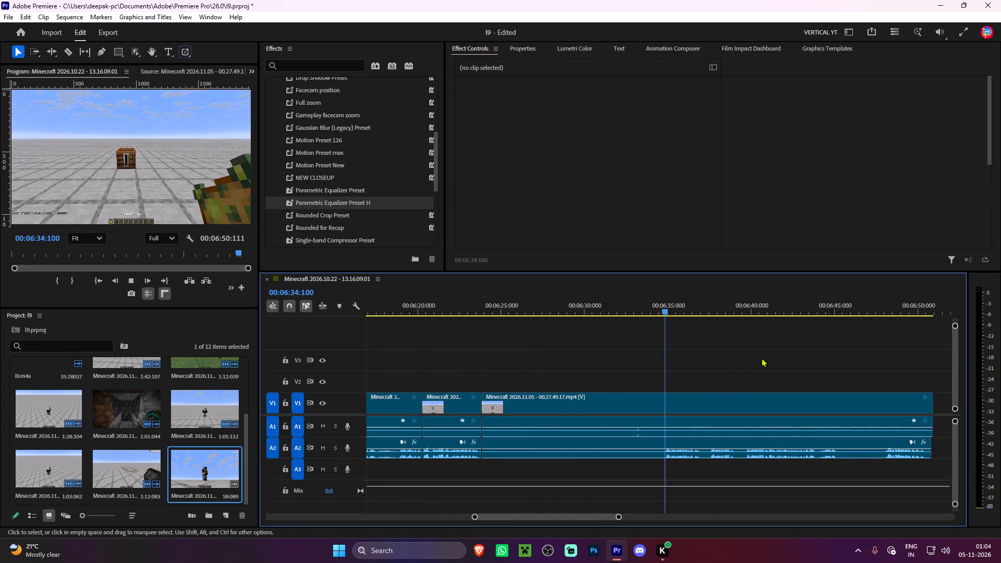
pyautogui.keyDown('alt'); pyautogui.scroll(6, 746, 358); pyautogui.keyUp('alt')
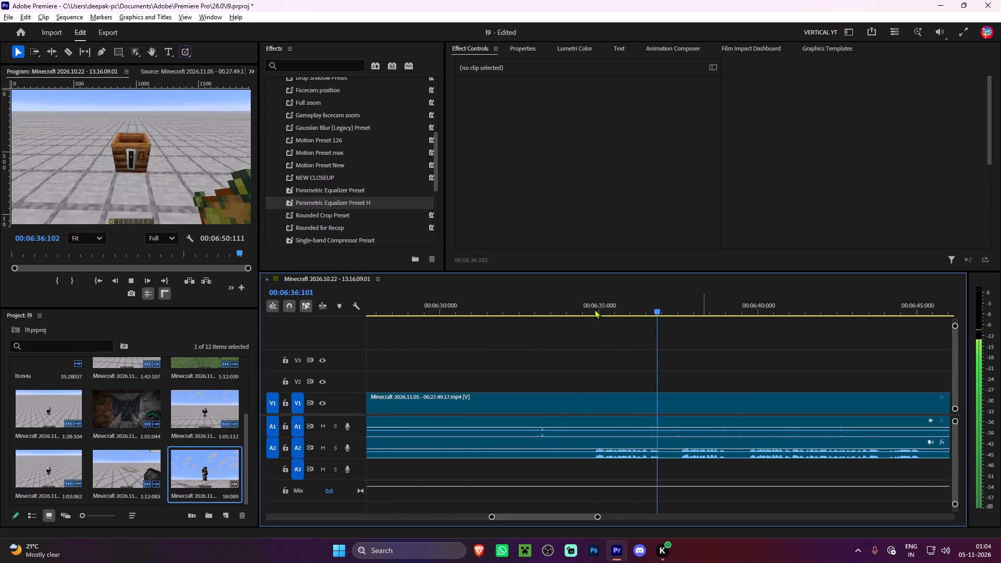
pyautogui.click(594, 309)
pyautogui.press('q')
# Split the last segment at 00:06:26:011 and ripple-trim about 2.7 seconds after the cut.
pyautogui.press('space')
pyautogui.scroll(-6, 610, 347)
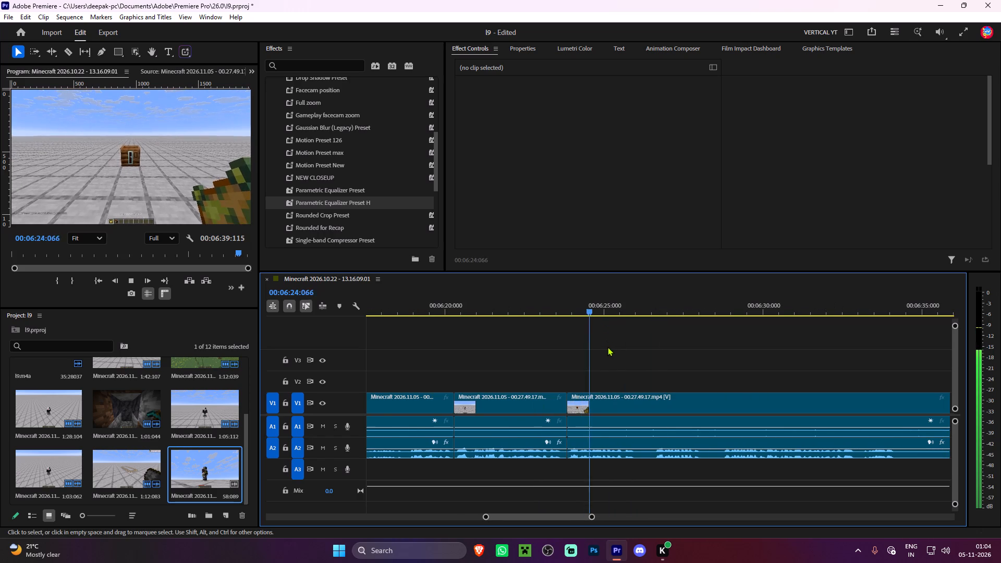
pyautogui.press('space')
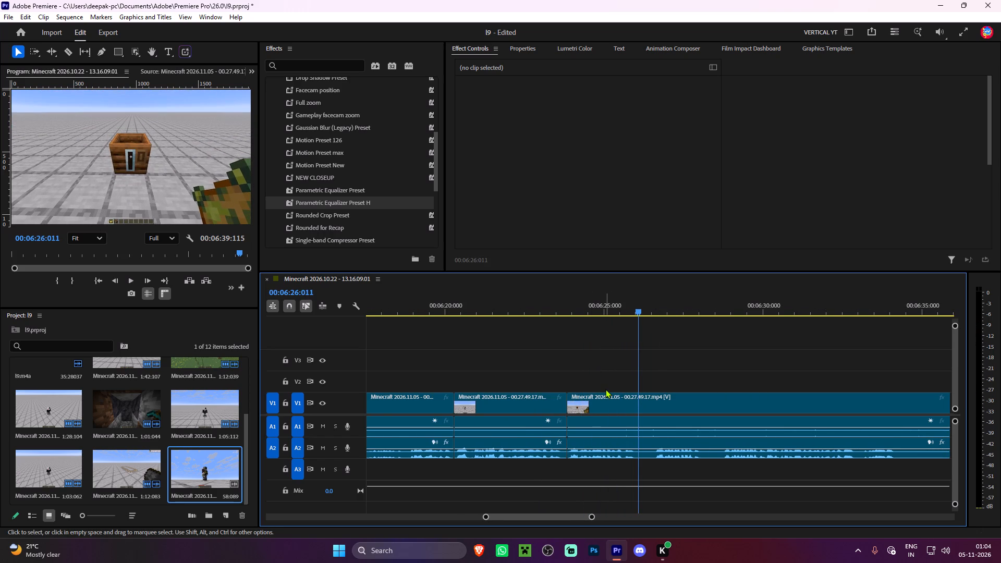
pyautogui.hotkey('ctrl', 'k')
pyautogui.press('space')
pyautogui.press('space')
pyautogui.write('q')
pyautogui.press('space')
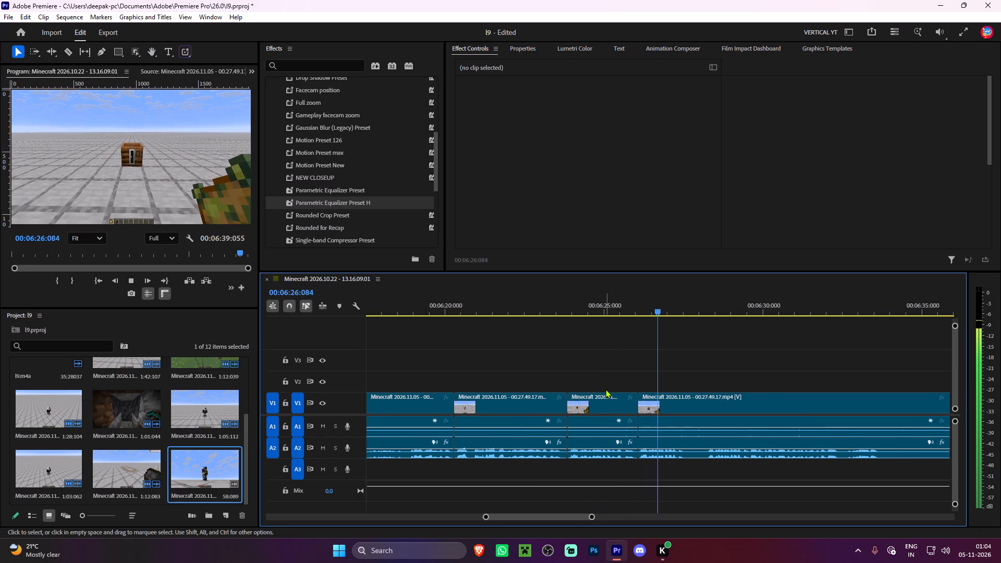
pyautogui.press('space')
pyautogui.press('q')
# Replay the short segment that ends at 00:06:26:011 and ripple-delete it.
pyautogui.press('space')
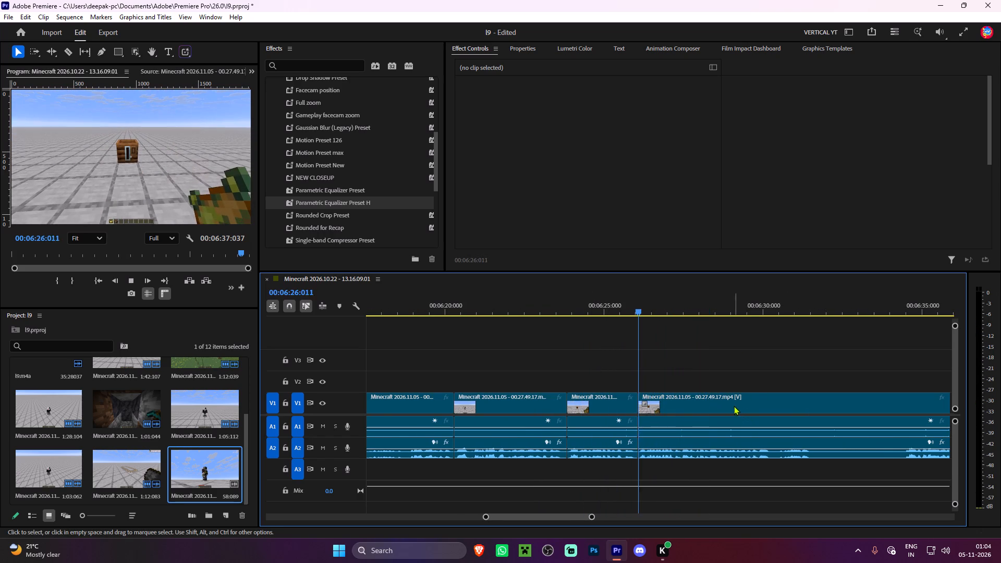
pyautogui.click(552, 310)
pyautogui.press('space')
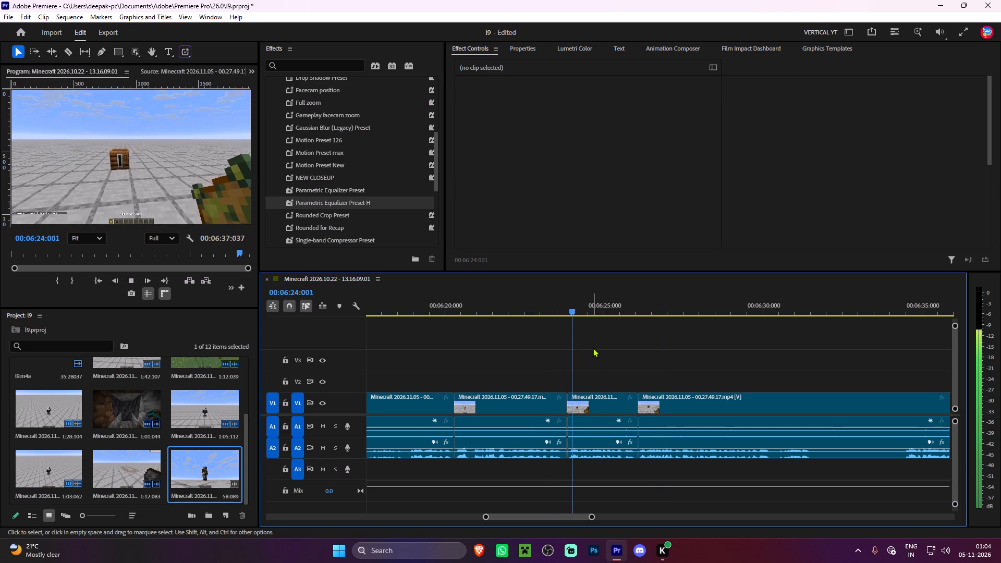
pyautogui.moveTo(593, 348); pyautogui.dragTo(612, 448)
pyautogui.rightClick(594, 390)
pyautogui.press('space')
pyautogui.rightClick(595, 412)
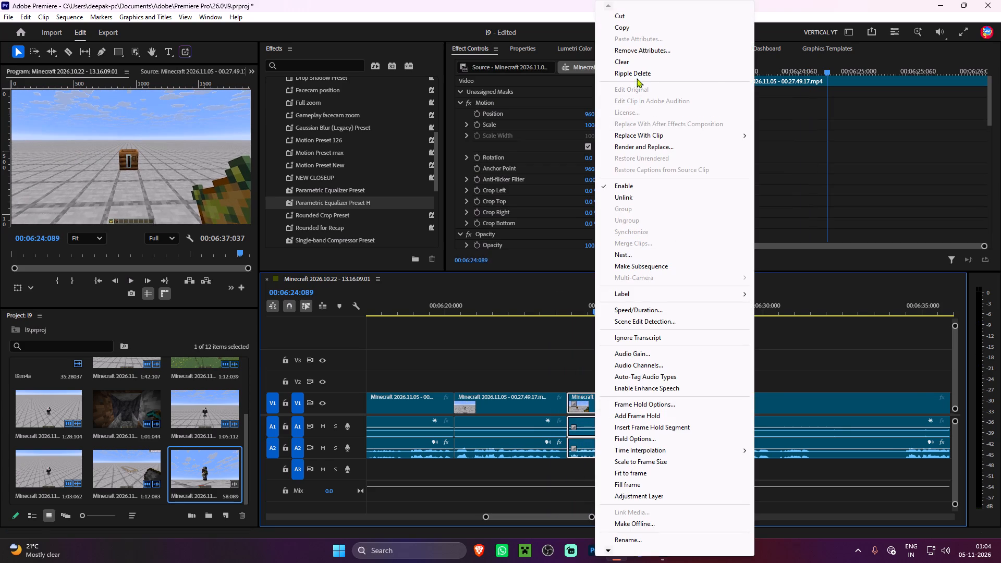
pyautogui.click(637, 75)
# Review the joined section and split the last 00.27.49.17 segment at 00:06:29:052, where the pause begins.
pyautogui.click(557, 305)
pyautogui.press('space')
pyautogui.click(607, 350)
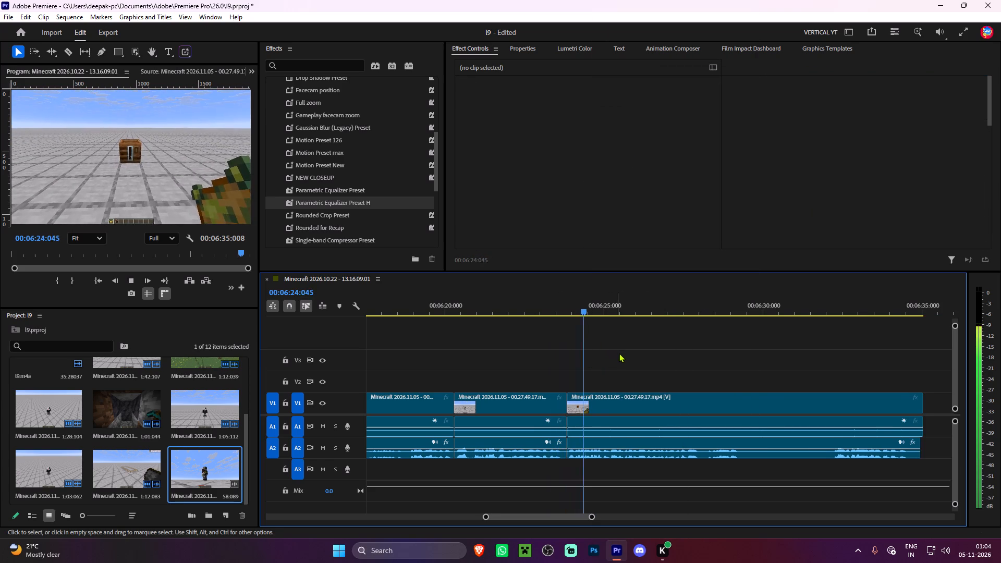
pyautogui.keyDown('alt'); pyautogui.scroll(-2, 624, 349); pyautogui.keyUp('alt')
pyautogui.click(638, 334)
pyautogui.scroll(-3, 644, 362)
pyautogui.keyDown('alt'); pyautogui.scroll(3, 633, 378); pyautogui.keyUp('alt')
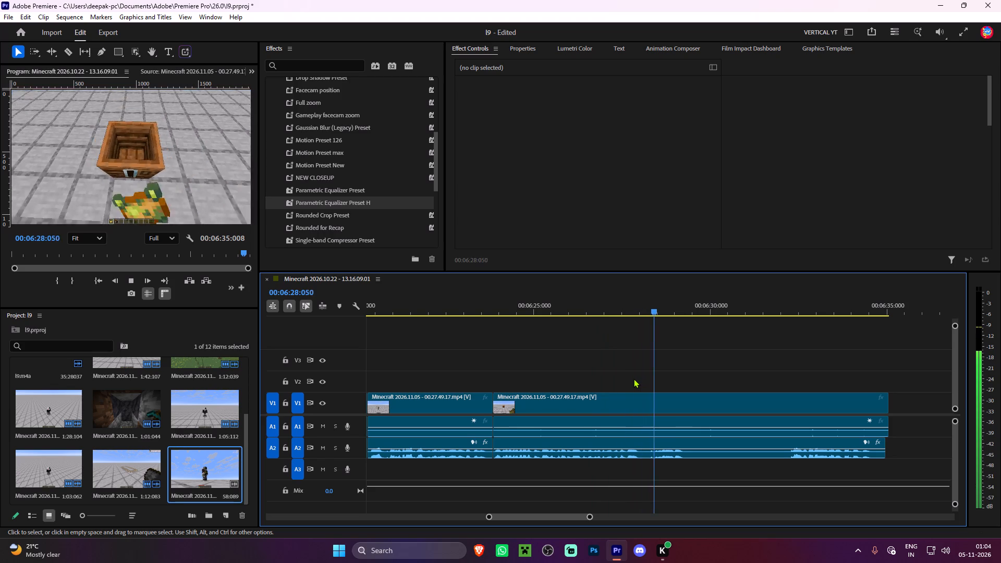
pyautogui.press('space')
pyautogui.hotkey('ctrl', 'k')
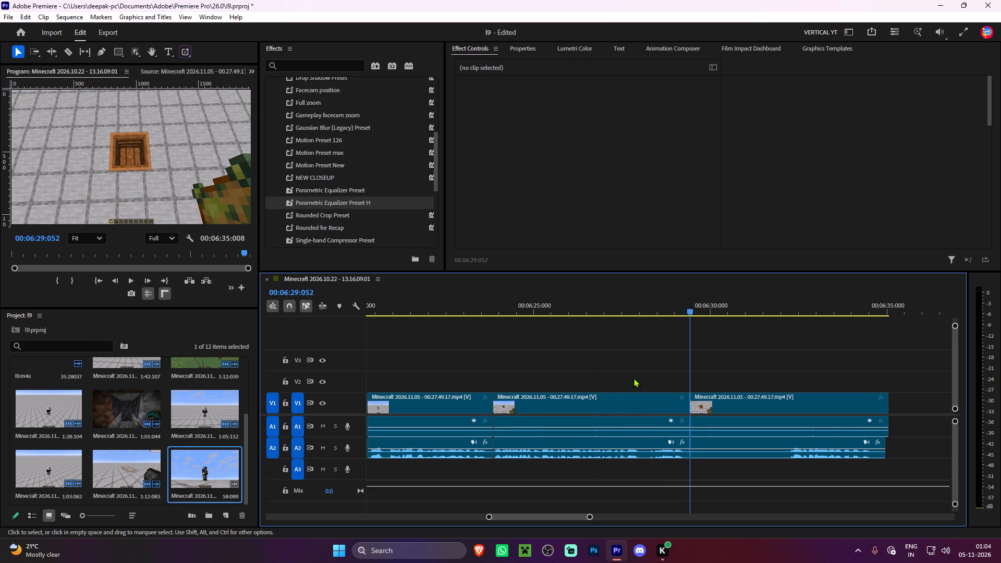
# Find where the speech resumes after the 00:06:29:052 cut and ripple-trim about 2.8 seconds of pause before it.
pyautogui.press('space')
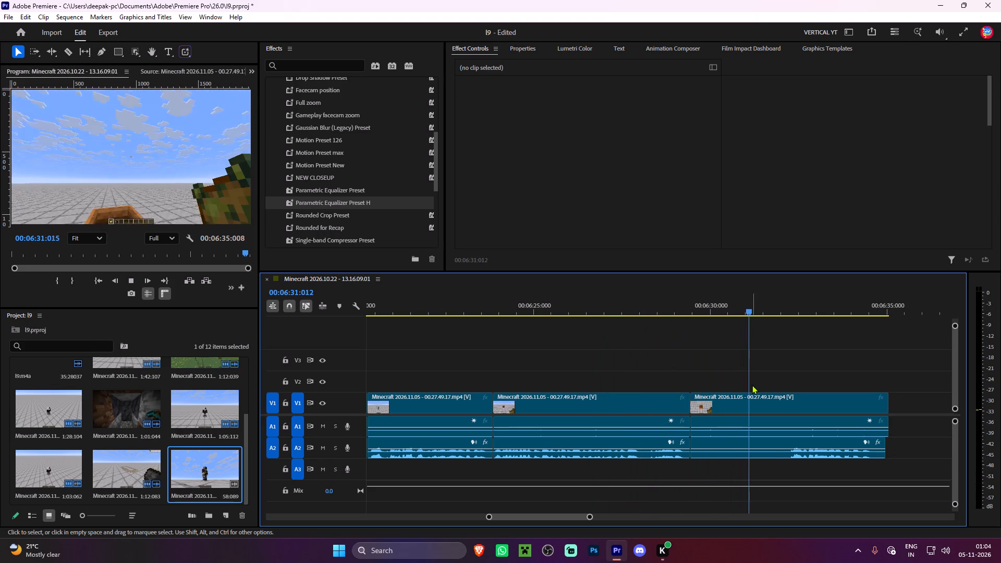
pyautogui.press('space')
pyautogui.press('space')
pyautogui.press('space')
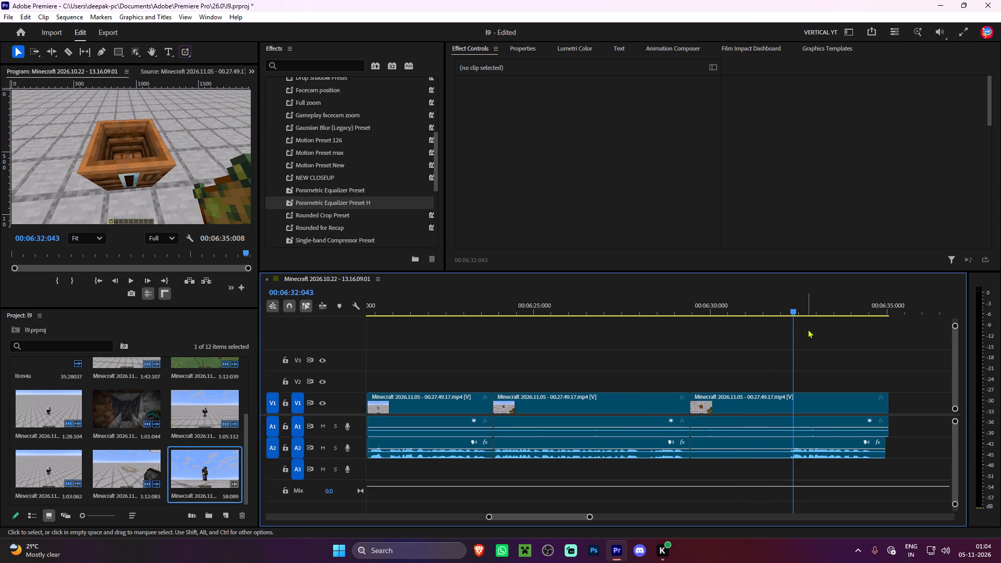
pyautogui.moveTo(795, 312); pyautogui.dragTo(789, 312)
pyautogui.write('q')
# Review the last 00.27.49.17 segment, ripple-trim its end at 00:06:31:109, and delete the leftover sliver after it.
pyautogui.press('space')
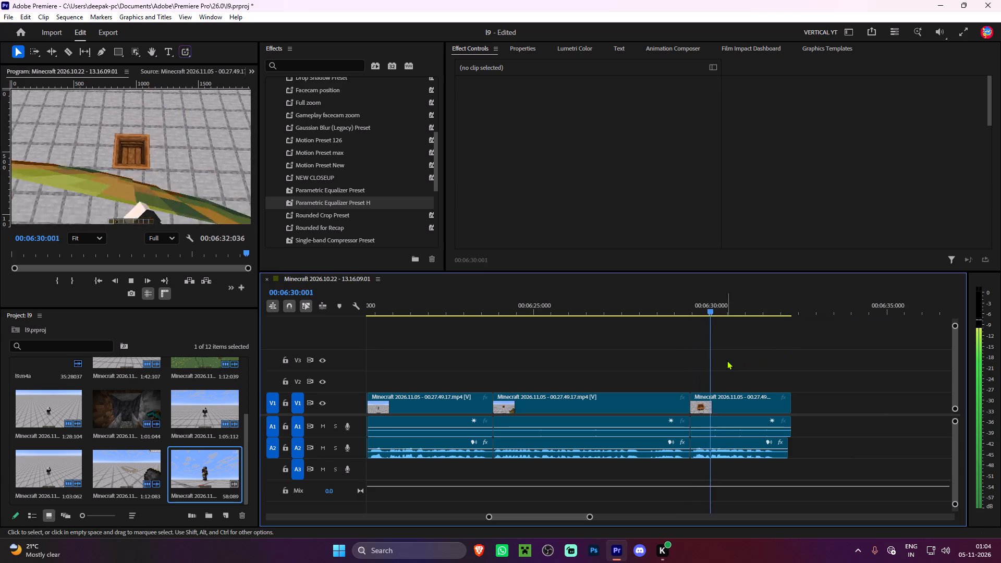
pyautogui.press('space')
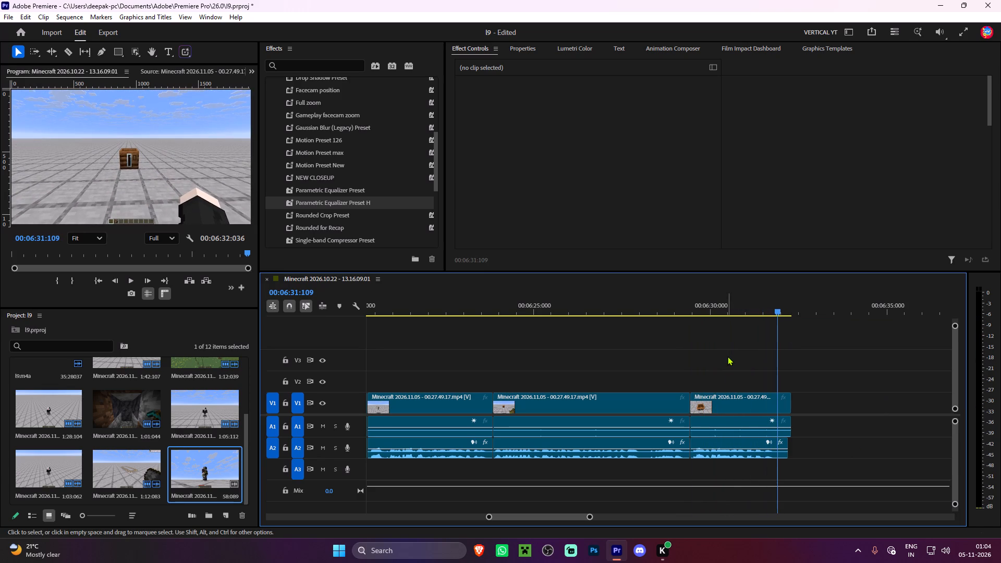
pyautogui.press('w')
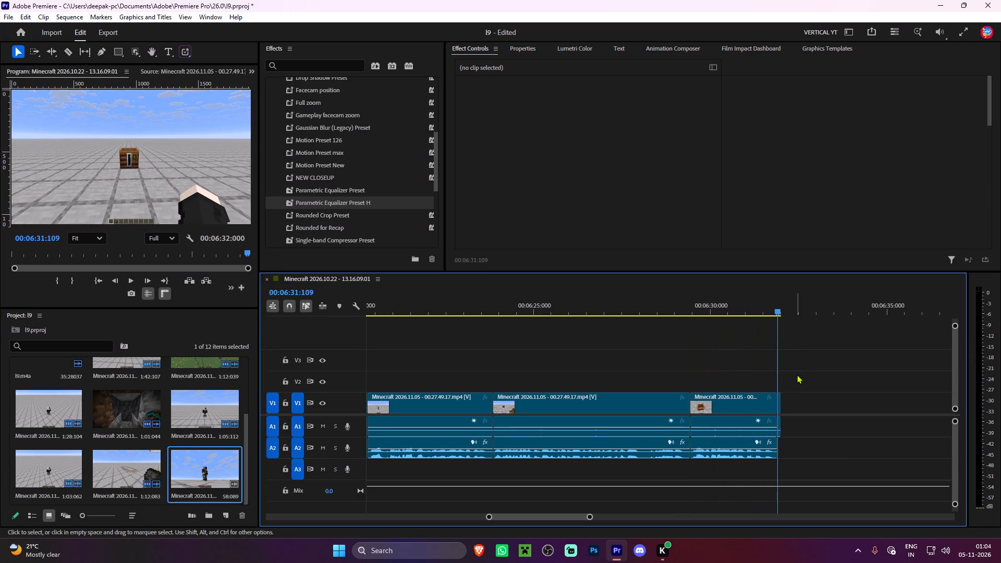
pyautogui.moveTo(797, 374); pyautogui.dragTo(780, 436)
pyautogui.press('Delete')
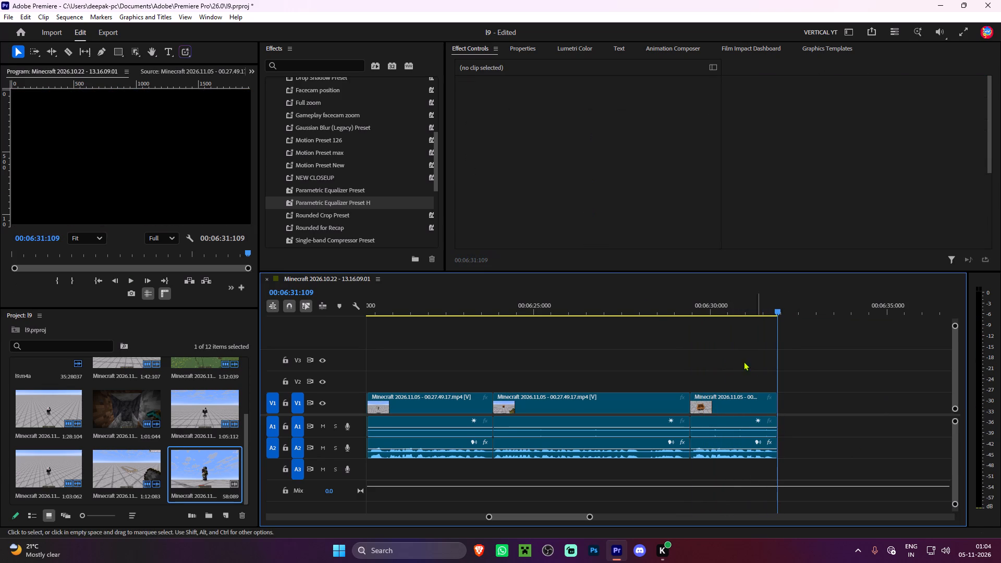
# Import the recording Minecraft 2026.11.05 - 00.29.09.18.mp4 into the project and preview it.
pyautogui.scroll(-3, 181, 467)
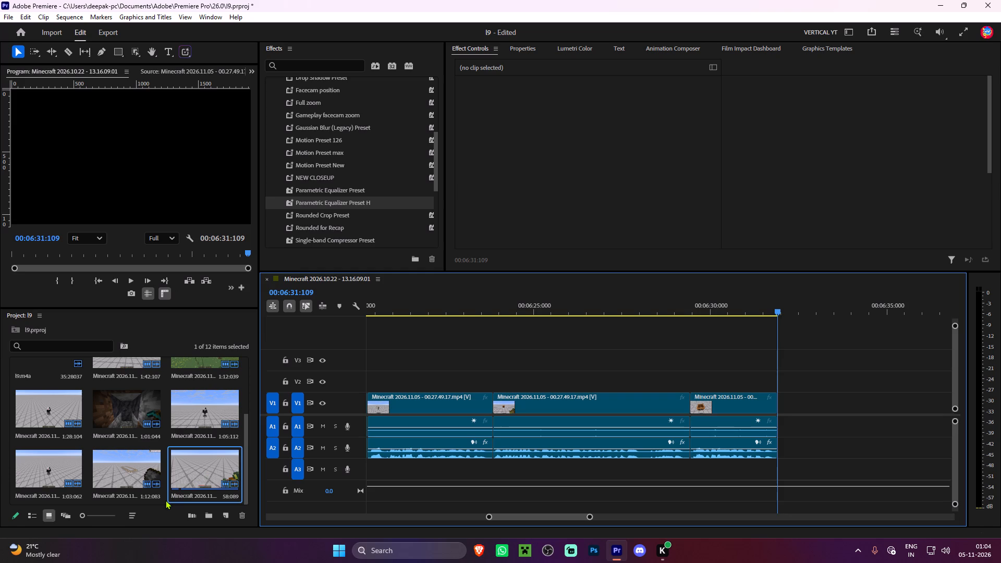
pyautogui.doubleClick(165, 500)
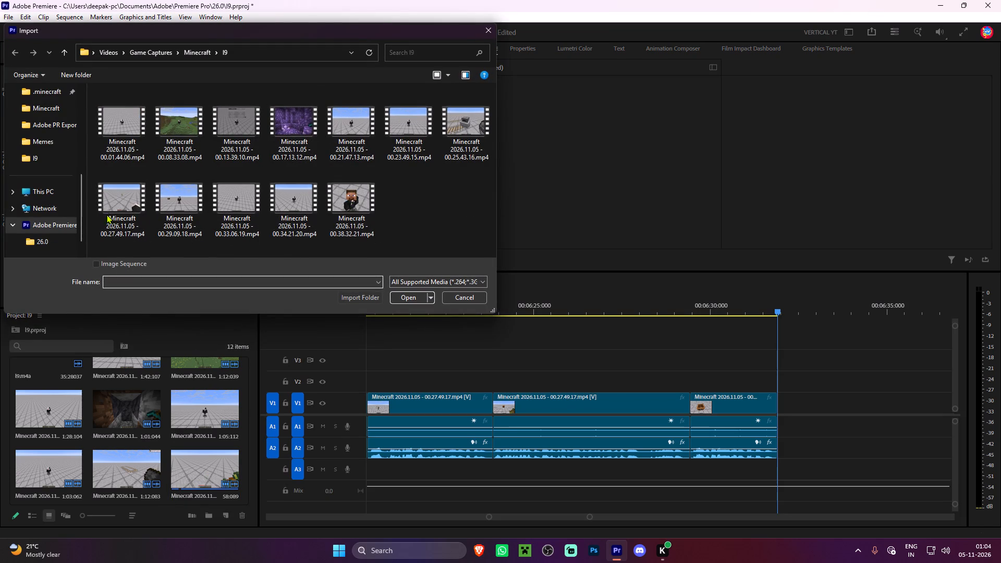
pyautogui.doubleClick(186, 203)
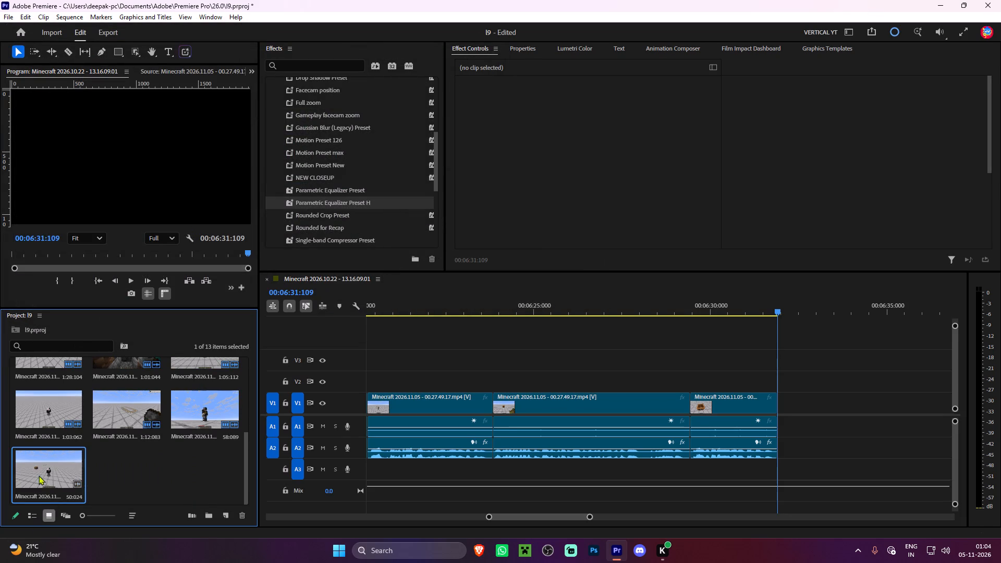
pyautogui.doubleClick(39, 471)
pyautogui.press('space')
pyautogui.moveTo(48, 472); pyautogui.dragTo(48, 472)
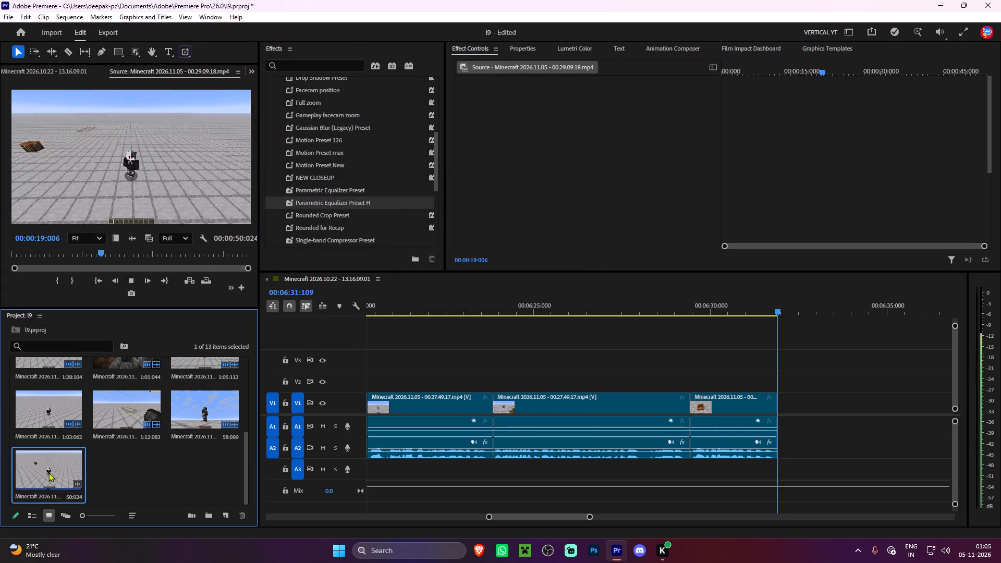
# Append the 00.29.09.18 recording to the timeline, flush against the last segment at 00:06:31:109.
pyautogui.moveTo(48, 472); pyautogui.dragTo(784, 415)
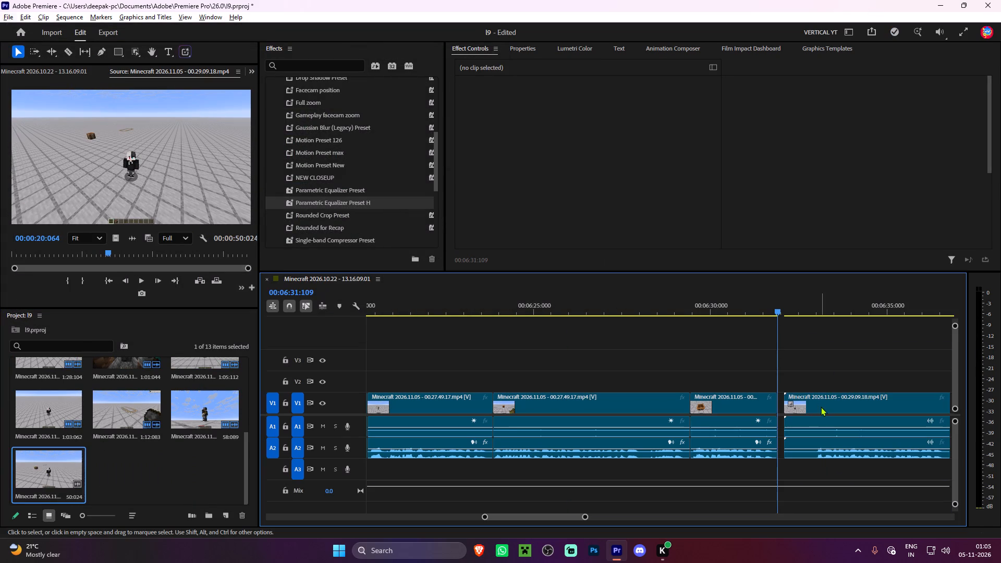
pyautogui.click(822, 382)
pyautogui.moveTo(820, 401); pyautogui.dragTo(814, 401)
# Apply the Parametric Equalizer, Single-band Compressor, DeNoise and Parametric Equalizer H presets to the 00.29.09.18 clip's A2 audio.
pyautogui.scroll(-4, 820, 402)
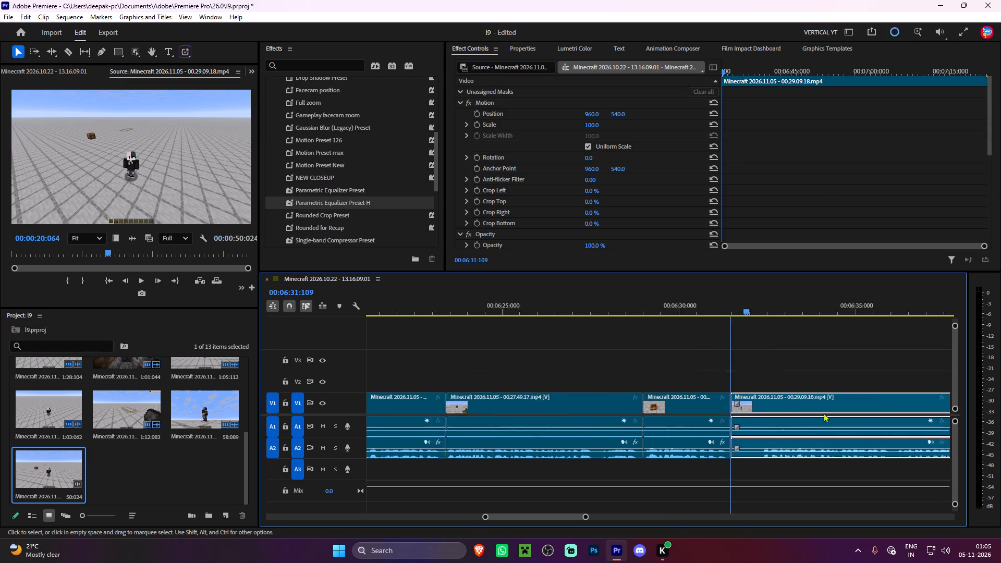
pyautogui.scroll(-3, 823, 413)
pyautogui.click(752, 363)
pyautogui.keyDown('alt'); pyautogui.click(735, 442); pyautogui.keyUp('alt')
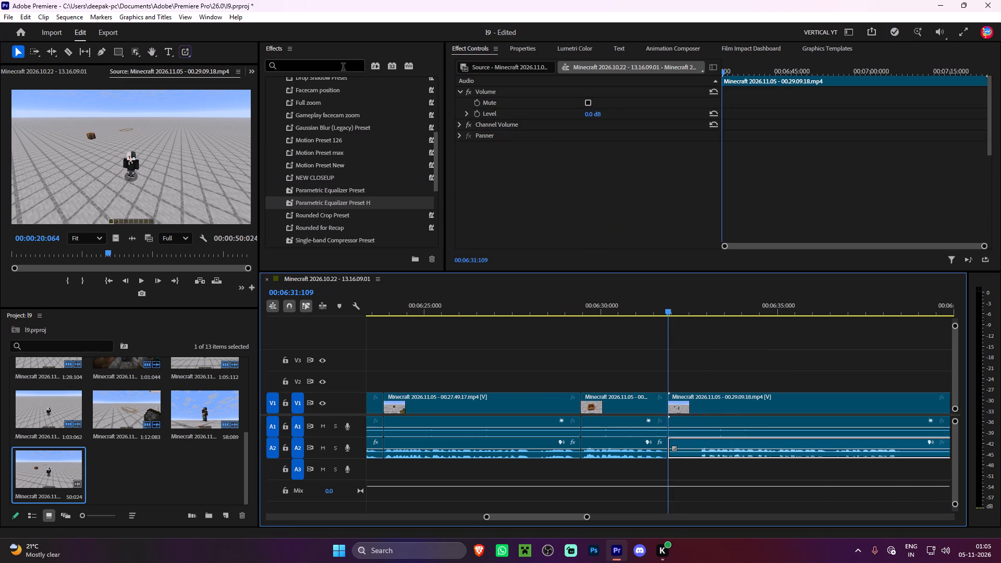
pyautogui.moveTo(334, 187); pyautogui.dragTo(716, 447)
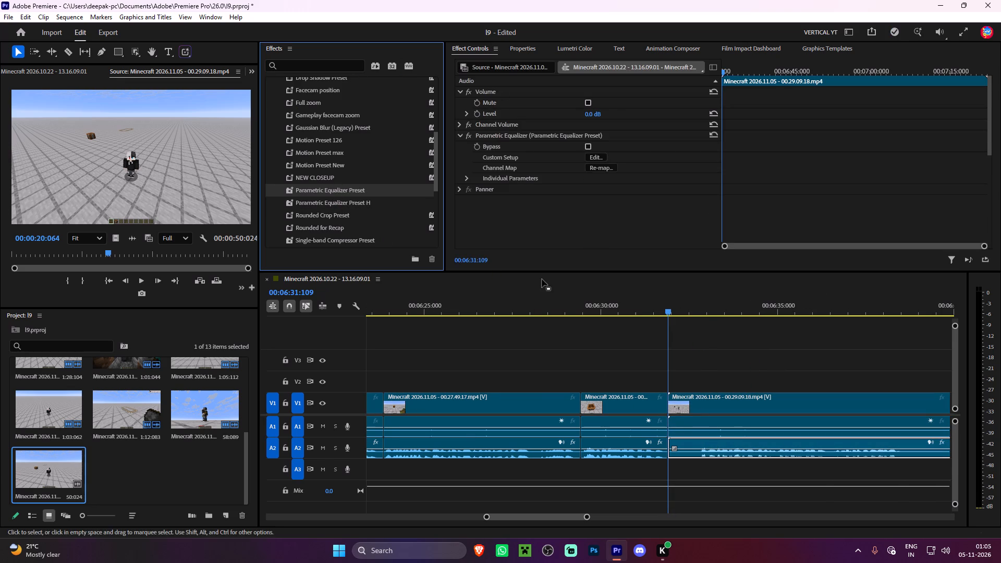
pyautogui.moveTo(321, 237); pyautogui.dragTo(710, 448)
pyautogui.scroll(6, 348, 171)
pyautogui.moveTo(311, 126); pyautogui.dragTo(710, 445)
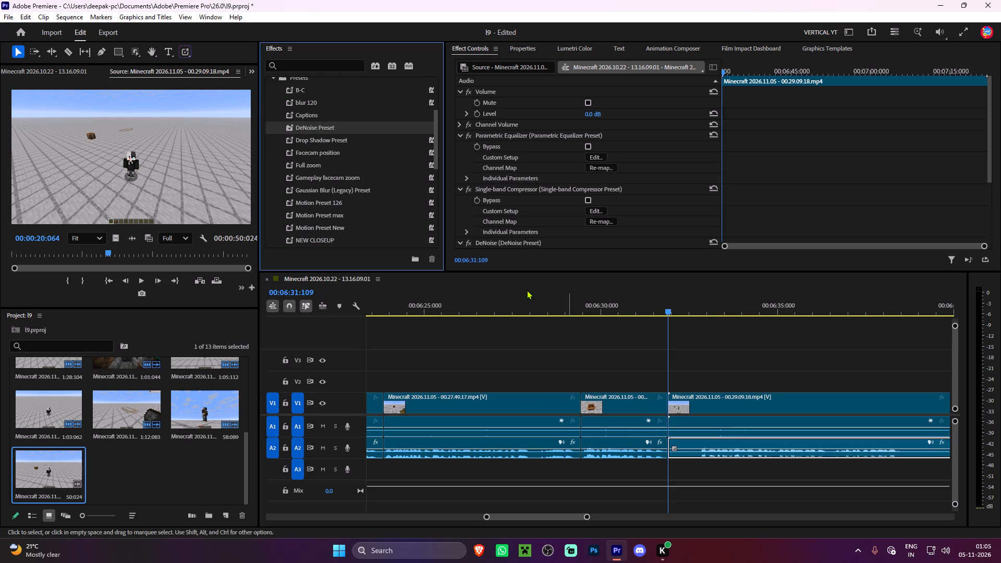
pyautogui.scroll(-5, 394, 230)
pyautogui.moveTo(342, 213); pyautogui.dragTo(528, 301)
pyautogui.moveTo(358, 215); pyautogui.dragTo(660, 419)
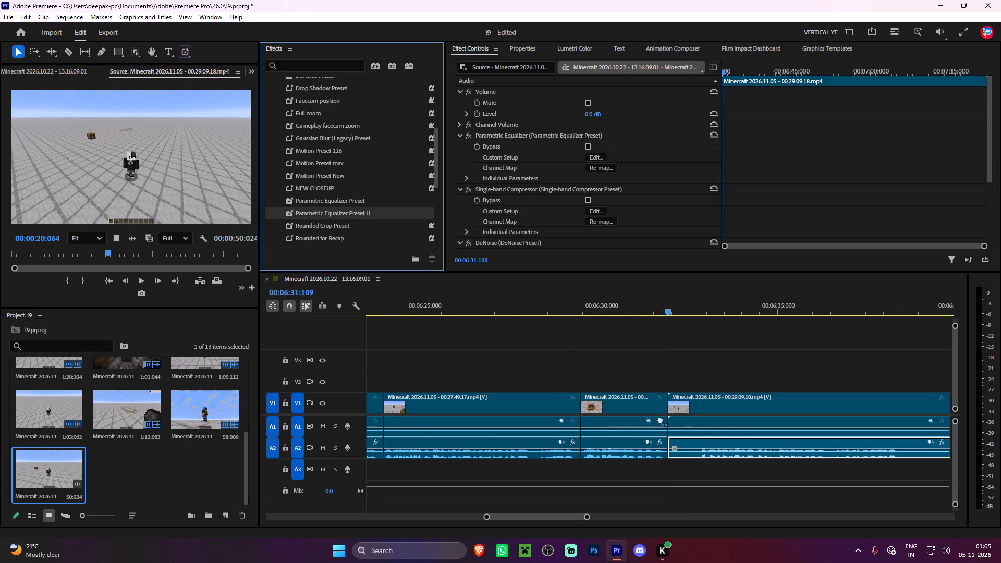
pyautogui.moveTo(660, 419); pyautogui.dragTo(714, 457)
# Find where speech starts in the 00.29.09.18 clip and ripple-trim about 0.9 seconds from its beginning.
pyautogui.press('space')
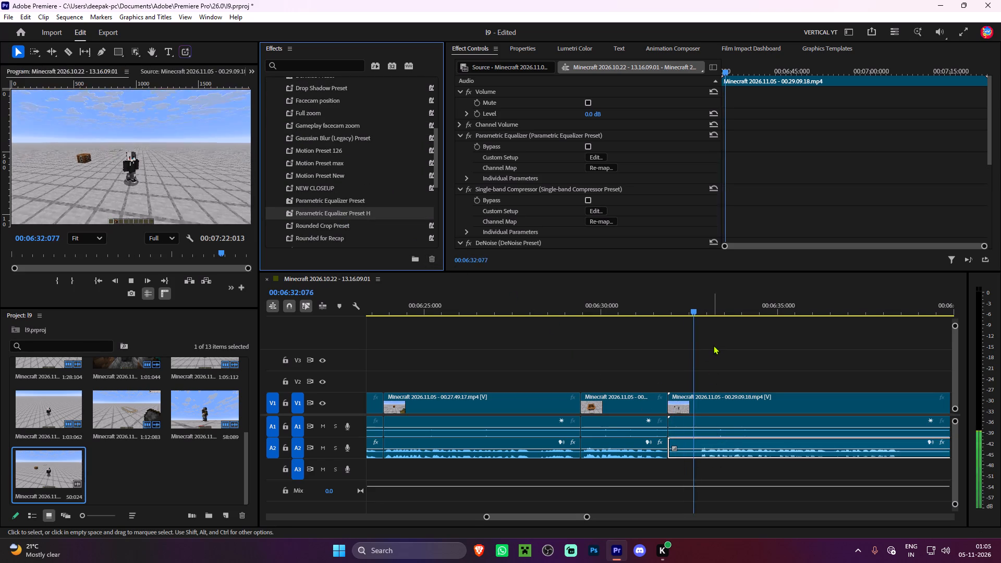
pyautogui.press('space')
pyautogui.write('q')
pyautogui.press('space')
pyautogui.click(725, 346)
pyautogui.moveTo(711, 310); pyautogui.dragTo(708, 310)
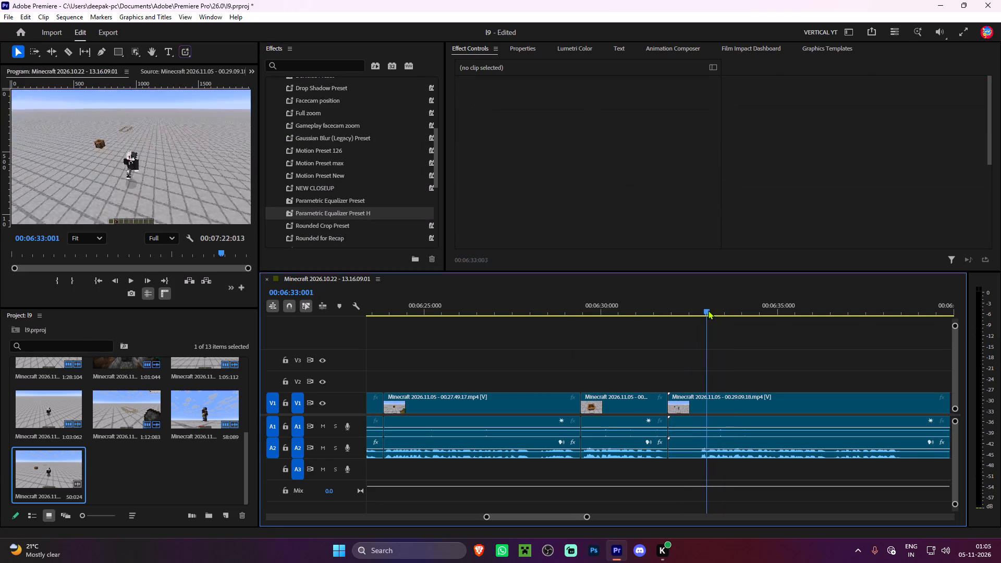
pyautogui.moveTo(708, 310); pyautogui.dragTo(700, 312)
pyautogui.press('q')
# Review the opening of the 00.29.09.18 clip and split it at 00:06:35:070.
pyautogui.press('space')
pyautogui.click(708, 352)
pyautogui.scroll(-7, 702, 354)
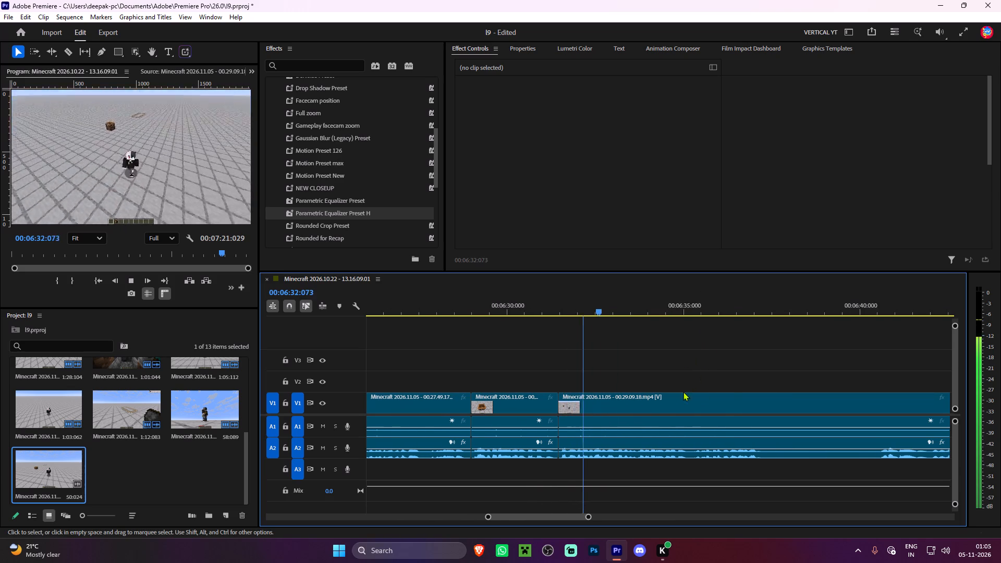
pyautogui.scroll(-1, 683, 391)
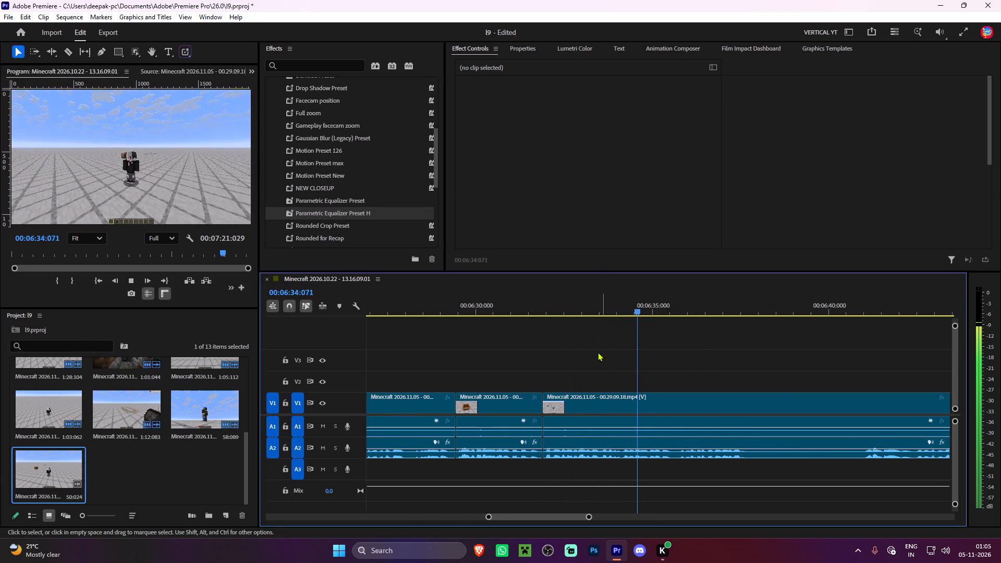
pyautogui.press('space')
pyautogui.press('space')
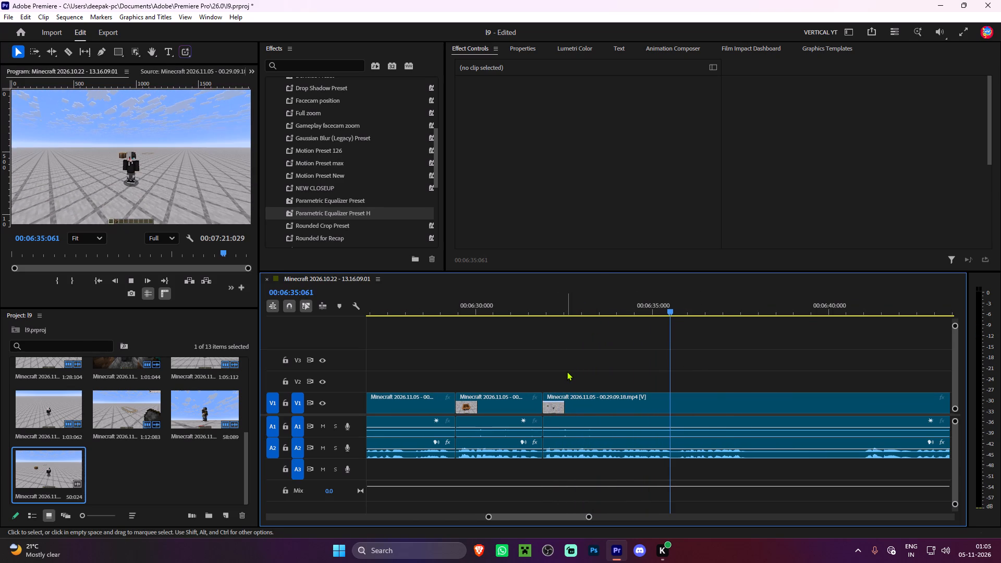
pyautogui.press('space')
pyautogui.press('Left')
pyautogui.press('Left')
pyautogui.press('Left')
pyautogui.press('Left')
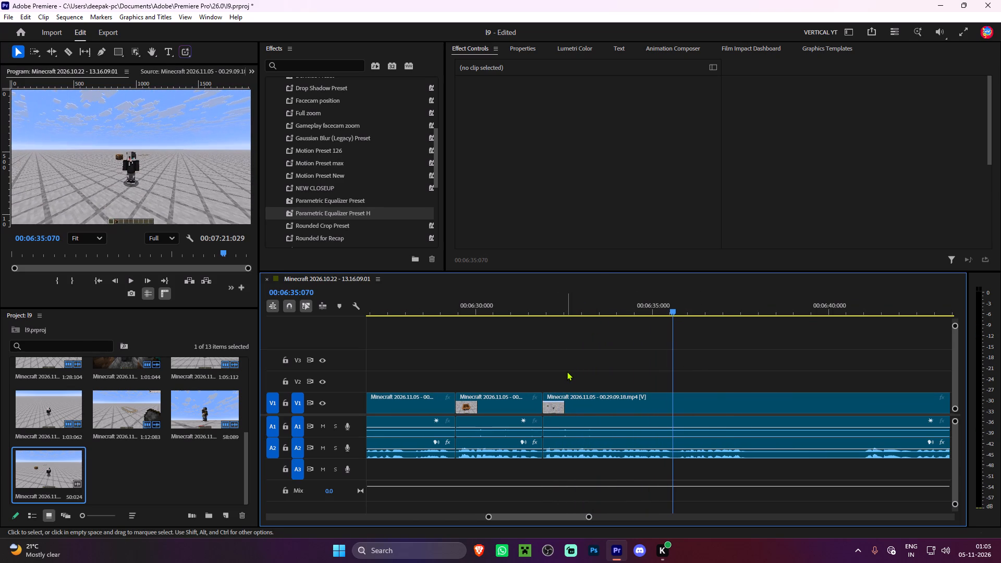
pyautogui.hotkey('ctrl', 'k')
# Play on from the 00:06:35:070 cut and ripple-trim about 0.2 seconds from the start of the following segment.
pyautogui.press('space')
pyautogui.press('space')
pyautogui.press('space')
pyautogui.press('space')
pyautogui.write('q')
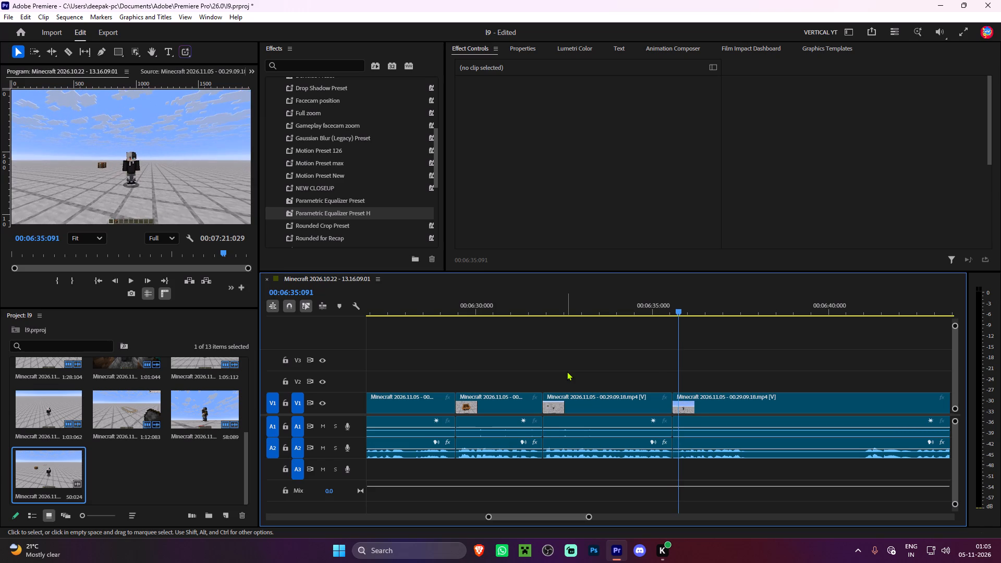
# Split the last segment at the pause shortly after 00:06:37:045 and ripple-trim about 3.2 seconds up to the resumed speech.
pyautogui.press('space')
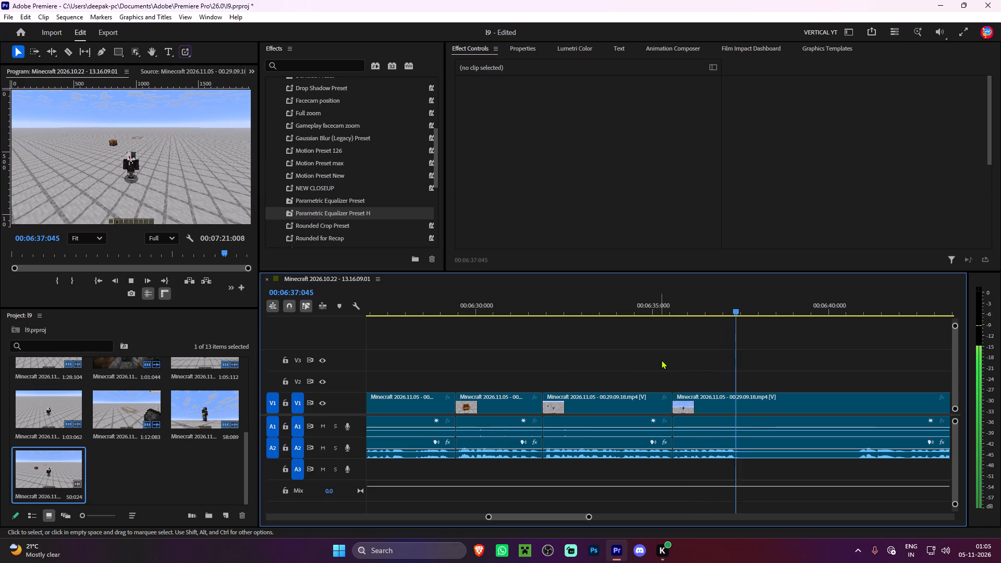
pyautogui.press('space')
pyautogui.hotkey('ctrl', 'k')
pyautogui.press('space')
pyautogui.scroll(-5, 668, 361)
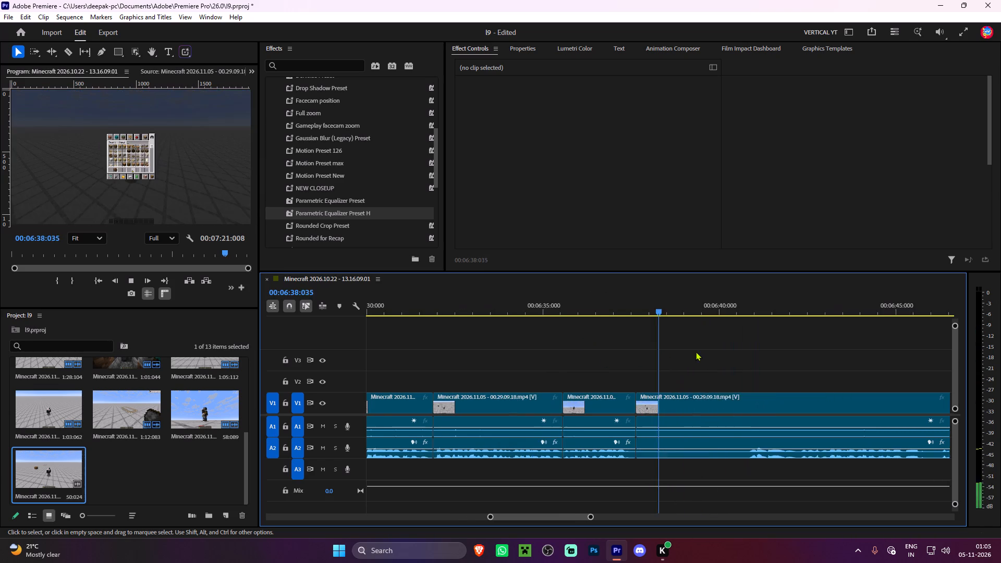
pyautogui.scroll(-14, 695, 351)
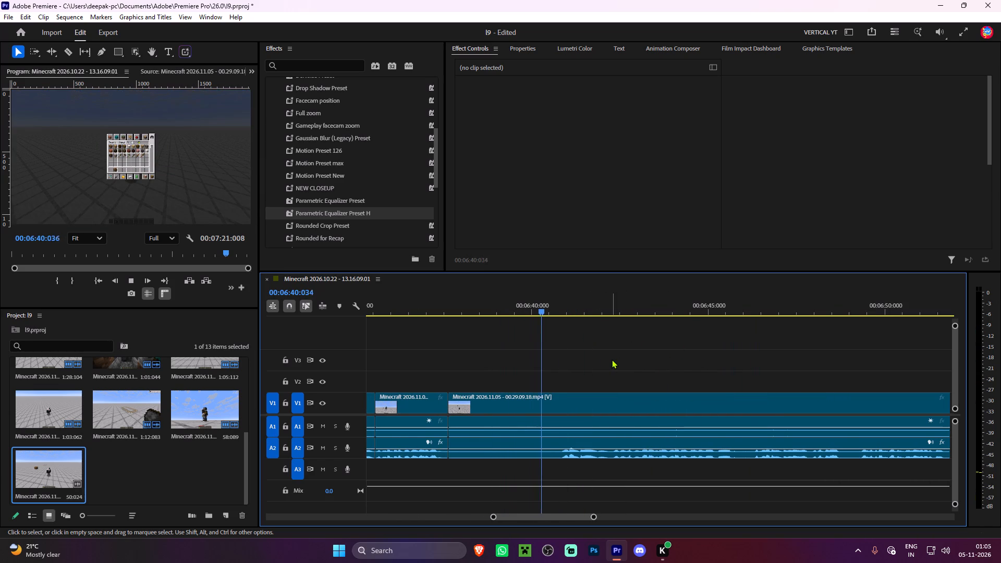
pyautogui.press('space')
pyautogui.press('q')
# Review the joined section, split the last segment at 00:06:42:080, and ripple-trim about 0.45 seconds after the cut.
pyautogui.press('space')
pyautogui.click(573, 342)
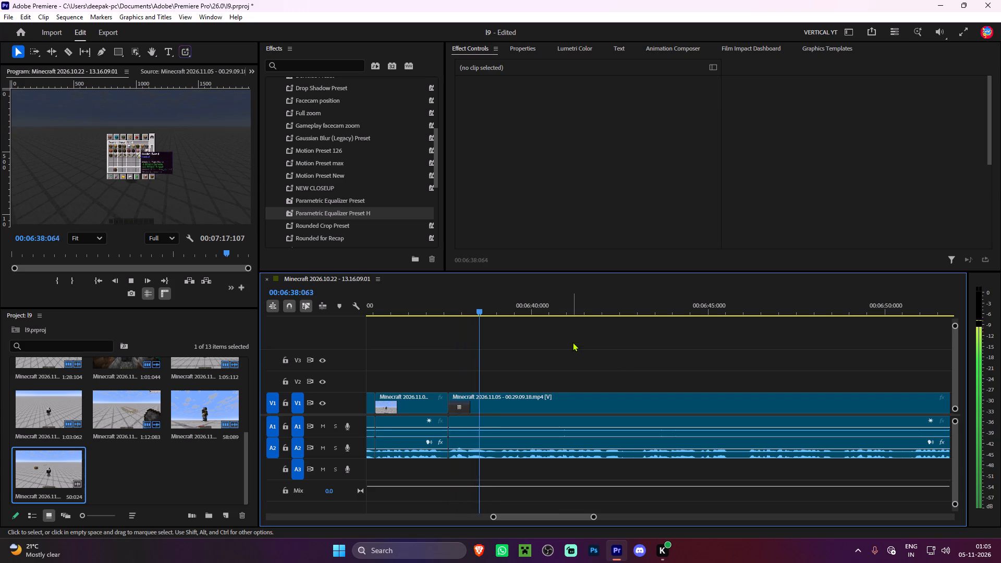
pyautogui.scroll(-1, 572, 342)
pyautogui.keyDown('alt'); pyautogui.scroll(-2, 572, 342); pyautogui.keyUp('alt')
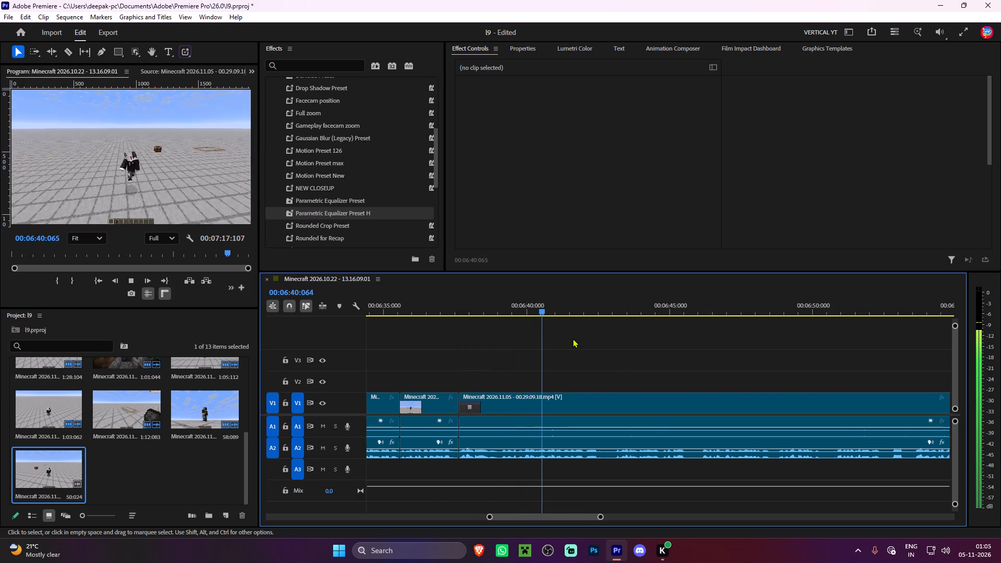
pyautogui.keyDown('alt'); pyautogui.scroll(2, 602, 364); pyautogui.keyUp('alt')
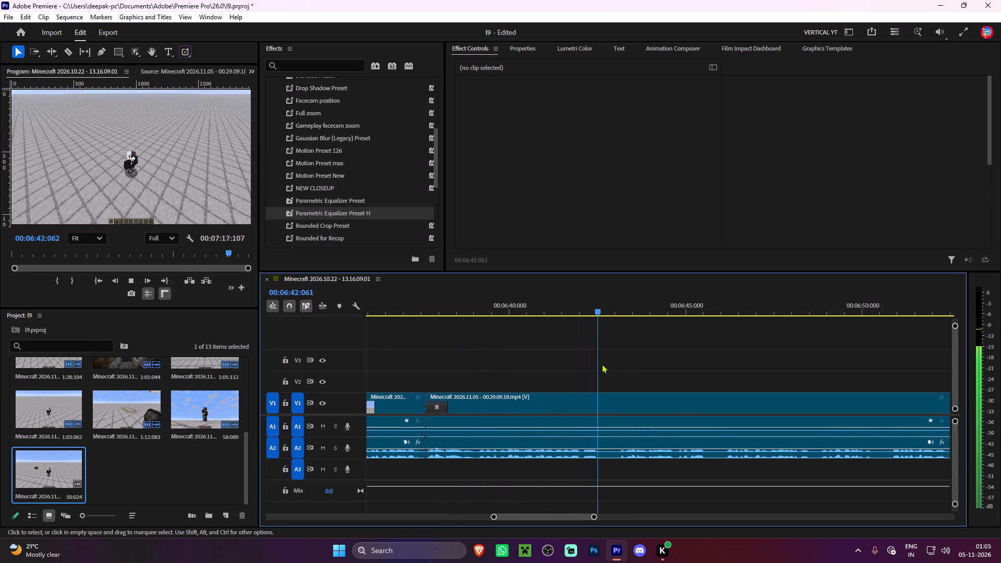
pyautogui.press('space')
pyautogui.hotkey('ctrl', 'k')
pyautogui.press('space')
pyautogui.press('space')
pyautogui.write('q')
# Review the next section of the 00.29.09.18 clip and split it at 00:06:45:018.
pyautogui.press('space')
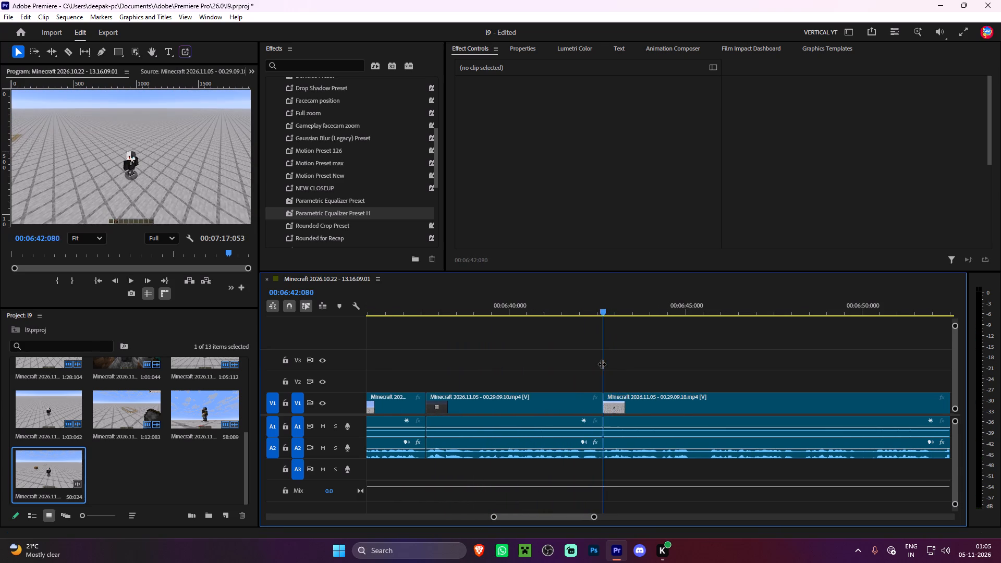
pyautogui.click(615, 337)
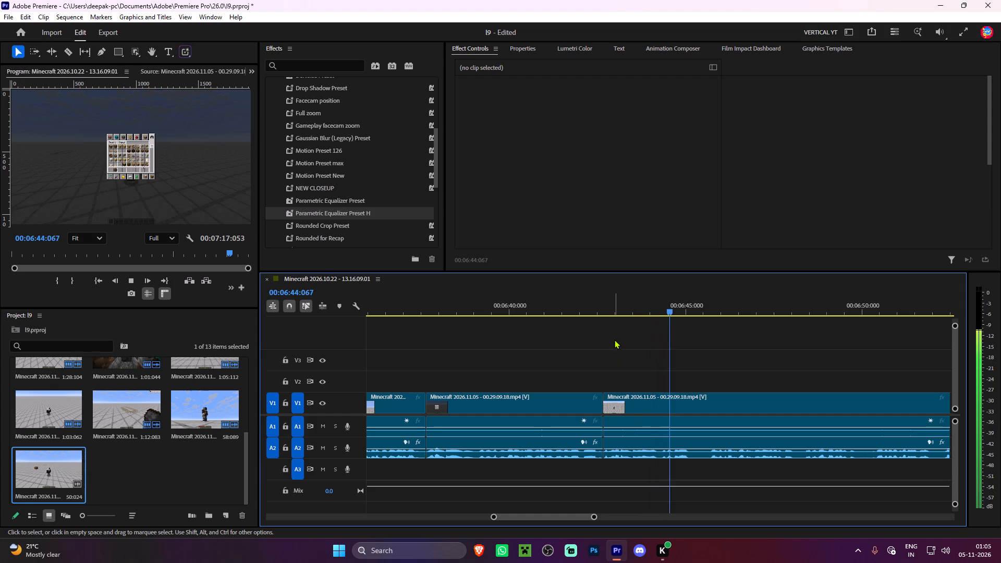
pyautogui.press('space')
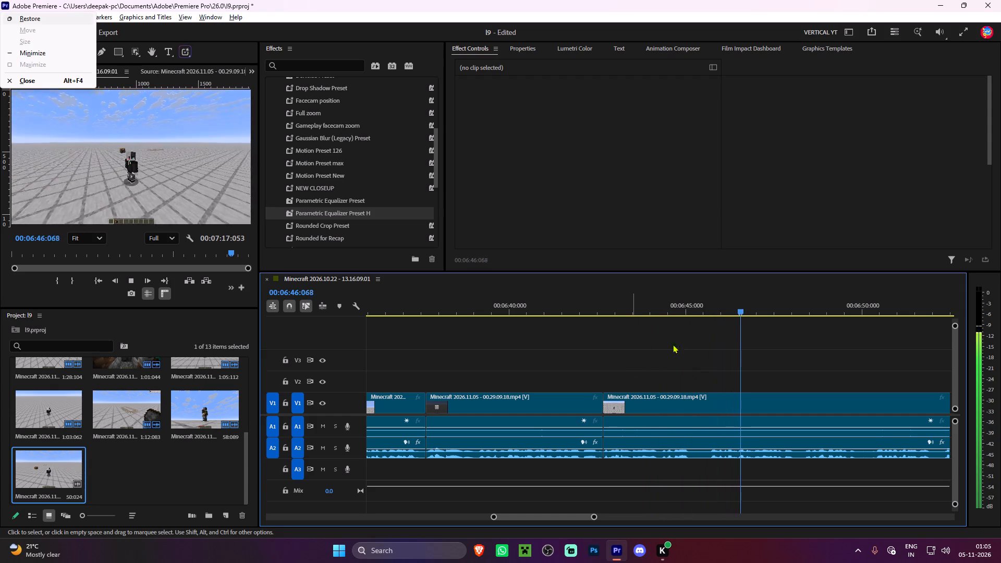
pyautogui.click(670, 302)
pyautogui.press('space')
pyautogui.press('space')
pyautogui.hotkey('ctrl', 'k')
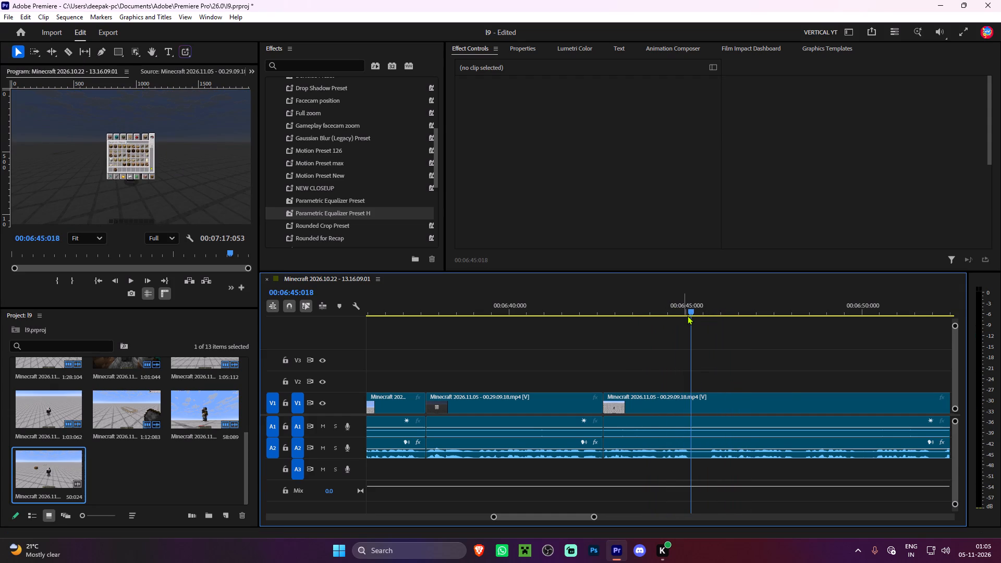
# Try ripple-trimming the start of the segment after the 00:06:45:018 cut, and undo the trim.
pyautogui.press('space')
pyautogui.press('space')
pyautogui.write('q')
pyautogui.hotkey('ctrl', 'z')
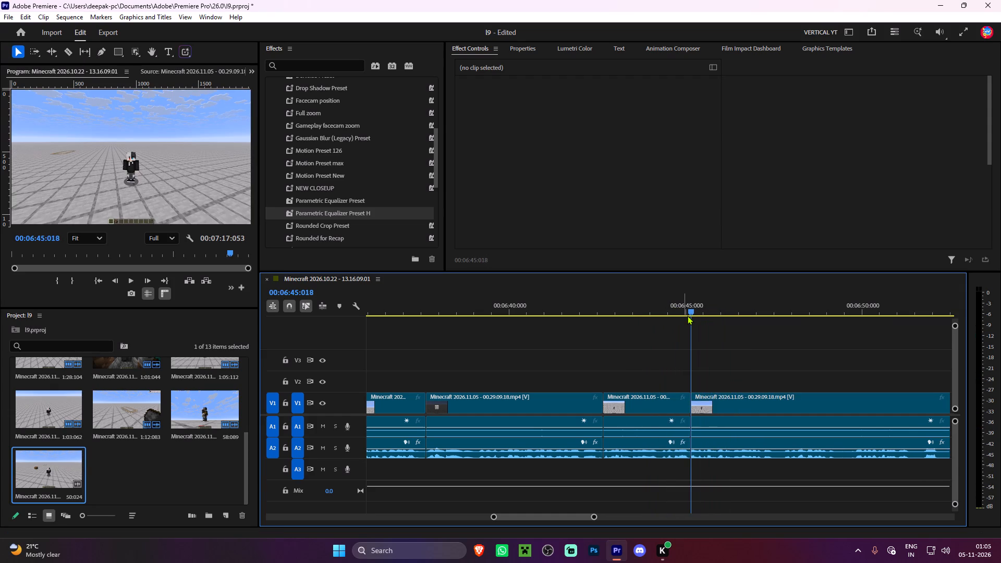
# Ripple-trim about 0.55 seconds from the start of the segment after the 00:06:45:018 cut.
pyautogui.click(713, 309)
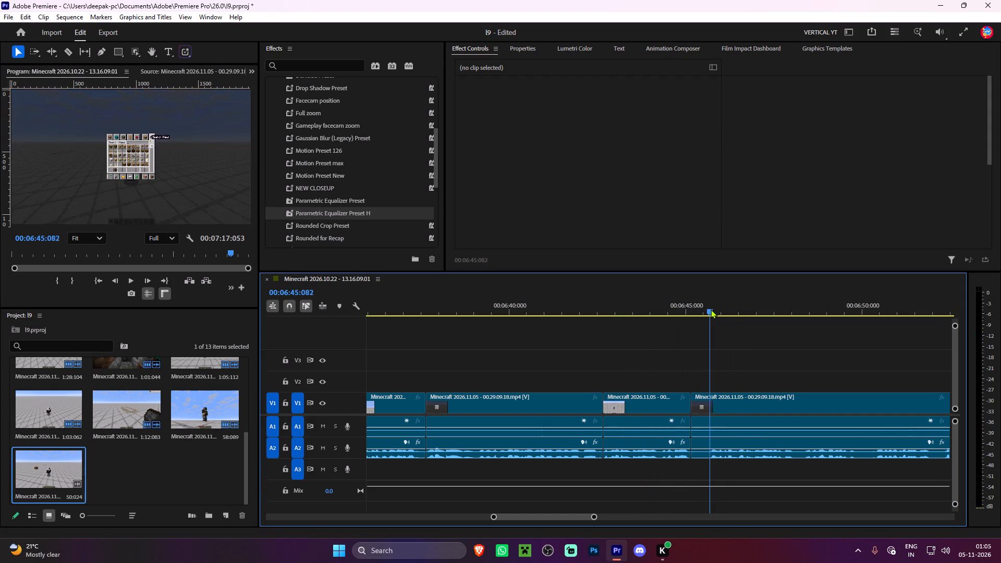
pyautogui.write('q')
# Play on from the join, split the last segment at 00:06:47:062, and ripple-trim about 0.3 seconds in total after the cut.
pyautogui.press('space')
pyautogui.click(743, 351)
pyautogui.keyDown('alt'); pyautogui.scroll(-9, 743, 351); pyautogui.keyUp('alt')
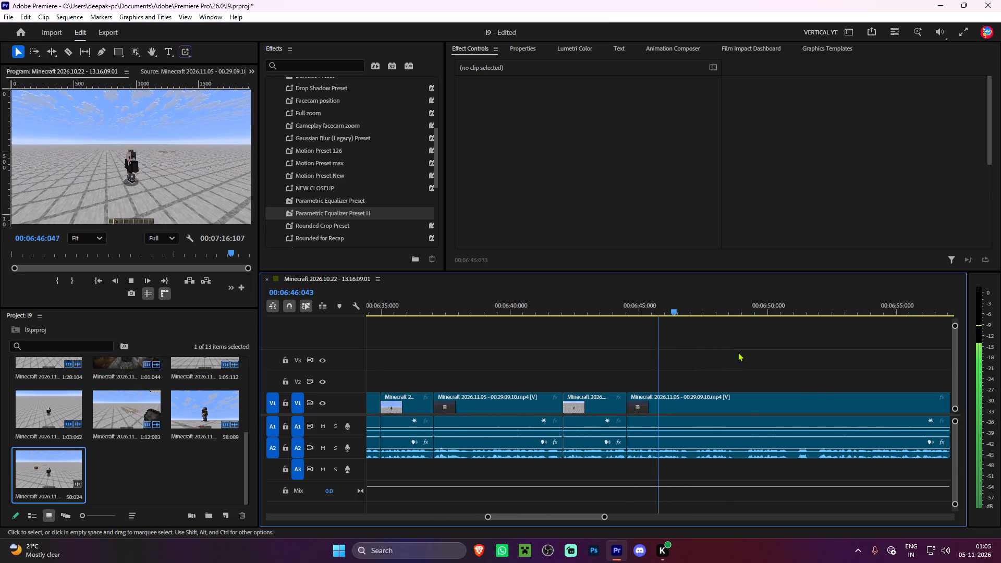
pyautogui.press('space')
pyautogui.hotkey('ctrl', 'k')
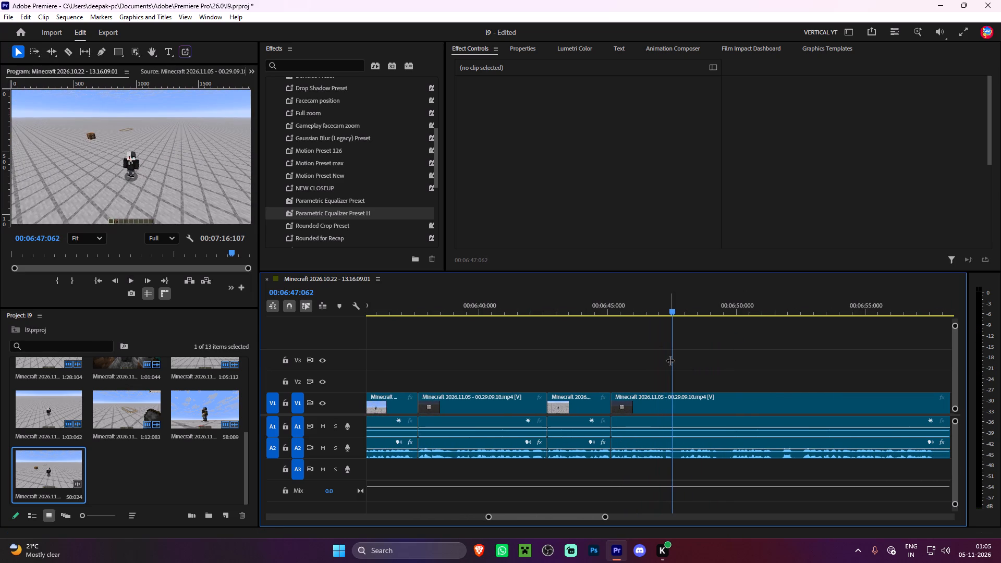
pyautogui.press('space')
pyautogui.press('space')
pyautogui.press('space')
pyautogui.press('space')
pyautogui.press('space')
pyautogui.press('space')
pyautogui.keyDown('alt'); pyautogui.scroll(5, 666, 360); pyautogui.keyUp('alt')
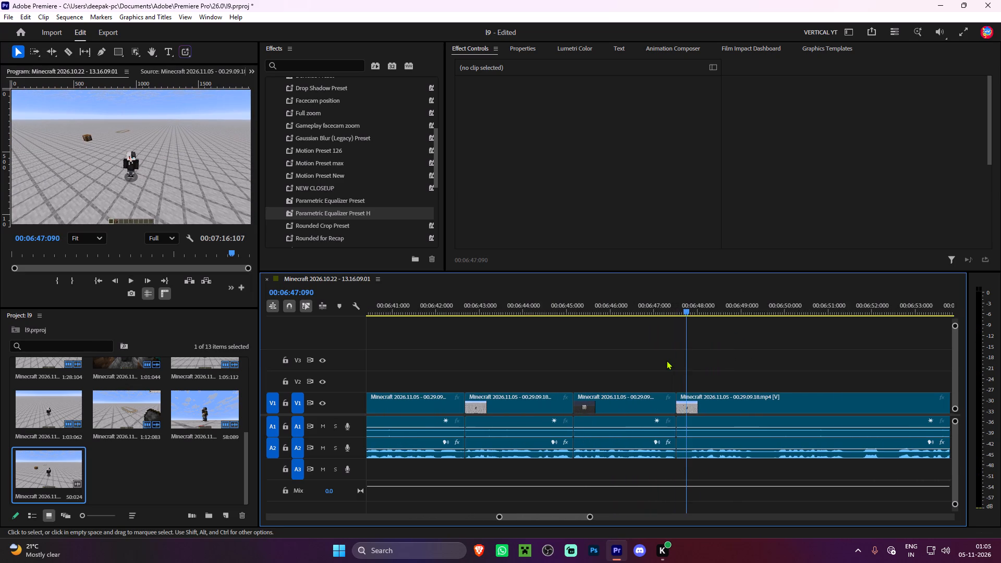
pyautogui.press('q')
pyautogui.click(681, 307)
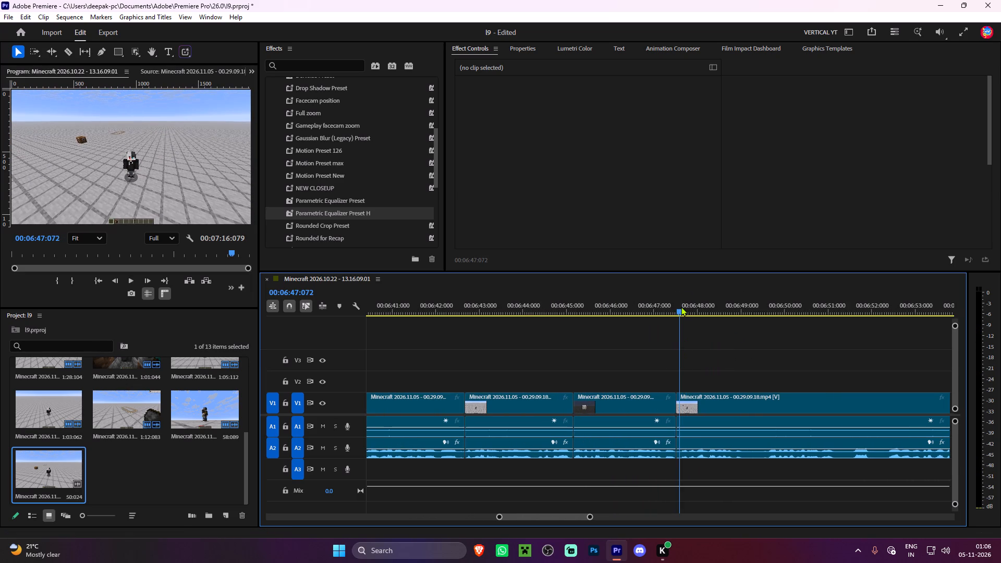
pyautogui.write('q')
# Play on, split the last segment at 00:06:49:006, and ripple-trim about 0.45 seconds after the cut.
pyautogui.press('space')
pyautogui.keyDown('alt'); pyautogui.scroll(-2, 666, 331); pyautogui.keyUp('alt')
pyautogui.press('space')
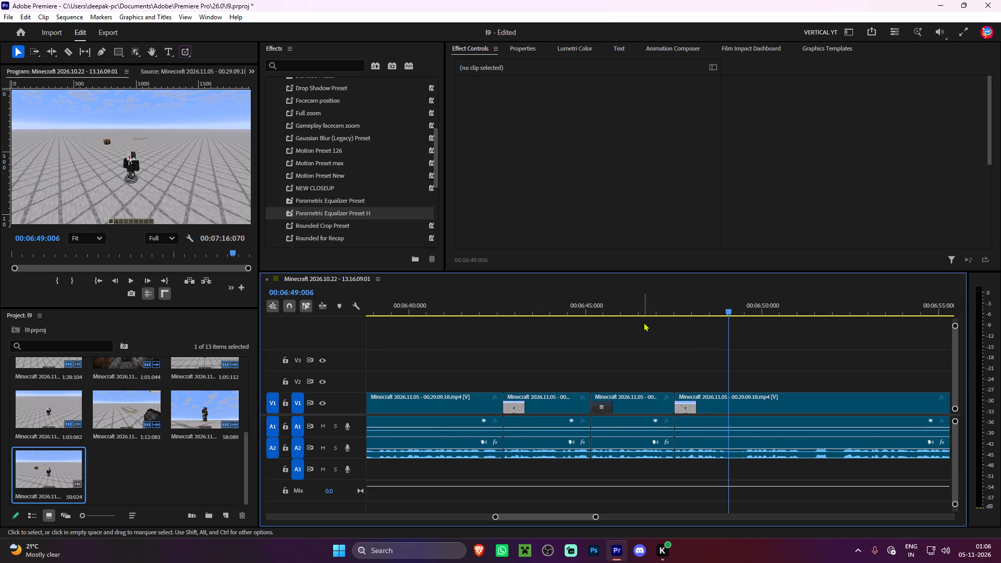
pyautogui.hotkey('ctrl', 'k')
pyautogui.press('space')
pyautogui.press('space')
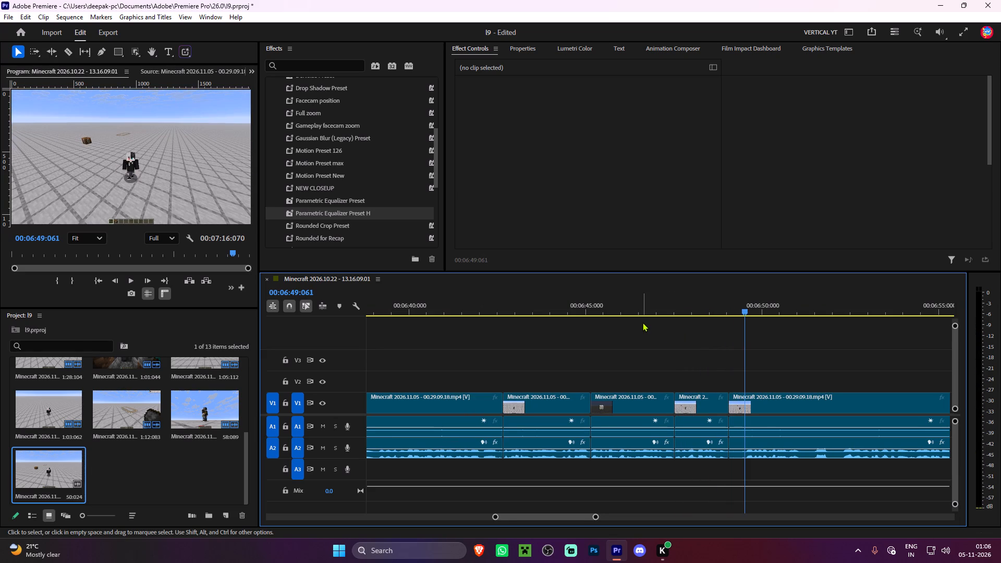
pyautogui.keyDown('alt'); pyautogui.scroll(6, 710, 346); pyautogui.keyUp('alt')
pyautogui.write('q')
# Split the last segment at about 00:06:50:070, play ahead to check the speech, and ripple-trim about 0.4 seconds after the cut.
pyautogui.press('space')
pyautogui.keyDown('alt'); pyautogui.scroll(-10, 706, 353); pyautogui.keyUp('alt')
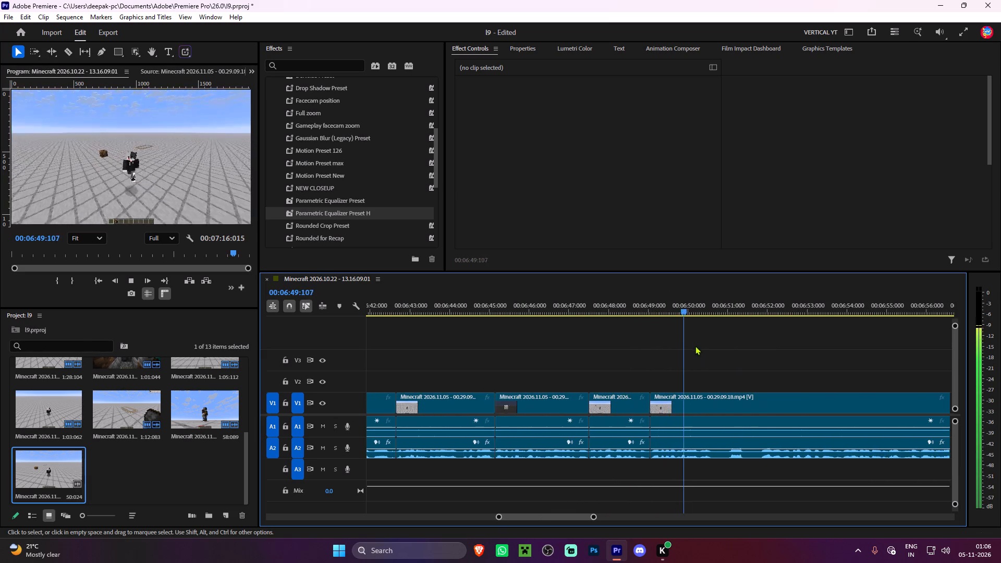
pyautogui.scroll(-4, 685, 345)
pyautogui.press('space')
pyautogui.hotkey('ctrl', 'k')
pyautogui.press('space')
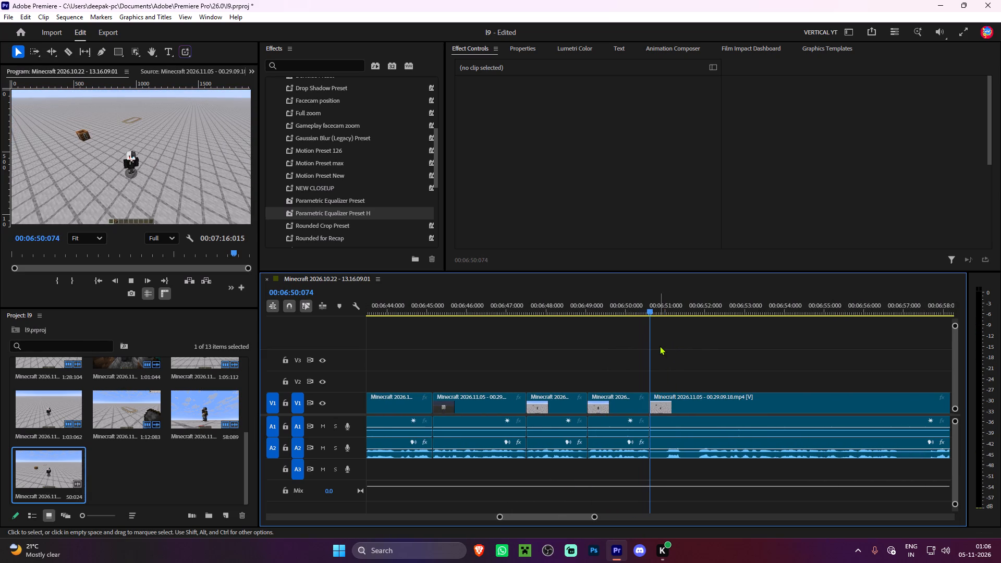
pyautogui.scroll(-6, 658, 348)
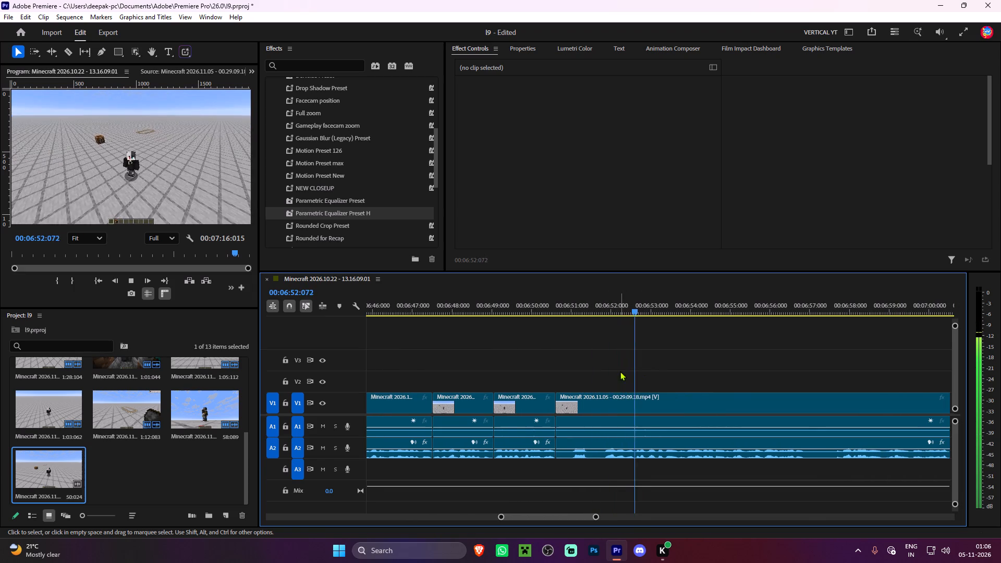
pyautogui.keyDown('alt'); pyautogui.scroll(-3, 620, 372); pyautogui.keyUp('alt')
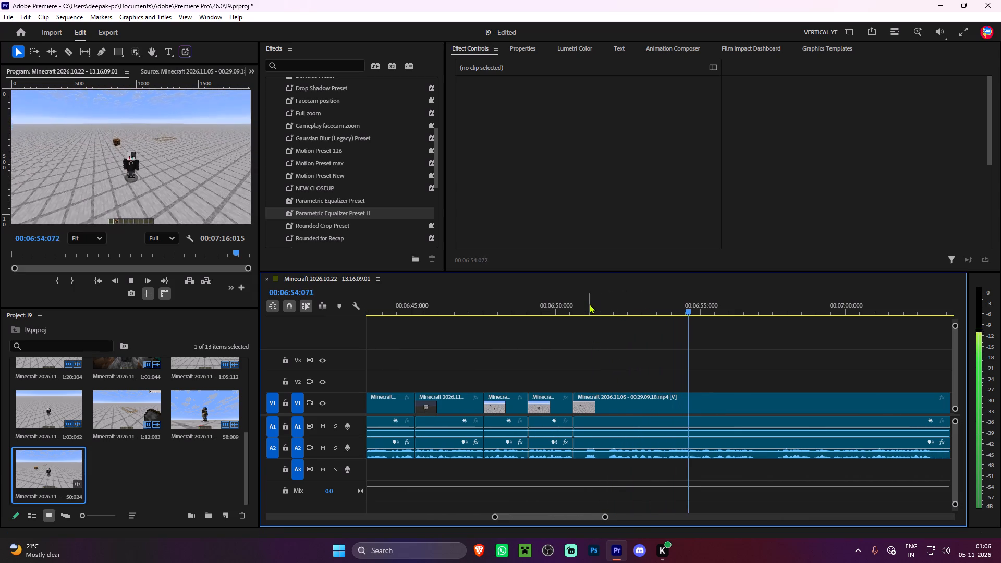
pyautogui.click(589, 304)
pyautogui.write('q')
# Split the last segment at 00:06:51:006 and ripple-trim about 0.35 seconds of pause after the cut.
pyautogui.press('space')
pyautogui.press('space')
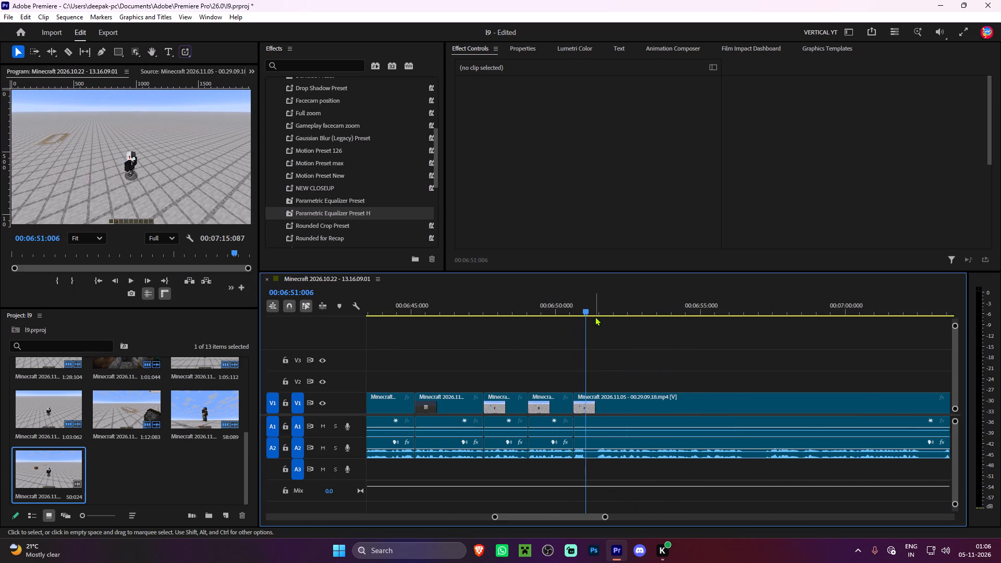
pyautogui.hotkey('ctrl', 'k')
pyautogui.press('space')
pyautogui.press('space')
pyautogui.write('q')
# Review the following speech, split the last segment at about 00:06:56:030, and ripple-trim about 0.7 seconds after the cut.
pyautogui.press('space')
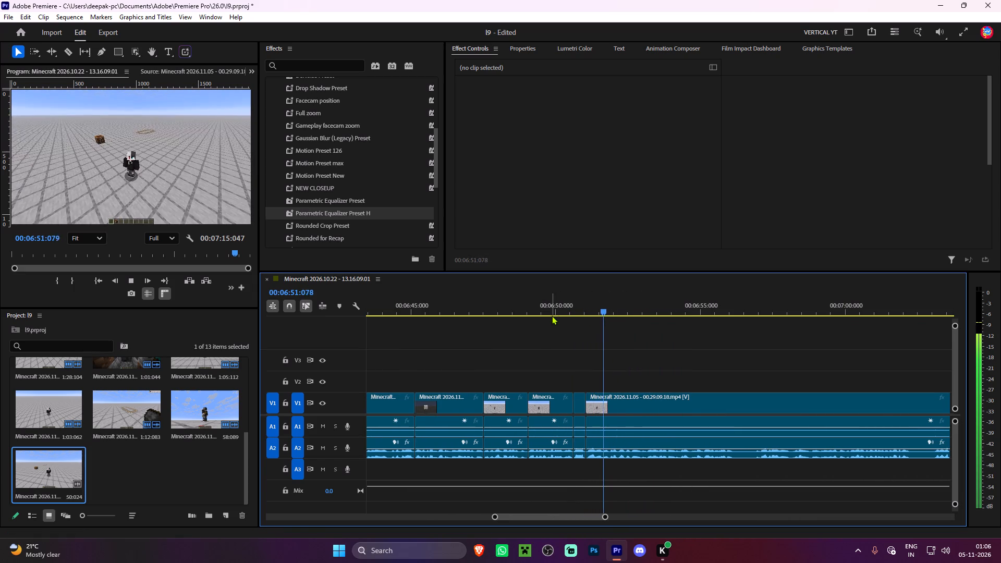
pyautogui.click(550, 326)
pyautogui.scroll(-4, 567, 365)
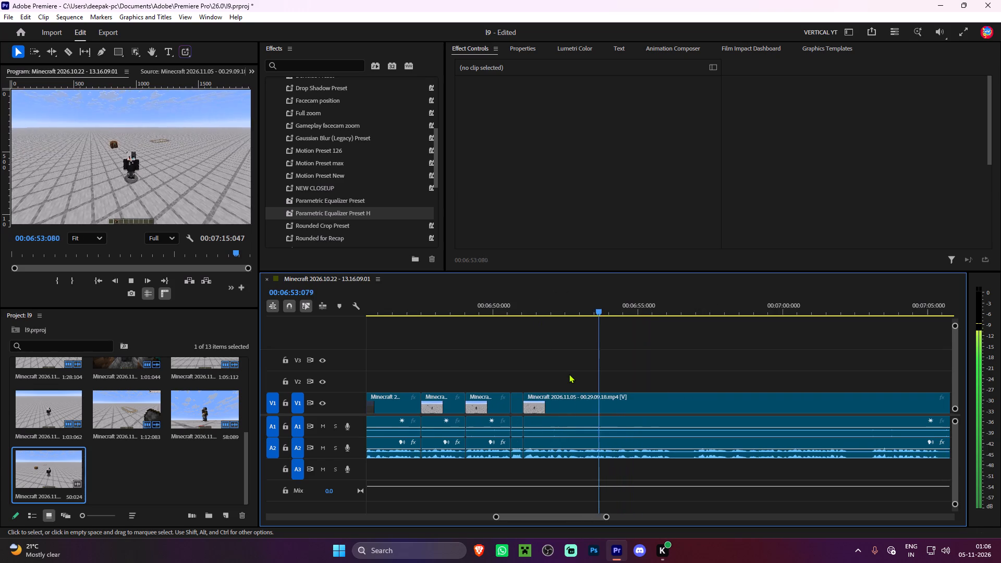
pyautogui.keyDown('alt'); pyautogui.scroll(-7, 569, 371); pyautogui.keyUp('alt')
pyautogui.scroll(-2, 569, 372)
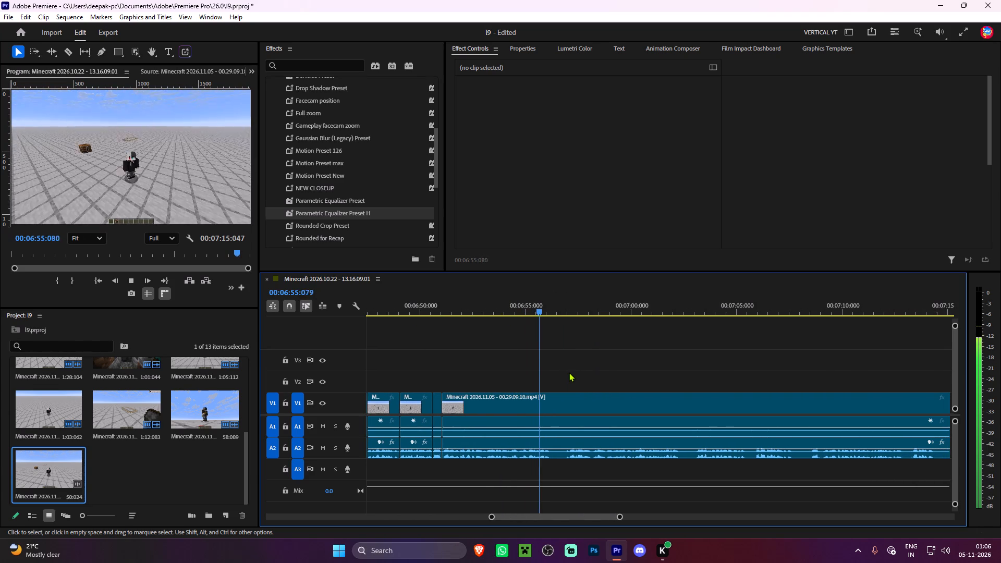
pyautogui.press('space')
pyautogui.hotkey('ctrl', 'k')
pyautogui.press('space')
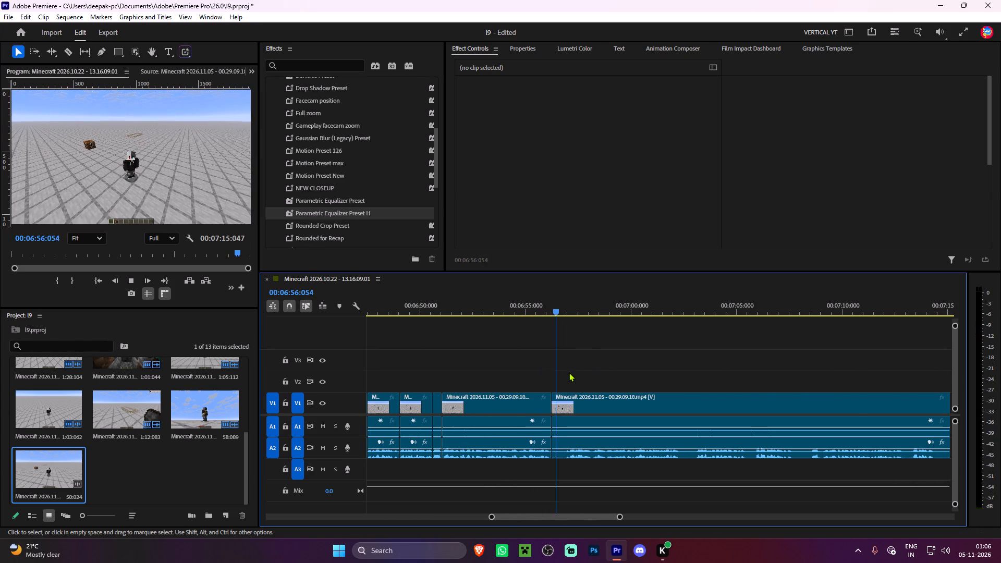
pyautogui.press('space')
pyautogui.press('space')
pyautogui.press('space')
pyautogui.press('space')
pyautogui.press('space')
pyautogui.write('q')
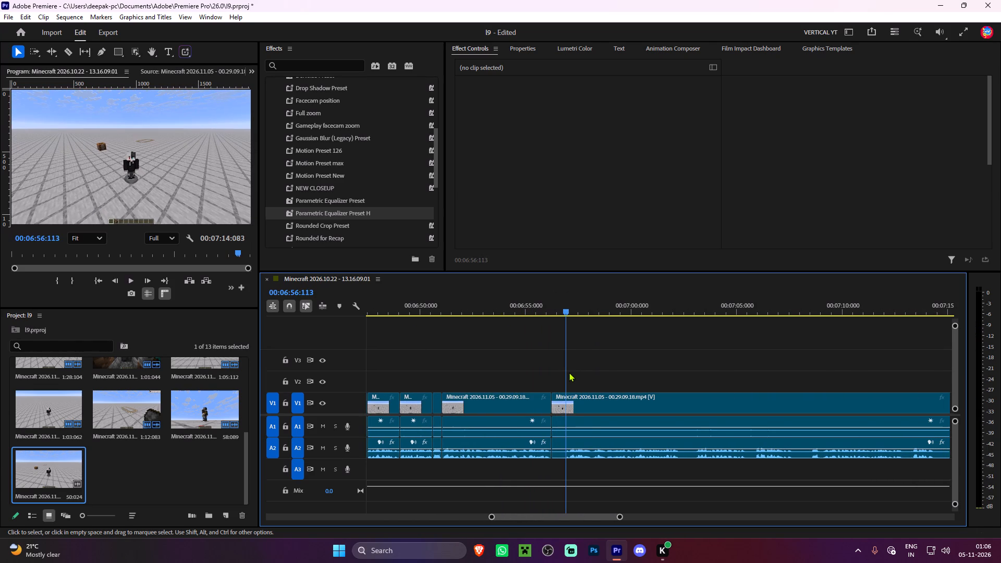
# Review the next section of the 00.29.09.18 clip and split it at 00:07:01:077.
pyautogui.press('space')
pyautogui.click(611, 353)
pyautogui.keyDown('alt'); pyautogui.scroll(2, 611, 353); pyautogui.keyUp('alt')
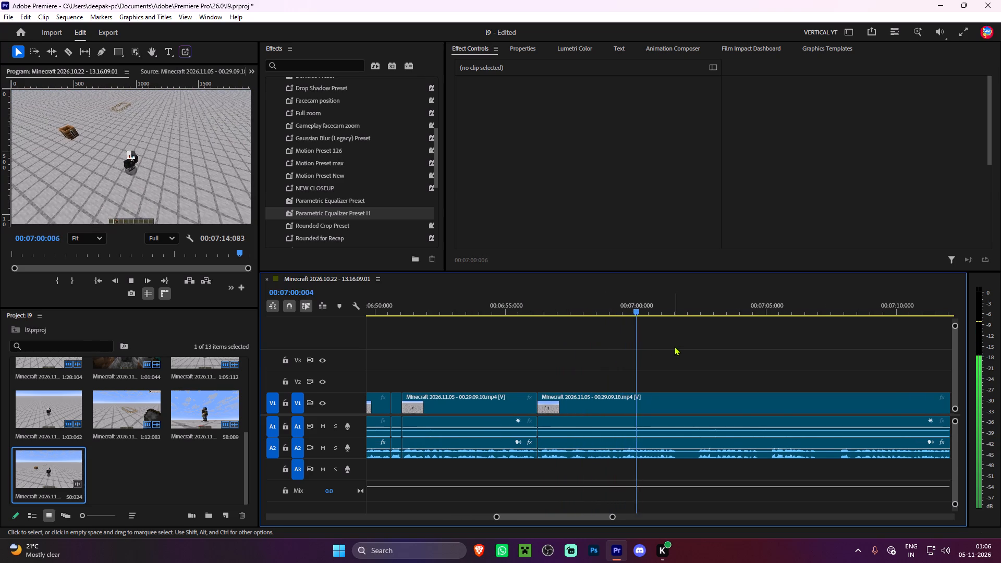
pyautogui.scroll(-4, 675, 347)
pyautogui.press('space')
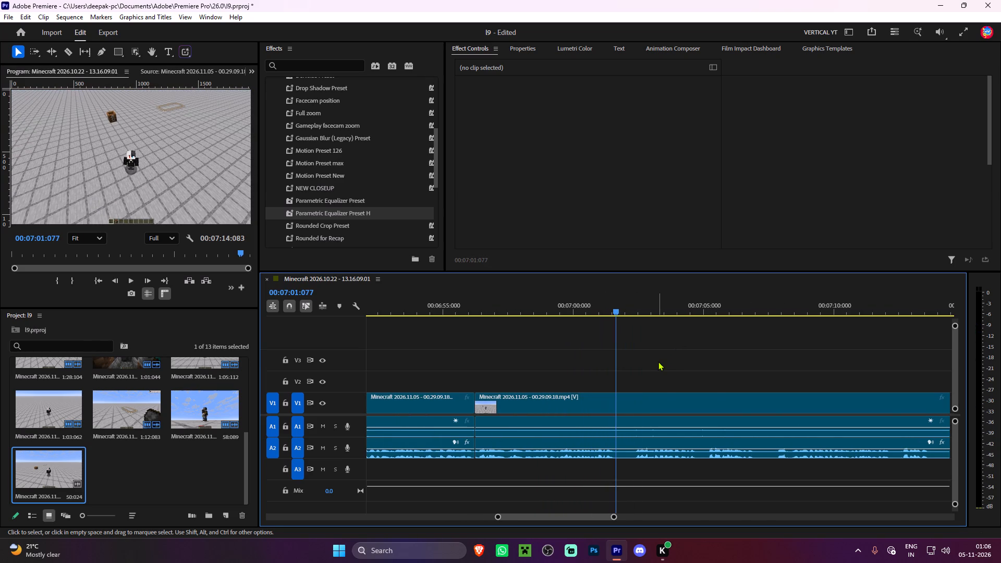
pyautogui.hotkey('ctrl', 'k')
# Replay the speech on both sides of the 00:07:01:077 cut and ripple-trim about 0.7 seconds after it.
pyautogui.press('space')
pyautogui.keyDown('alt'); pyautogui.scroll(-1, 663, 358); pyautogui.keyUp('alt')
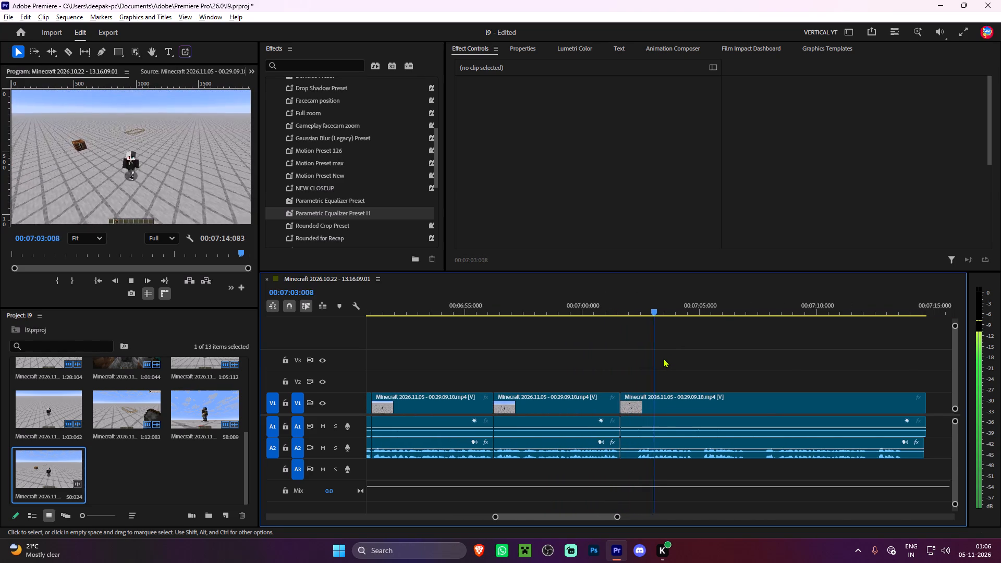
pyautogui.keyDown('alt'); pyautogui.scroll(4, 665, 358); pyautogui.keyUp('alt')
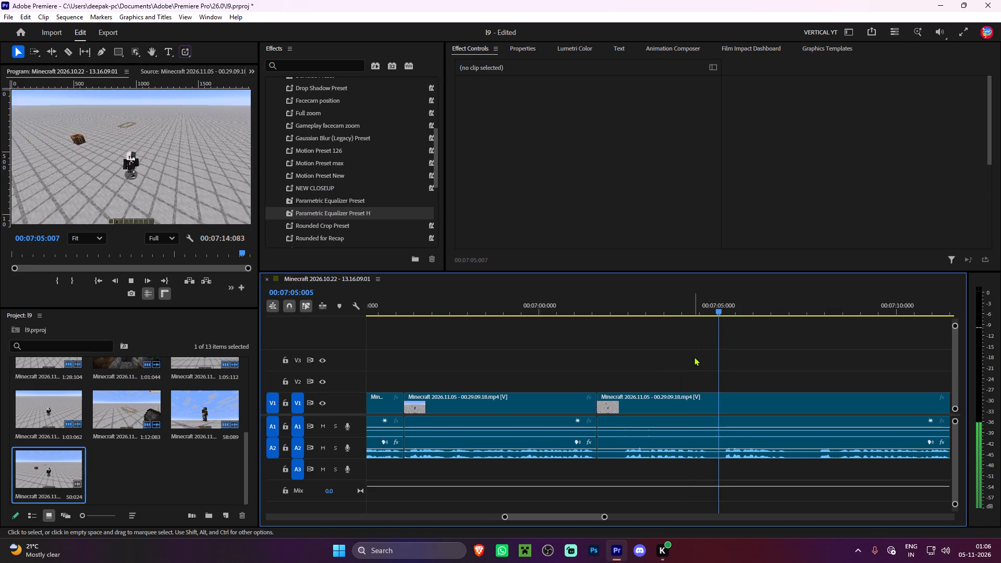
pyautogui.scroll(-11, 700, 358)
pyautogui.keyDown('alt'); pyautogui.scroll(-5, 705, 378); pyautogui.keyUp('alt')
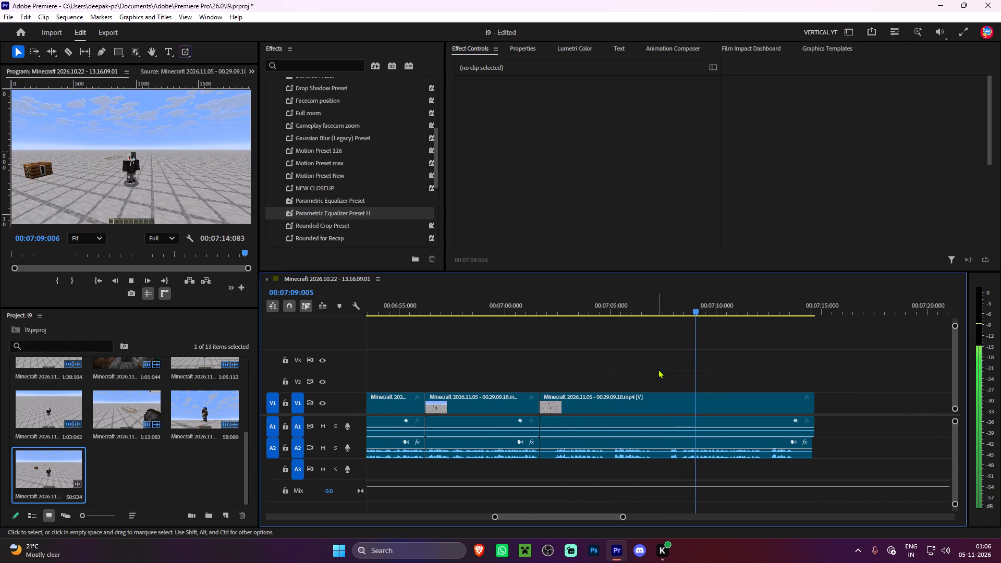
pyautogui.click(554, 310)
pyautogui.press('space')
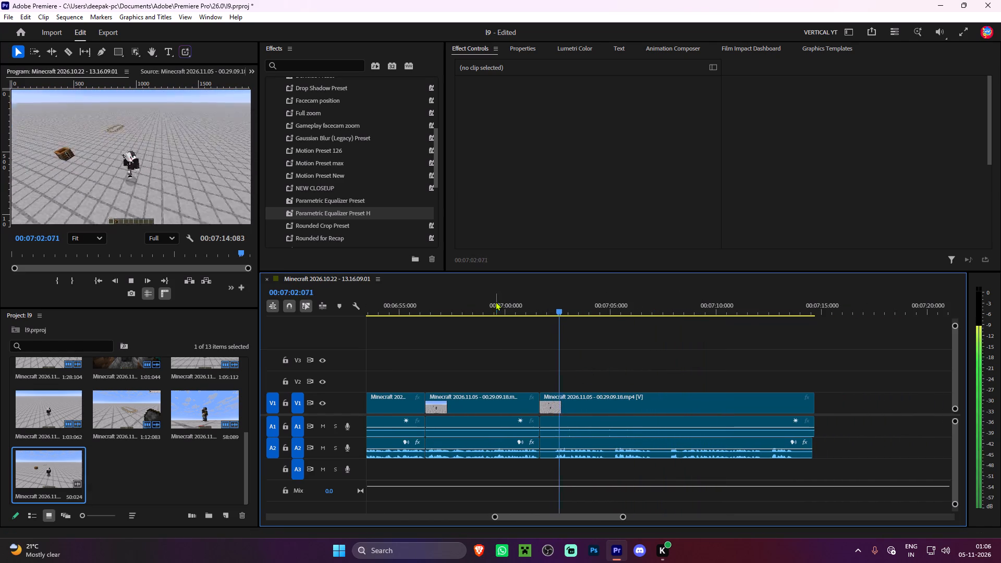
pyautogui.click(495, 301)
pyautogui.press('space')
pyautogui.keyDown('alt'); pyautogui.scroll(5, 539, 357); pyautogui.keyUp('alt')
pyautogui.keyDown('alt'); pyautogui.scroll(-3, 540, 358); pyautogui.keyUp('alt')
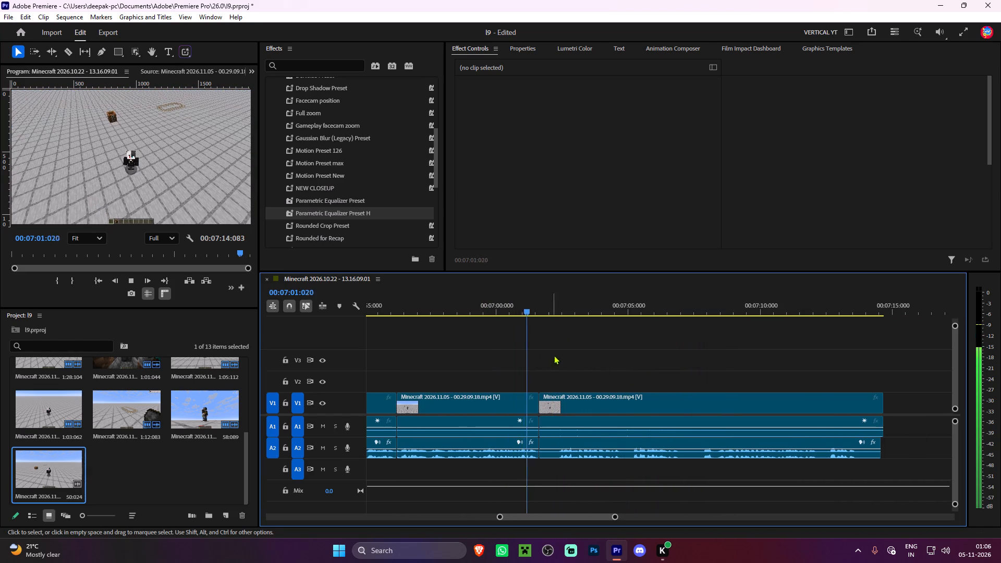
pyautogui.keyDown('alt'); pyautogui.scroll(3, 575, 336); pyautogui.keyUp('alt')
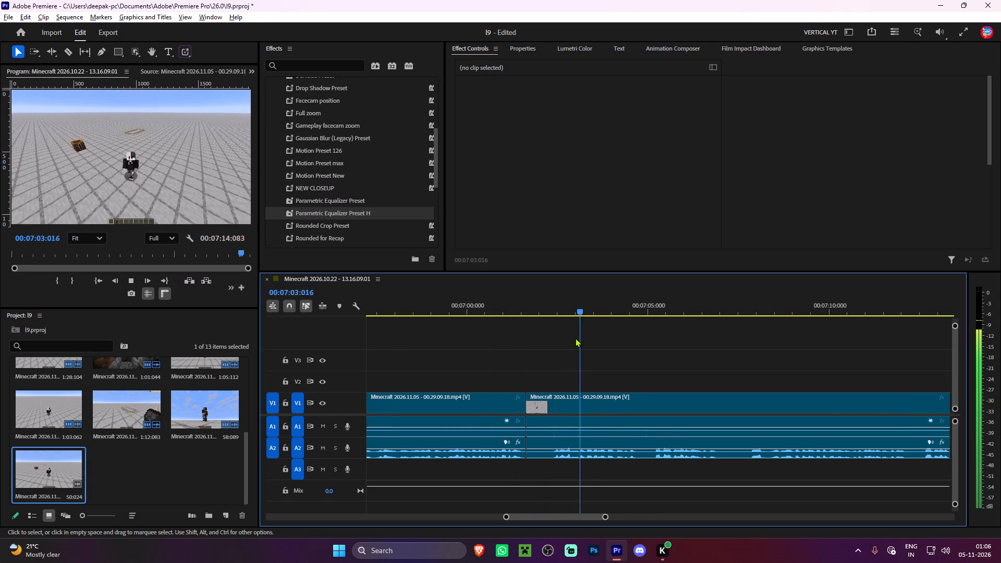
pyautogui.keyDown('alt'); pyautogui.scroll(-1, 577, 338); pyautogui.keyUp('alt')
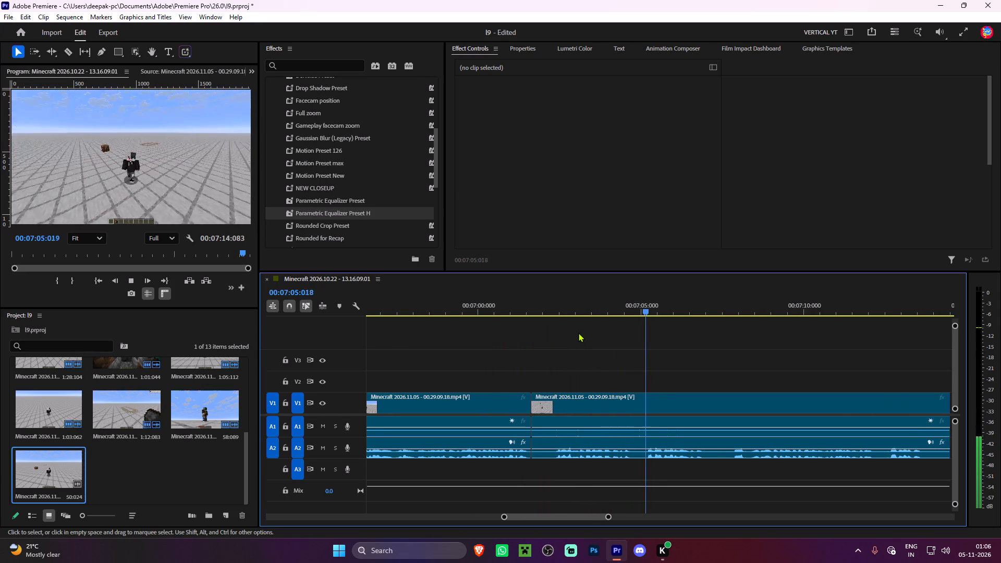
pyautogui.moveTo(563, 307); pyautogui.dragTo(556, 308)
pyautogui.press('q')
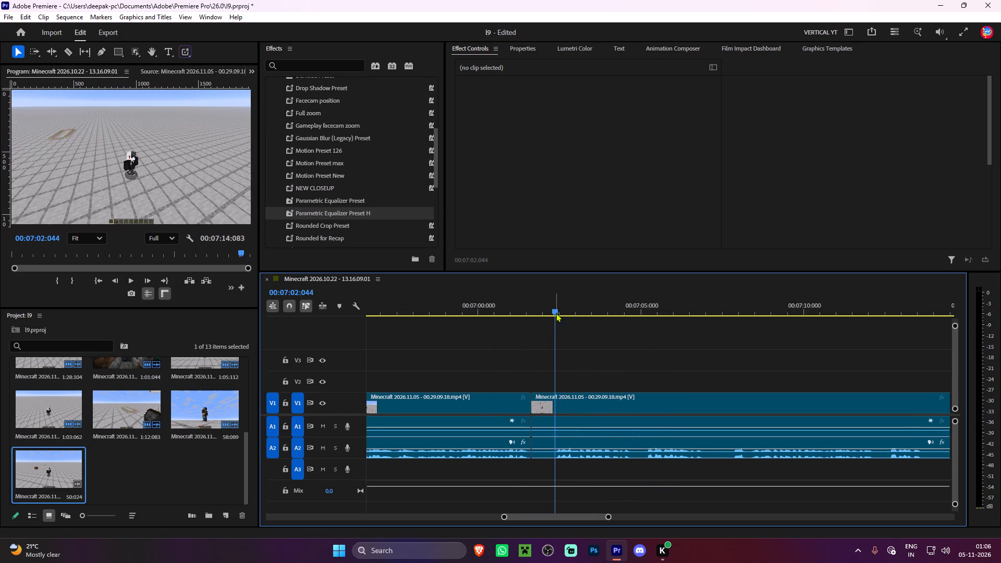
# Listen through the next phrase, split the last segment at 00:07:03:019, and ripple-trim about 1.3 seconds up to the resumed speech.
pyautogui.press('space')
pyautogui.keyDown('alt'); pyautogui.scroll(6, 557, 364); pyautogui.keyUp('alt')
pyautogui.press('space')
pyautogui.press('space')
pyautogui.press('space')
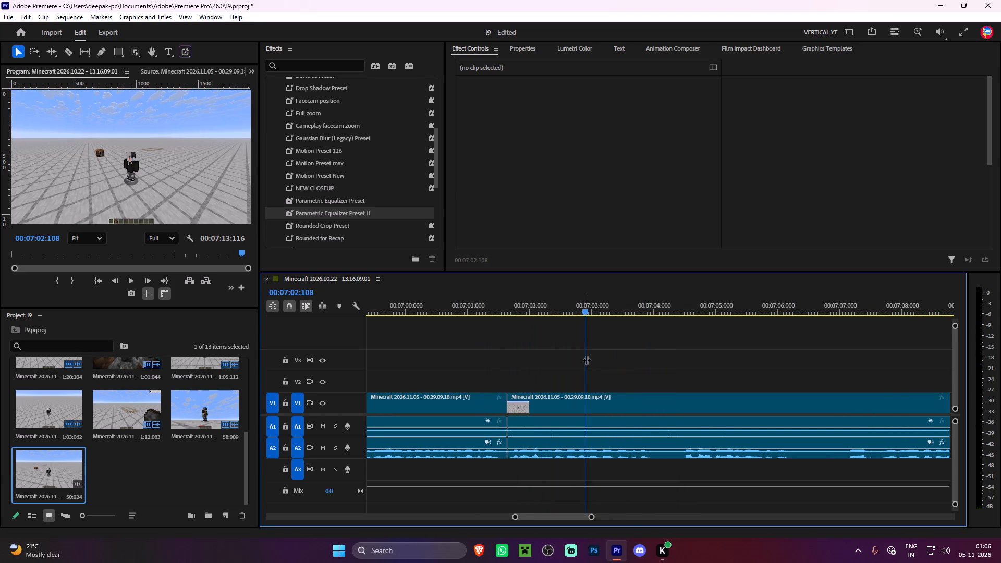
pyautogui.press('space')
pyautogui.press('space')
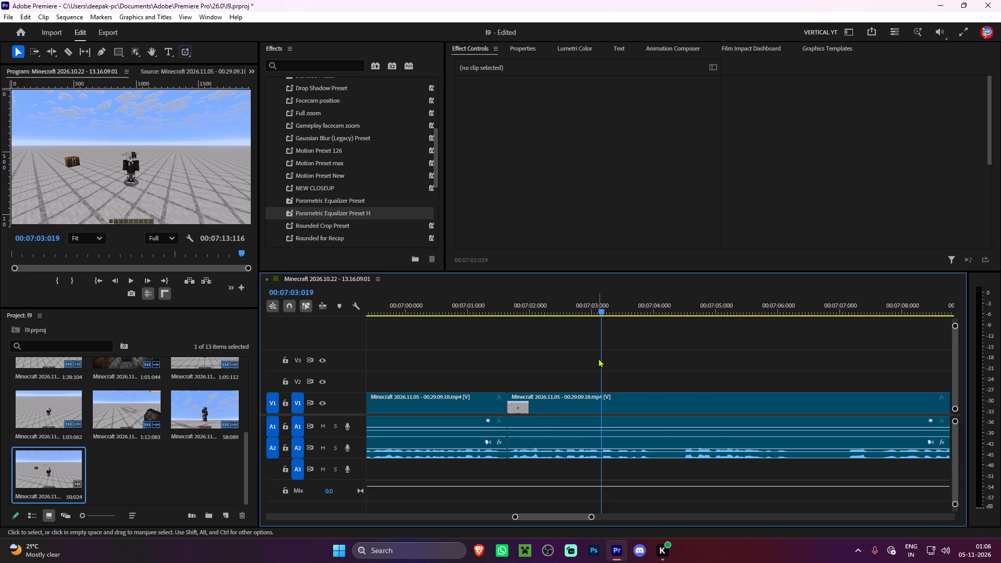
pyautogui.hotkey('ctrl', 'k')
pyautogui.press('space')
pyautogui.press('space')
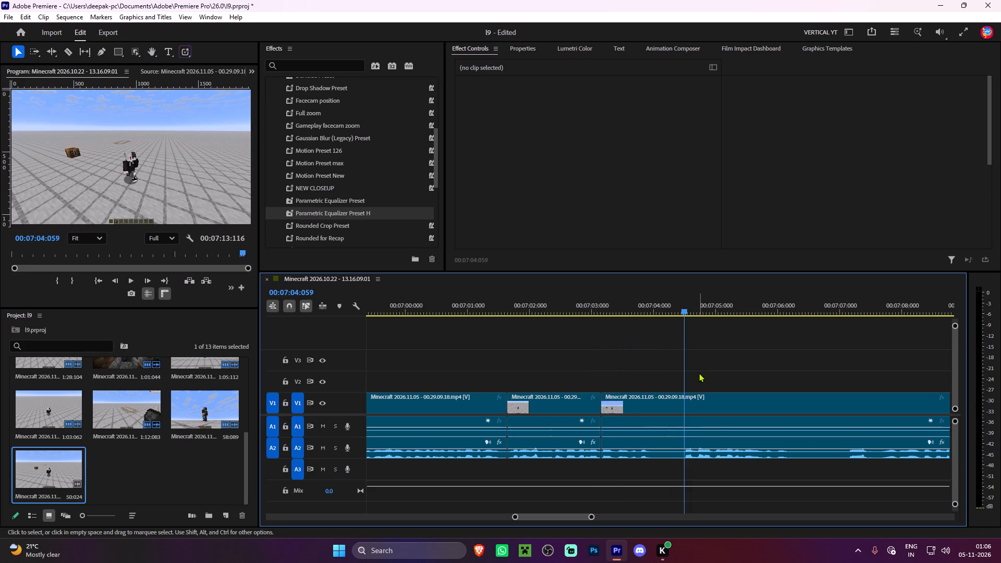
pyautogui.write('q')
# Replay the joined section and split the last segment just before 00:07:05:000, where the phrase ends.
pyautogui.press('space')
pyautogui.click(500, 307)
pyautogui.press('space')
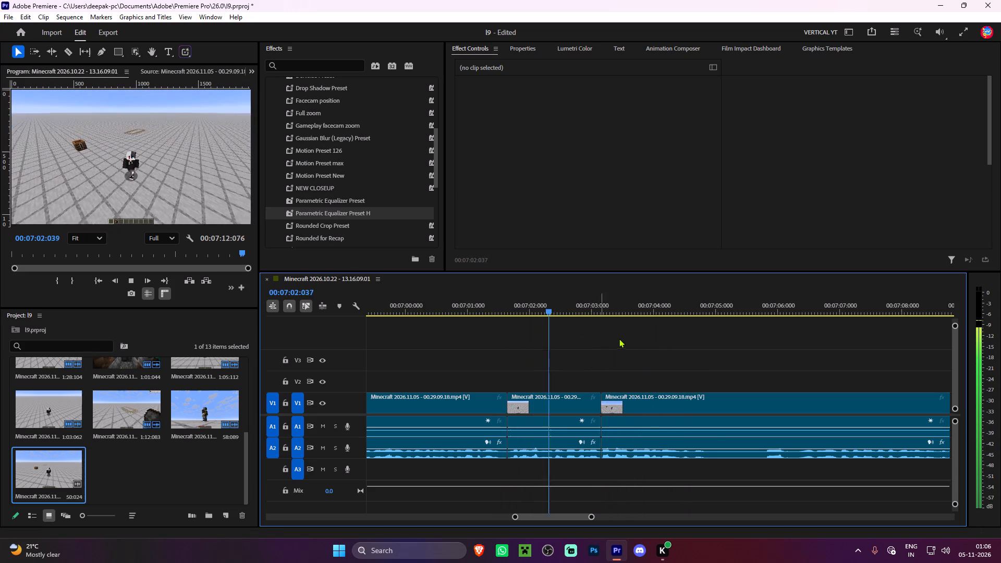
pyautogui.click(600, 331)
pyautogui.keyDown('alt'); pyautogui.scroll(-4, 600, 331); pyautogui.keyUp('alt')
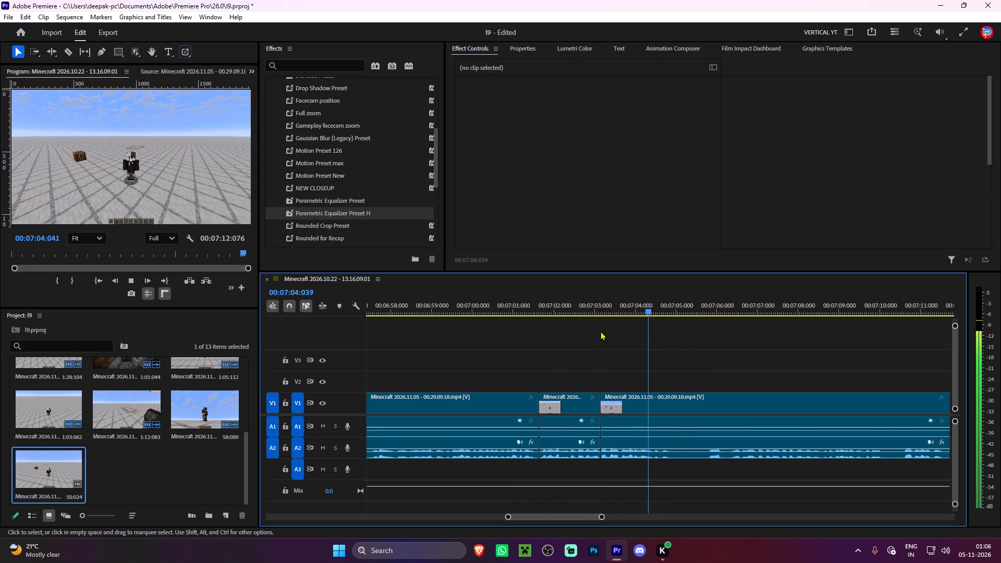
pyautogui.press('space')
pyautogui.hotkey('ctrl', 'k')
# Skim the rest of the 00.29.09.18 clip, ripple-delete its last segment after the cut just before 00:07:05:000, and replay the ending.
pyautogui.press('space')
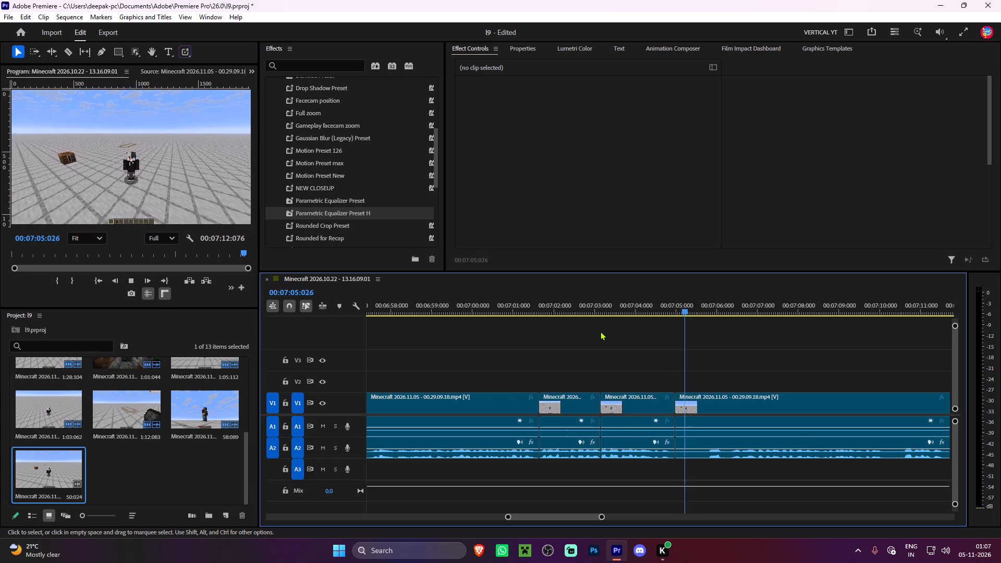
pyautogui.keyDown('alt'); pyautogui.scroll(-6, 586, 338); pyautogui.keyUp('alt')
pyautogui.scroll(-6, 566, 348)
pyautogui.keyDown('alt'); pyautogui.scroll(4, 617, 360); pyautogui.keyUp('alt')
pyautogui.click(667, 308)
pyautogui.press('space')
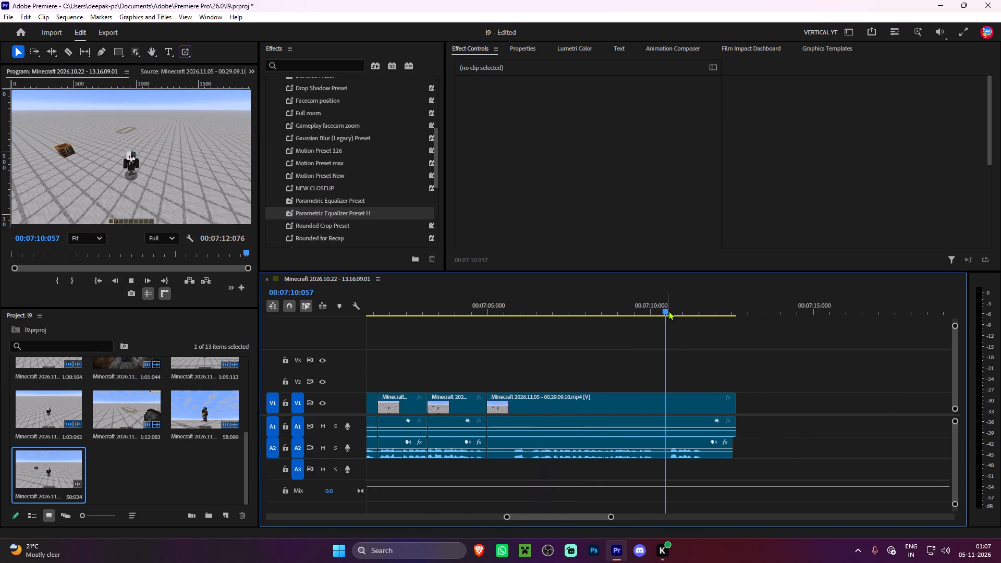
pyautogui.moveTo(644, 362); pyautogui.dragTo(611, 451)
pyautogui.rightClick(599, 411)
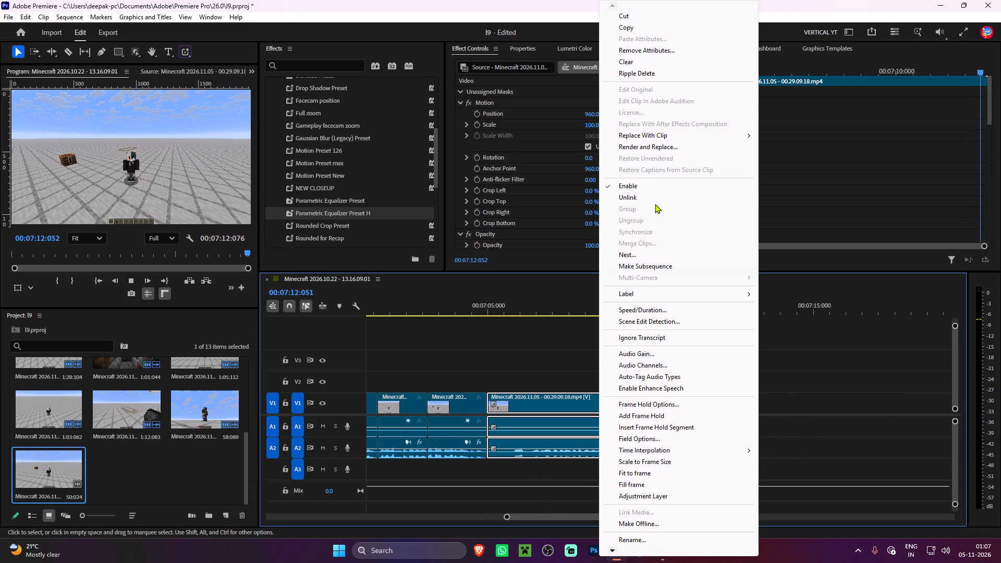
pyautogui.click(633, 74)
pyautogui.scroll(5, 529, 340)
pyautogui.click(517, 306)
pyautogui.click(520, 309)
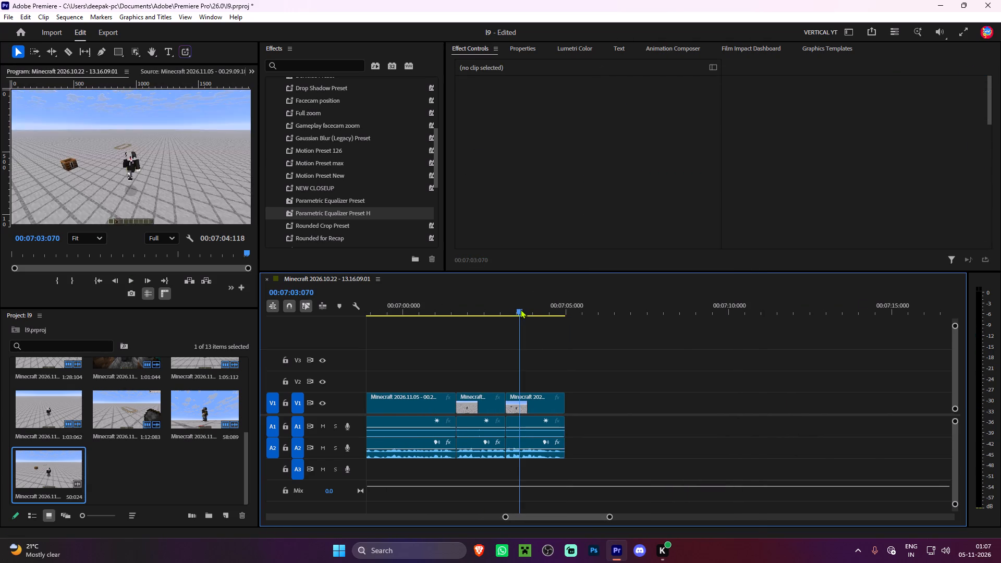
pyautogui.press('space')
# Import the Minecraft 2026.11.05 - 00.29.09.18 recording from the I9 folder again and preview it in the source view.
pyautogui.doubleClick(150, 466)
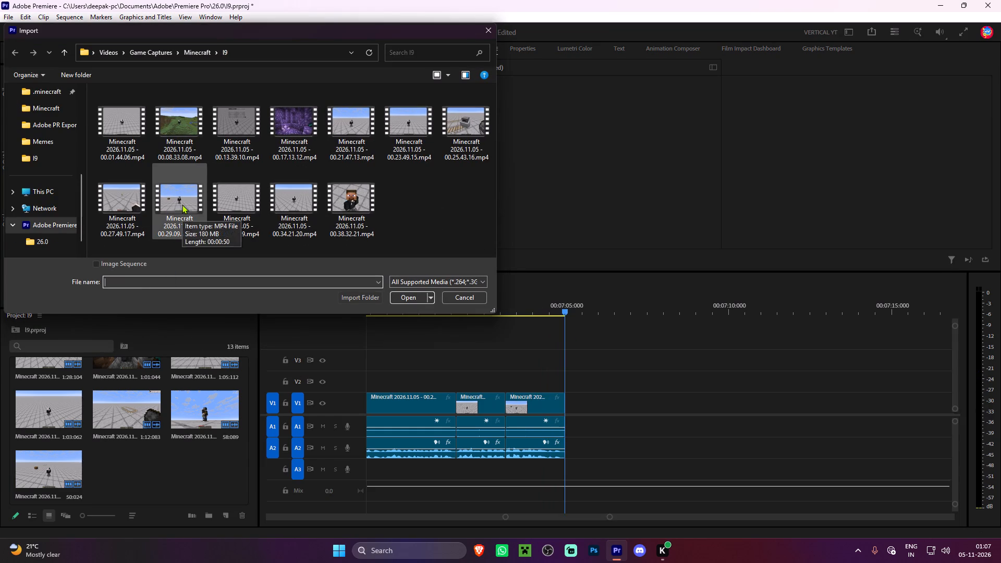
pyautogui.doubleClick(187, 208)
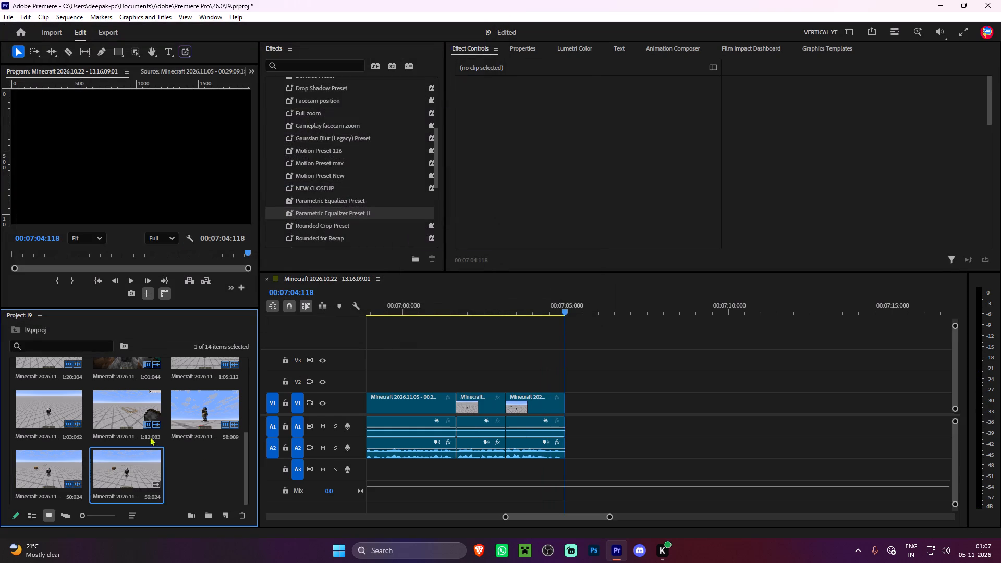
pyautogui.doubleClick(116, 474)
pyautogui.press('space')
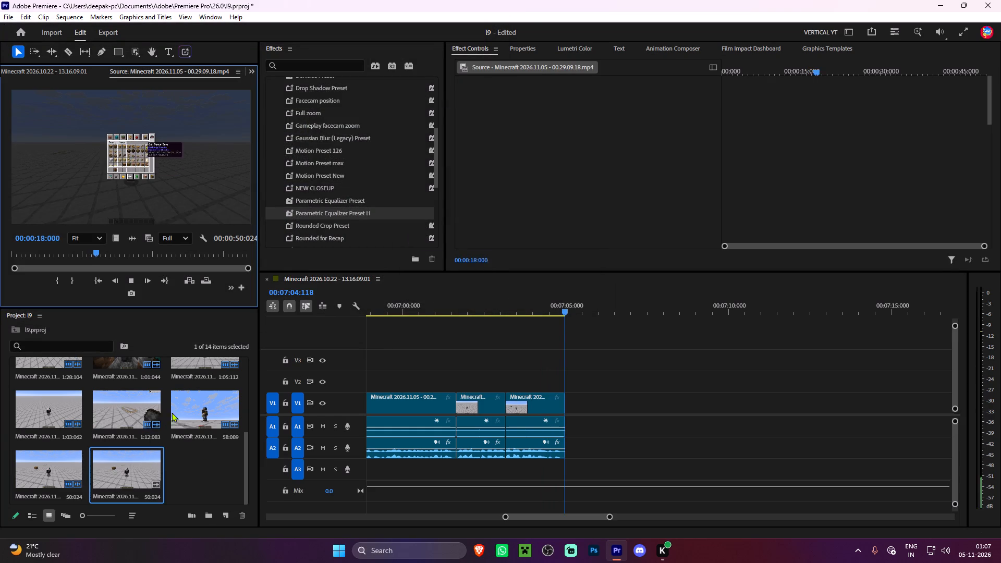
# Import the Minecraft 2026.11.05 - 00.33.06.19 recording, preview it, and append it to the end of the sequence.
pyautogui.doubleClick(198, 480)
pyautogui.doubleClick(240, 210)
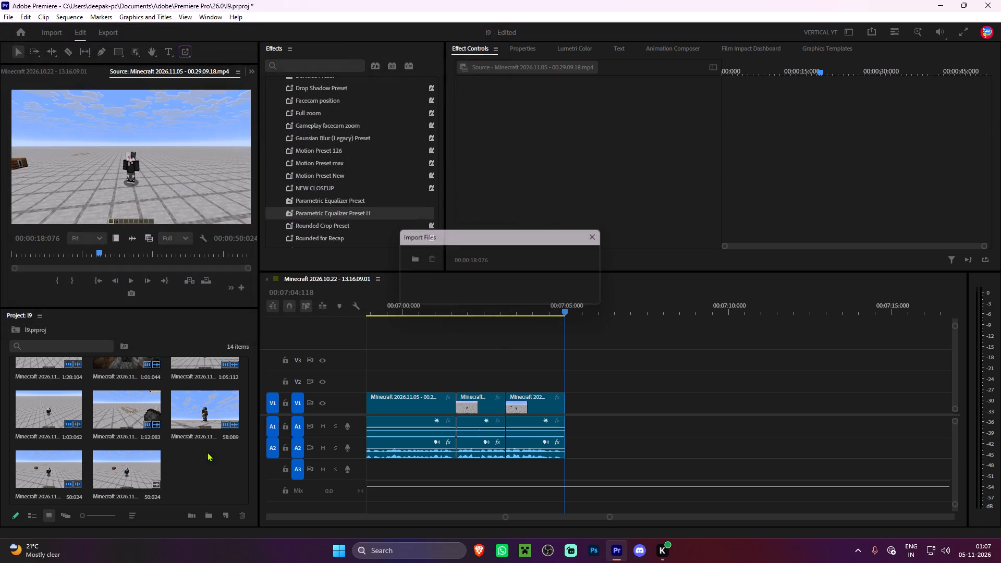
pyautogui.doubleClick(184, 467)
pyautogui.press('space')
pyautogui.press('space')
pyautogui.moveTo(70, 139); pyautogui.dragTo(133, 177)
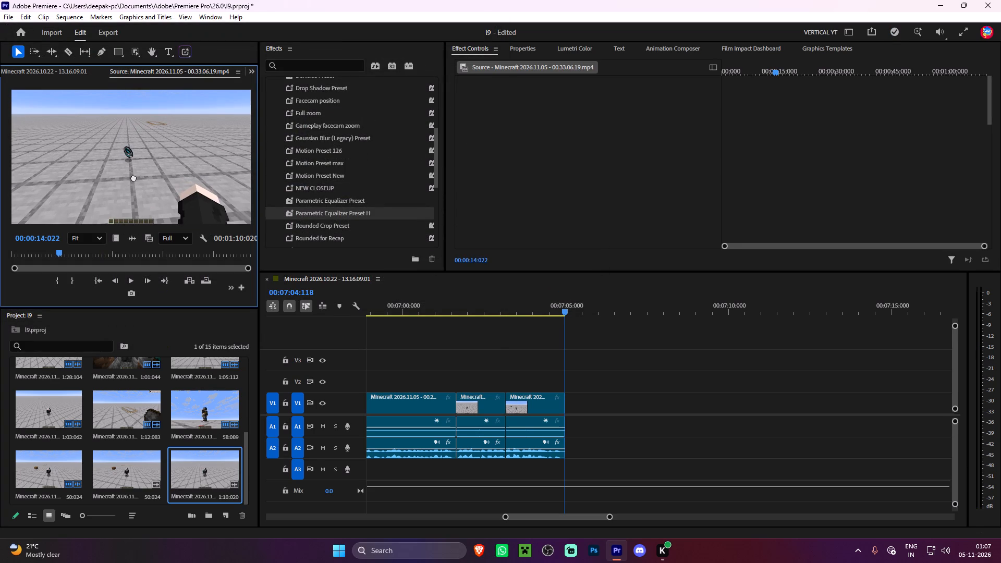
pyautogui.moveTo(133, 177); pyautogui.dragTo(570, 394)
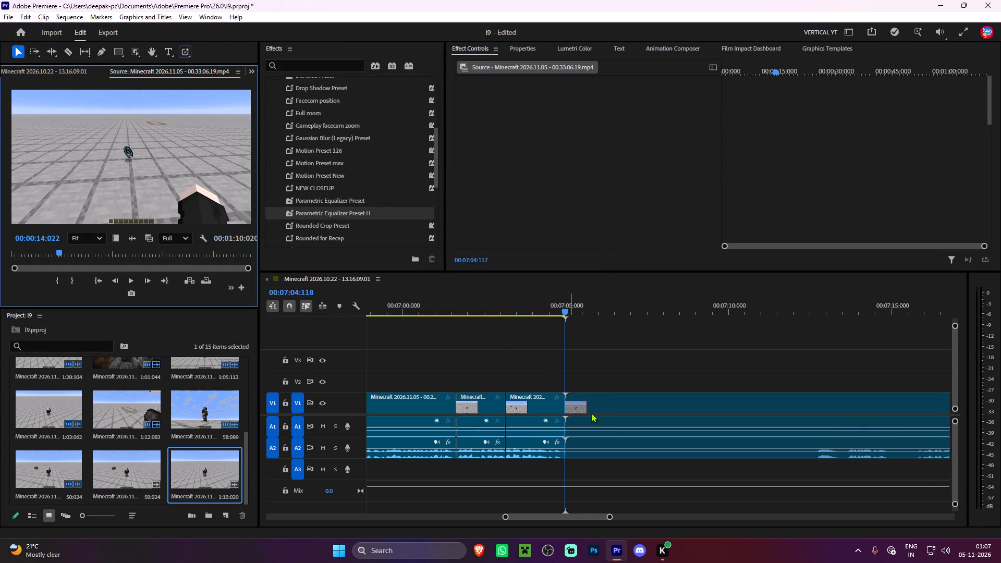
# Find where speech starts in the 00.33.06.19 clip and ripple-trim its silent opening up to 00:07:12:083.
pyautogui.click(796, 304)
pyautogui.press('space')
pyautogui.scroll(-13, 846, 332)
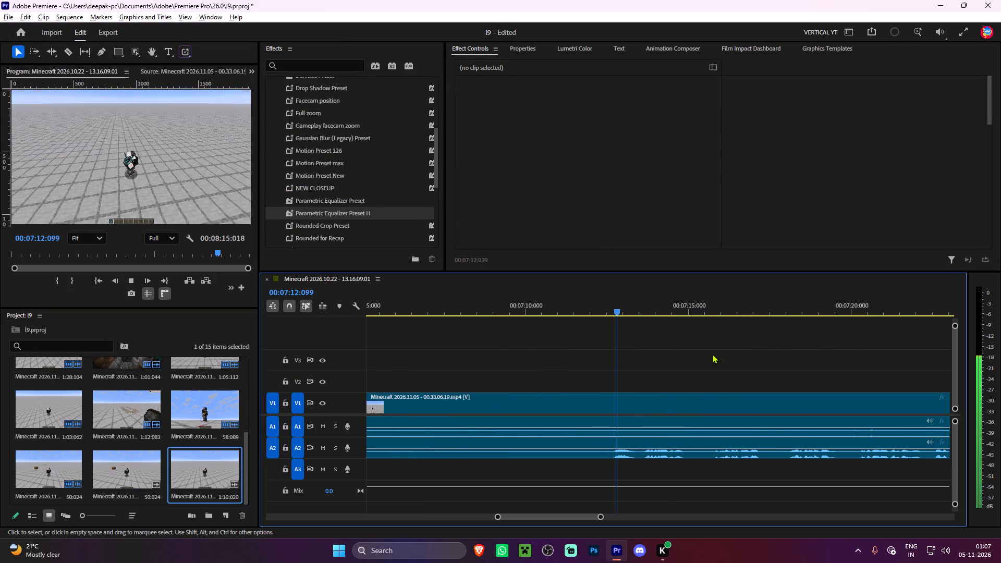
pyautogui.keyDown('alt'); pyautogui.scroll(-5, 622, 380); pyautogui.keyUp('alt')
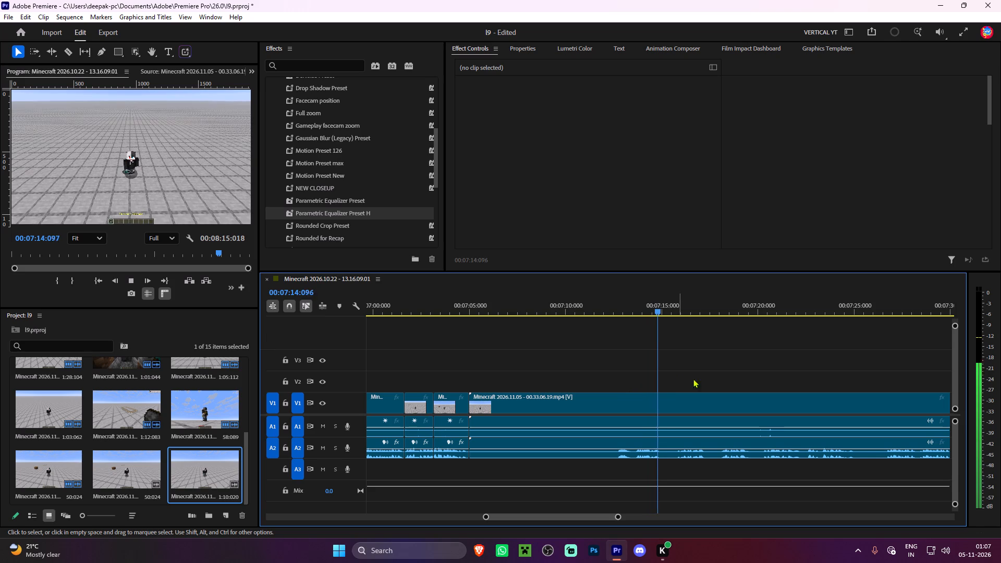
pyautogui.press('space')
pyautogui.click(614, 305)
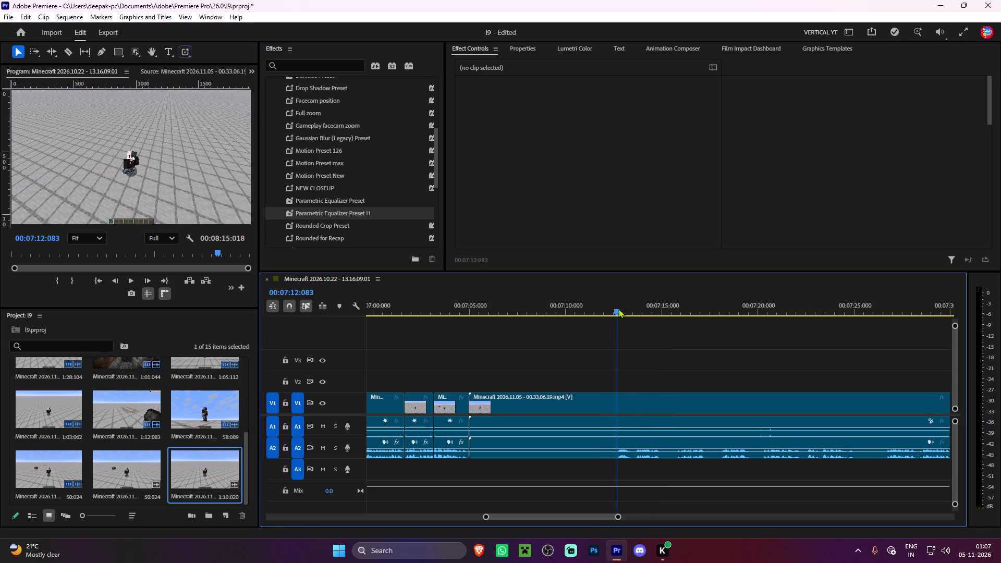
pyautogui.press('q')
# Apply Parametric Equalizer Preset, Single-band Compressor Preset, DeNoise Preset and Parametric Equalizer Preset H to the new clip's A2 audio.
pyautogui.keyDown('alt'); pyautogui.click(515, 444); pyautogui.keyUp('alt')
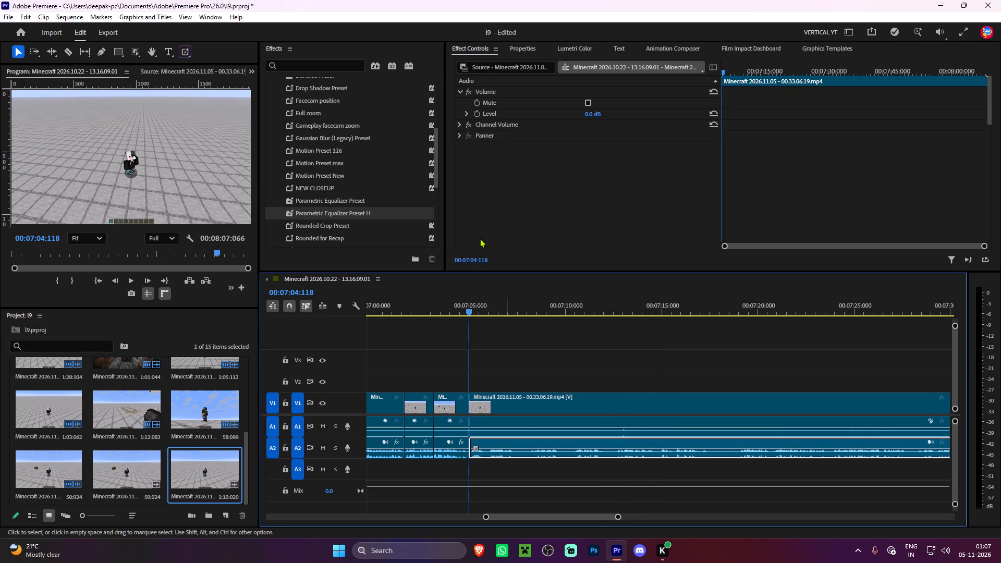
pyautogui.moveTo(333, 197); pyautogui.dragTo(555, 447)
pyautogui.scroll(-2, 302, 235)
pyautogui.moveTo(309, 228); pyautogui.dragTo(427, 303)
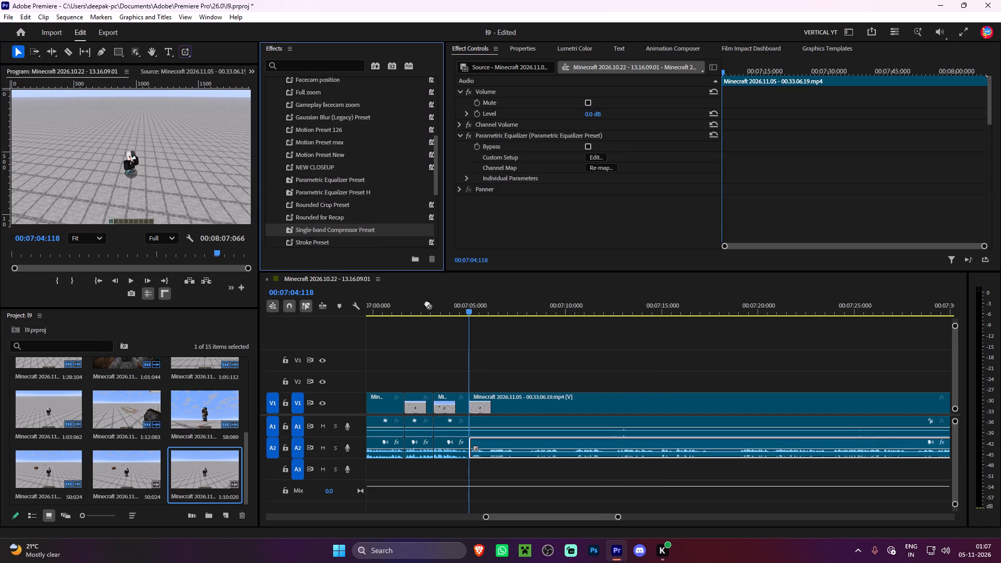
pyautogui.moveTo(427, 303); pyautogui.dragTo(493, 448)
pyautogui.scroll(5, 335, 192)
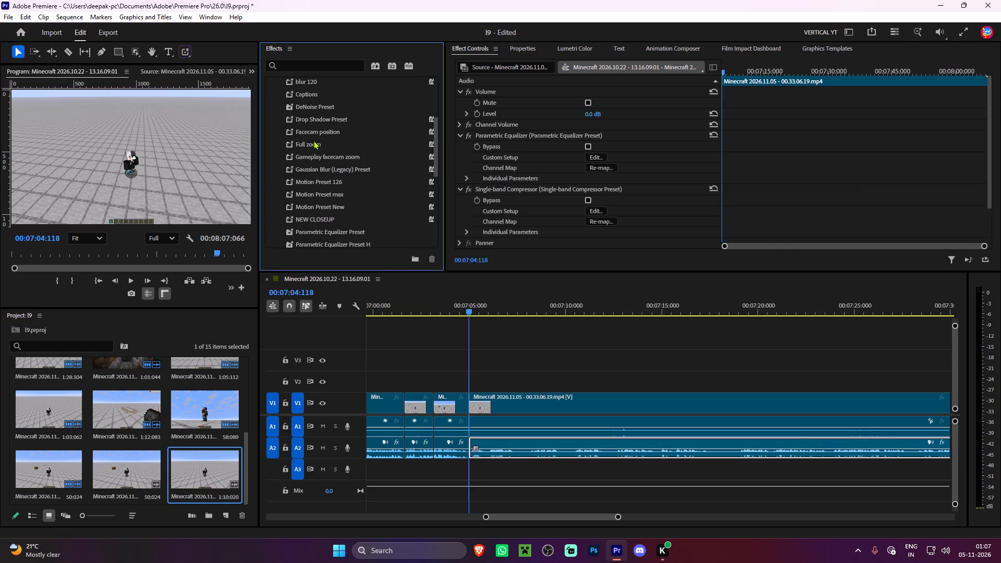
pyautogui.moveTo(306, 104); pyautogui.dragTo(517, 445)
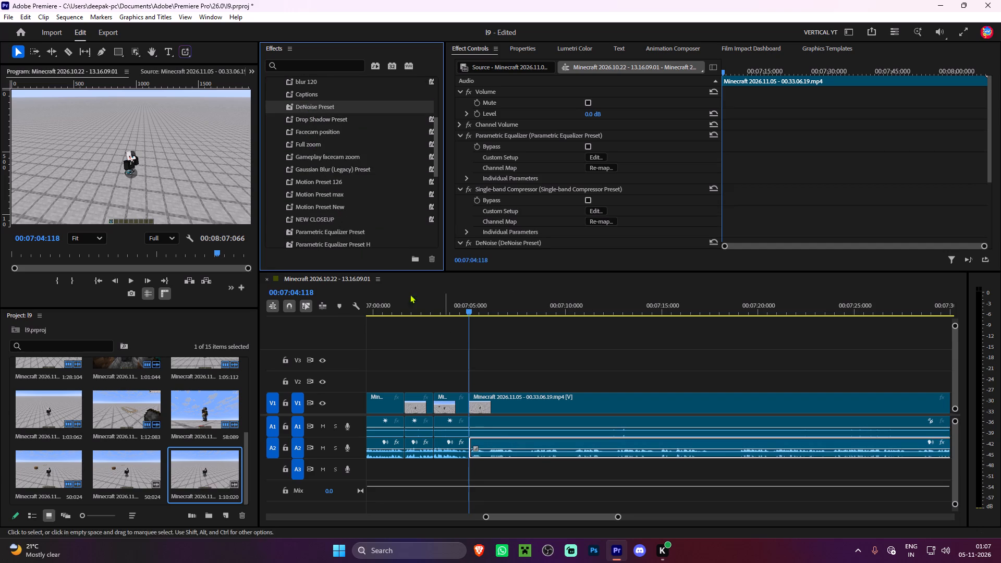
pyautogui.scroll(-6, 332, 198)
pyautogui.scroll(1, 332, 199)
pyautogui.scroll(-3, 336, 230)
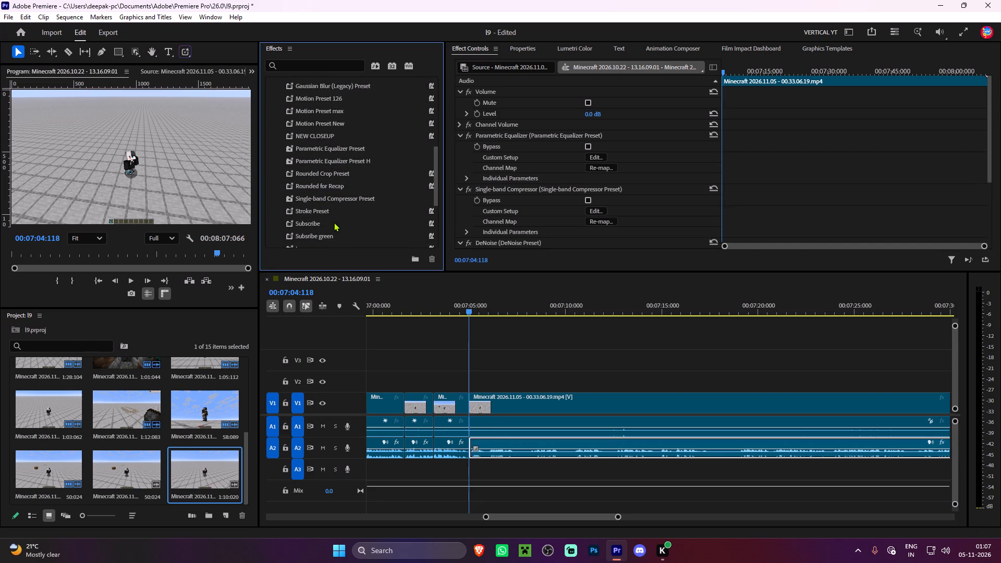
pyautogui.scroll(5, 328, 218)
pyautogui.moveTo(343, 213); pyautogui.dragTo(524, 385)
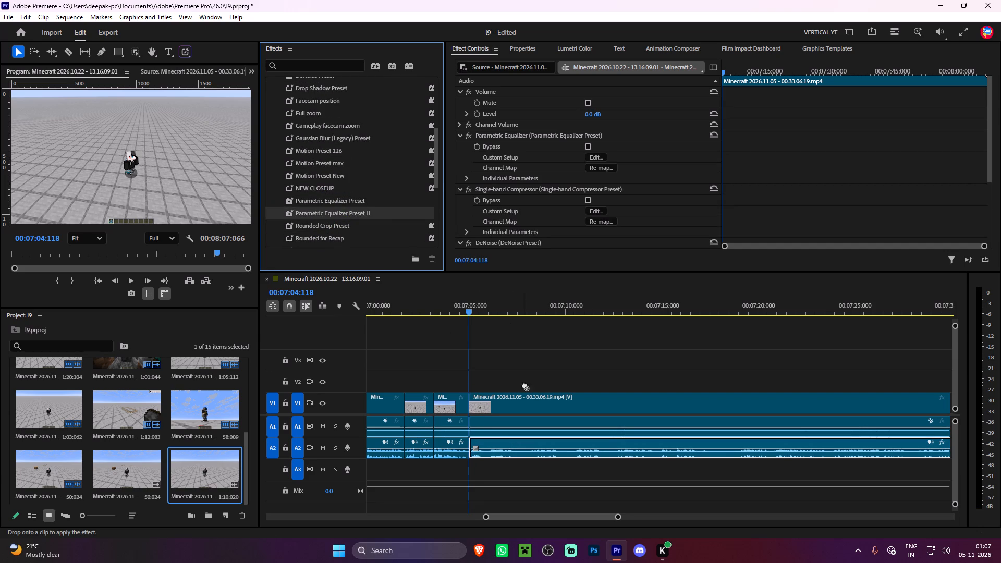
pyautogui.moveTo(524, 385); pyautogui.dragTo(523, 447)
# Listen through the opening speech, split the 00.33.06.19 clip at 00:07:09:088, and ripple-trim about 0.8 seconds after the cut.
pyautogui.press('space')
pyautogui.click(507, 338)
pyautogui.keyDown('alt'); pyautogui.scroll(6, 521, 365); pyautogui.keyUp('alt')
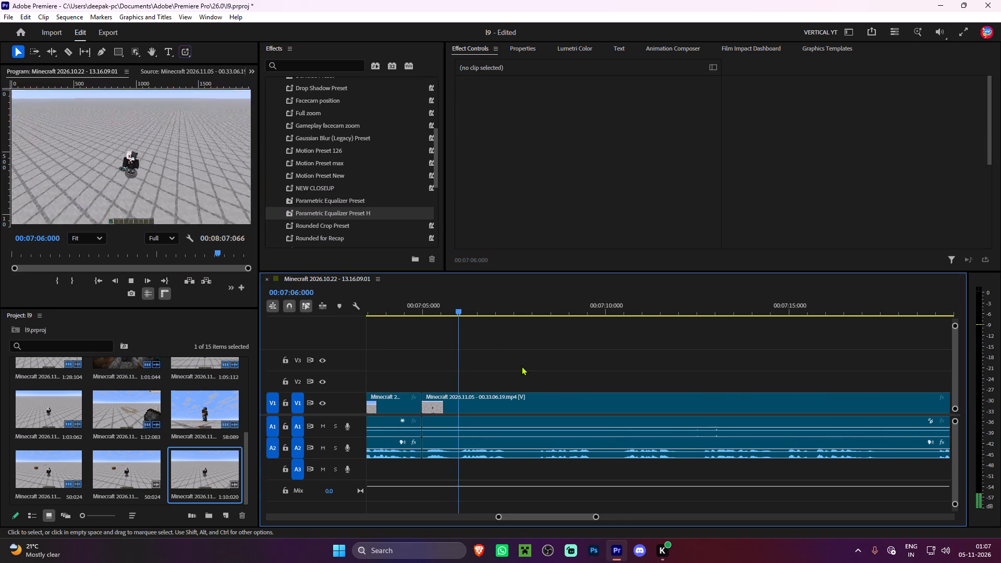
pyautogui.keyDown('alt'); pyautogui.scroll(4, 521, 366); pyautogui.keyUp('alt')
pyautogui.keyDown('alt'); pyautogui.scroll(-3, 523, 365); pyautogui.keyUp('alt')
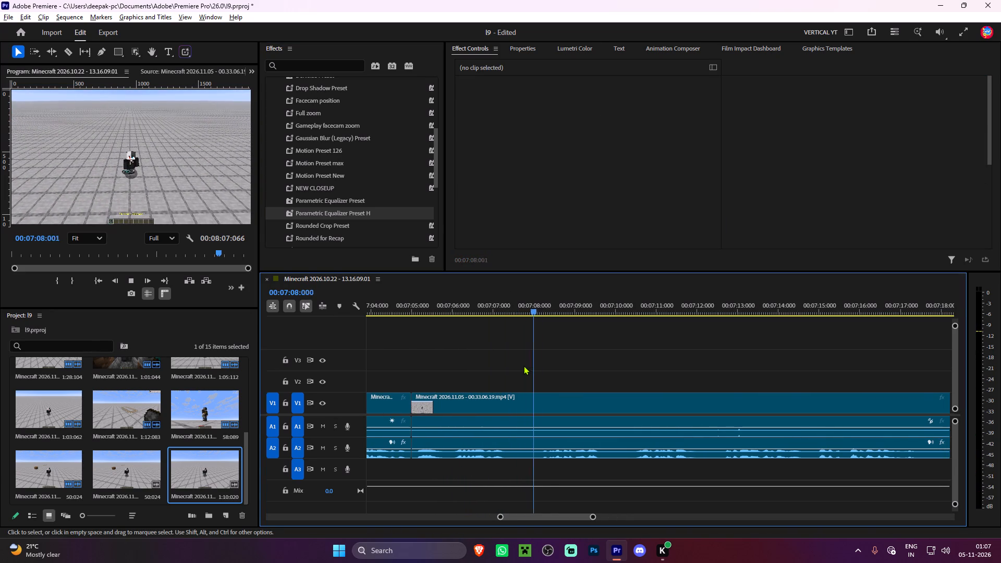
pyautogui.keyDown('alt'); pyautogui.scroll(-2, 527, 364); pyautogui.keyUp('alt')
pyautogui.press('space')
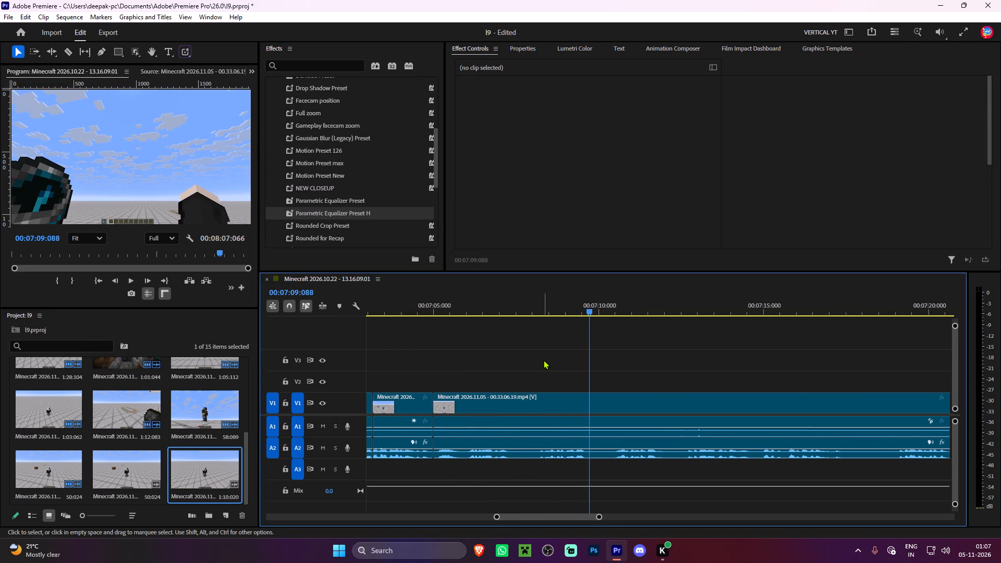
pyautogui.press('ctrl+super+k')
pyautogui.press('space')
pyautogui.press('space')
pyautogui.write('q')
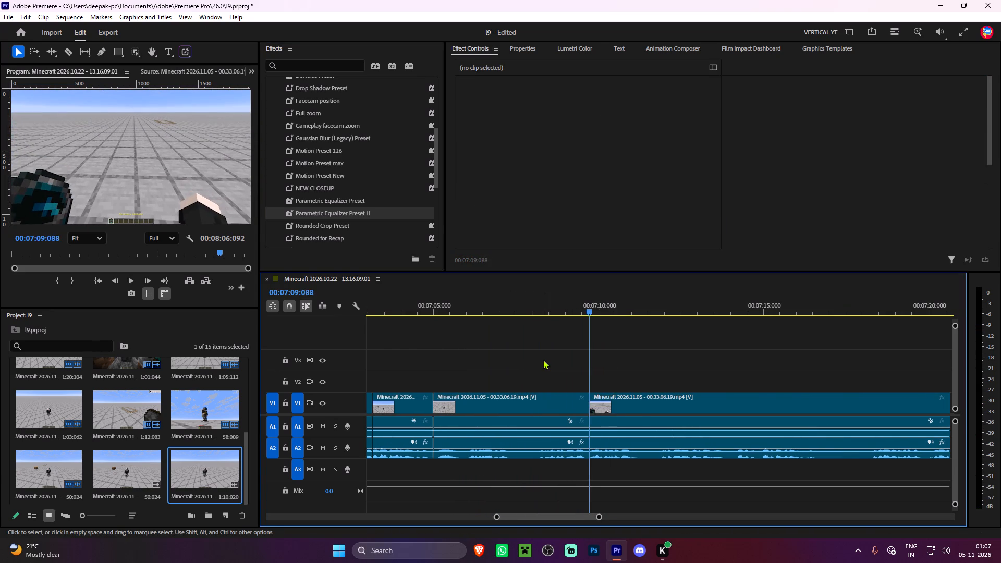
# Listen to the next phrase, split the last segment at 00:07:11:044, and ripple-trim about 0.5 seconds after the cut.
pyautogui.press('space')
pyautogui.press('space')
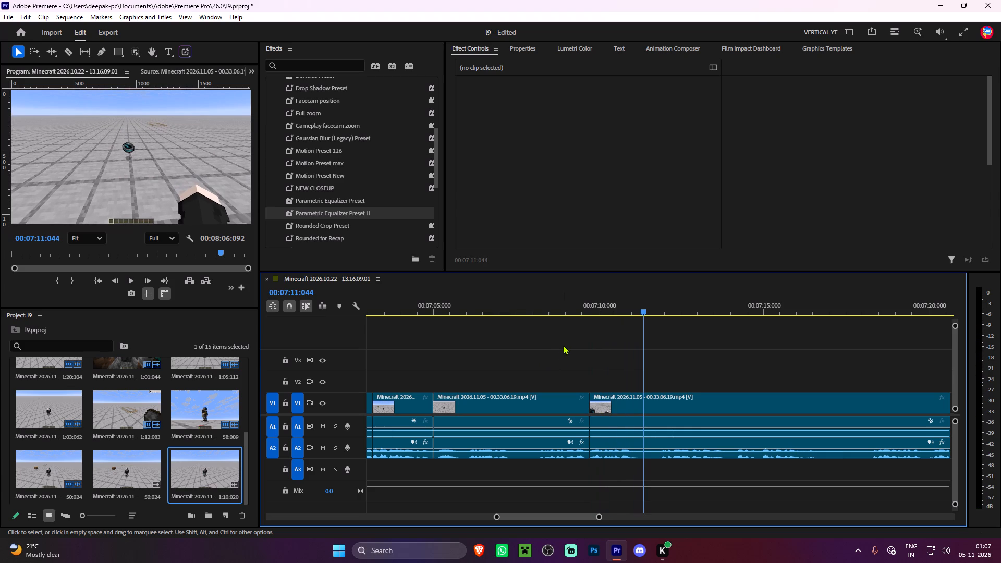
pyautogui.hotkey('ctrl', 'k')
pyautogui.press('space')
pyautogui.press('space')
pyautogui.write('q')
# Listen on past the 00:07:11:044 cut and ripple-trim about 6.4 seconds up to where the speech resumes.
pyautogui.press('space')
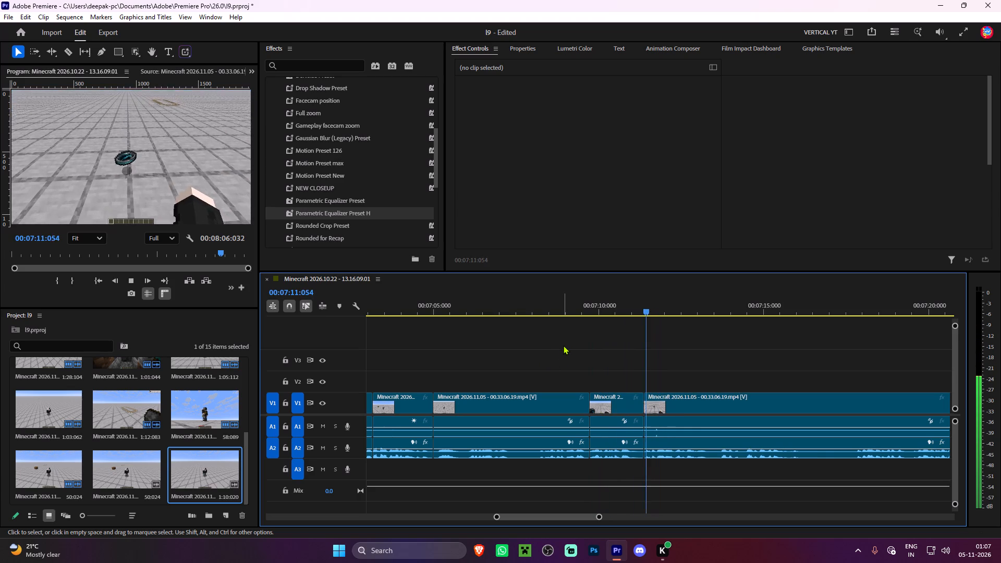
pyautogui.click(616, 354)
pyautogui.scroll(-5, 616, 354)
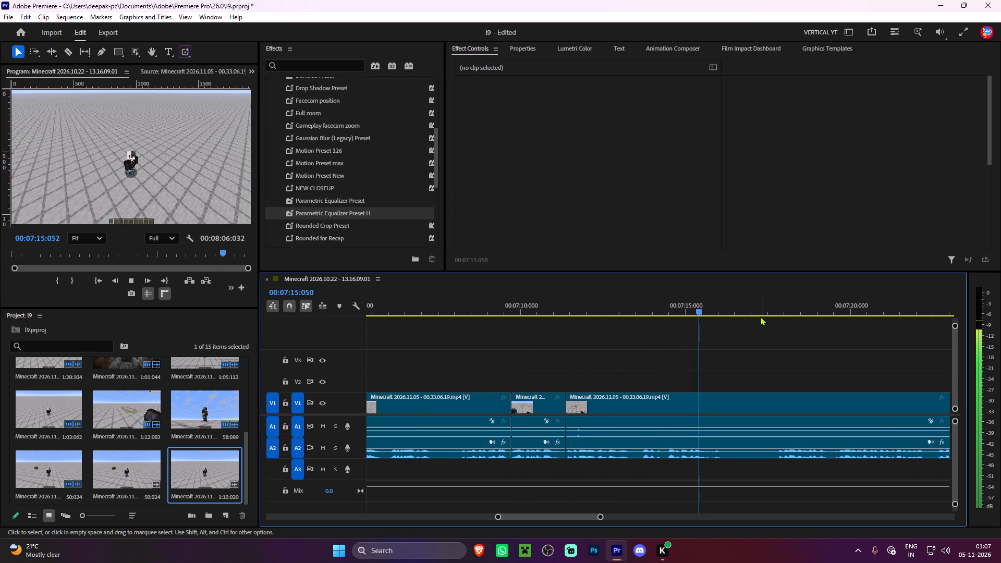
pyautogui.moveTo(761, 316); pyautogui.dragTo(789, 323)
pyautogui.moveTo(785, 310); pyautogui.dragTo(779, 310)
pyautogui.write('q')
# Replay the start of the last segment and ripple-trim about 1.7 seconds more after the 00:07:11:044 cut.
pyautogui.press('space')
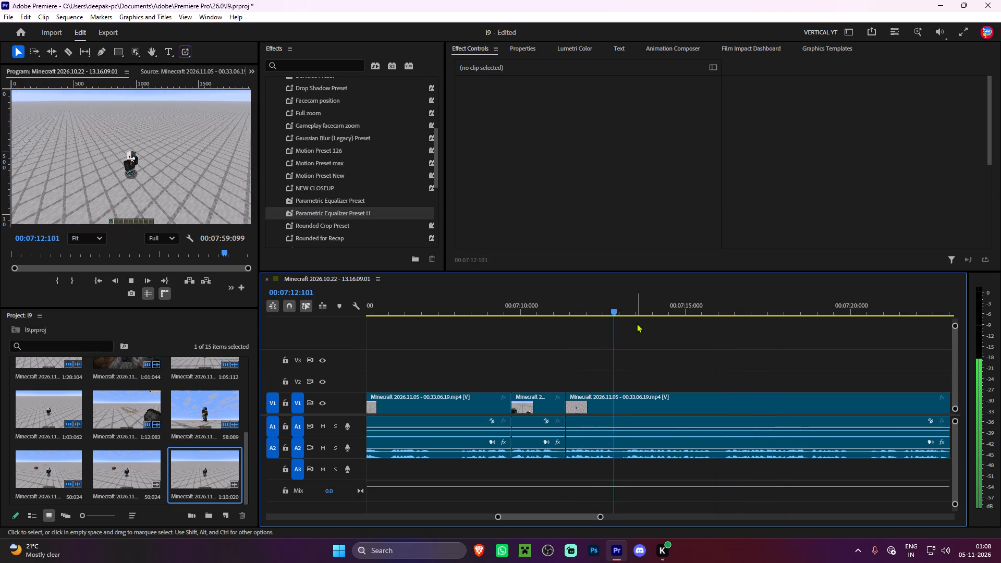
pyautogui.press('space')
pyautogui.press('space')
pyautogui.moveTo(632, 307); pyautogui.dragTo(622, 307)
pyautogui.press('q')
# Replay from the short middle segment, split the last segment at 00:07:14:026, and ripple-trim about 0.3 seconds after the cut.
pyautogui.press('space')
pyautogui.click(516, 304)
pyautogui.press('space')
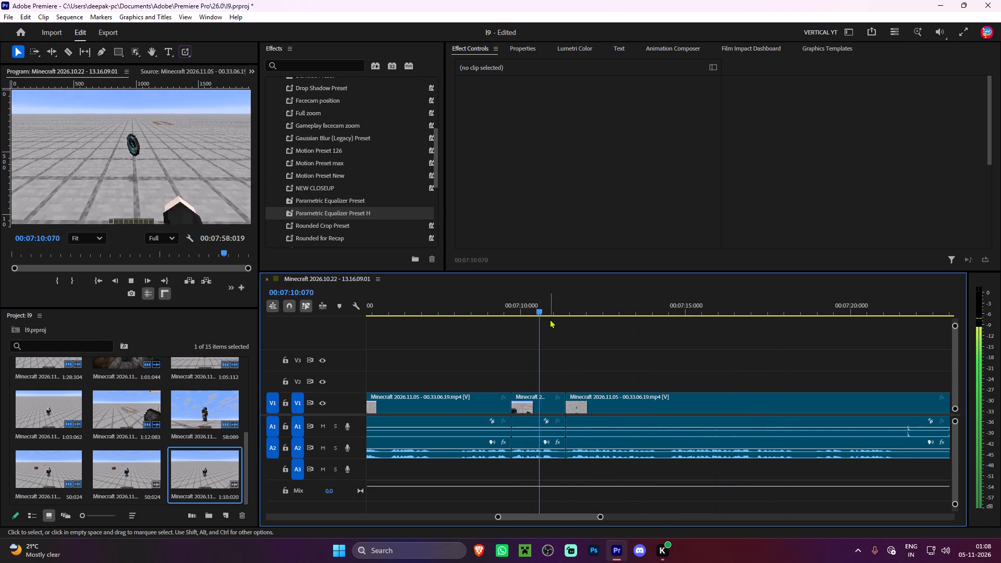
pyautogui.click(532, 325)
pyautogui.scroll(-5, 532, 328)
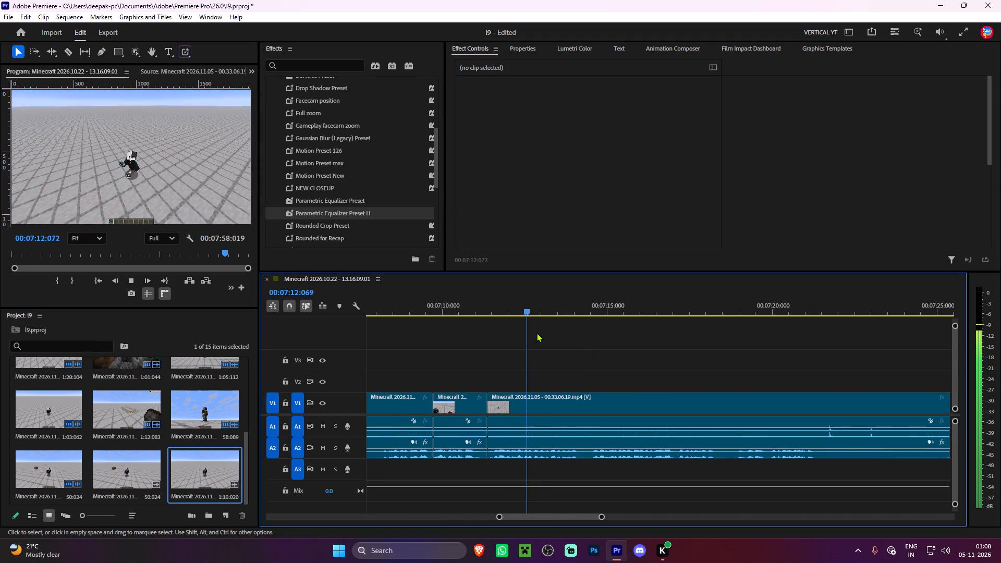
pyautogui.press('space')
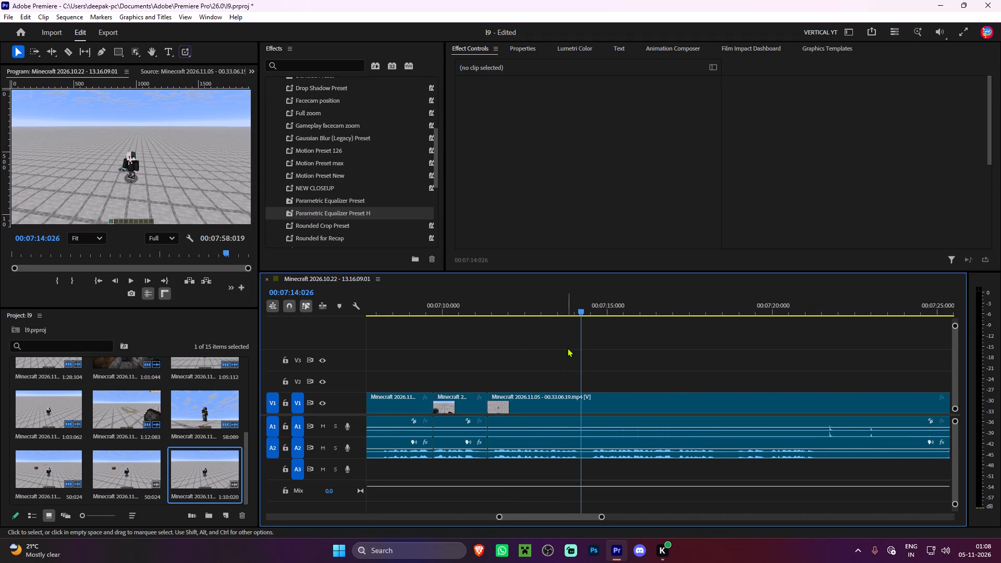
pyautogui.hotkey('ctrl', 'k')
pyautogui.press('space')
pyautogui.press('space')
pyautogui.press('space')
pyautogui.press('space')
pyautogui.write('q')
# Listen through the next phrase, split the last segment at 00:07:18:005, and ripple-trim about 0.6 seconds after the cut.
pyautogui.press('space')
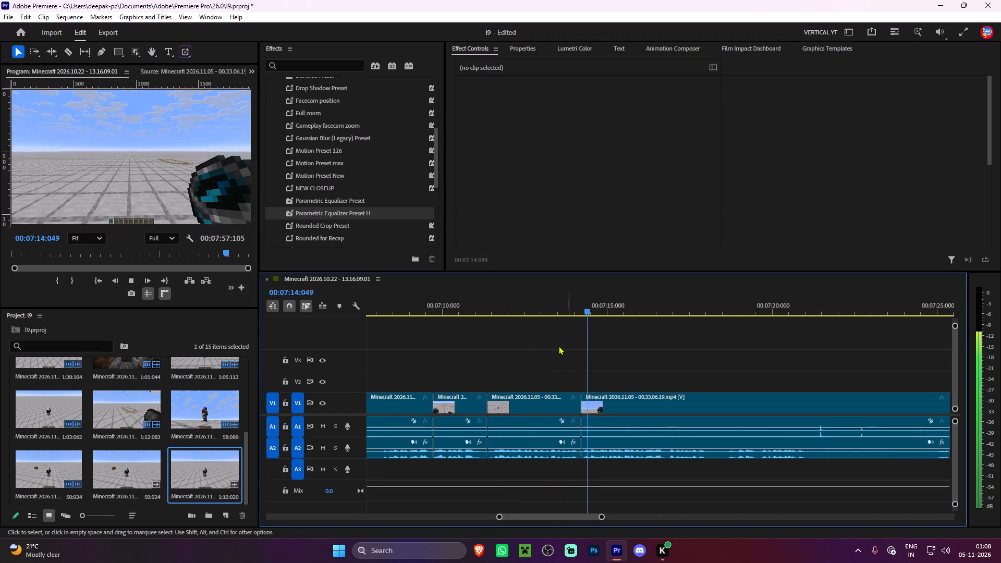
pyautogui.click(539, 344)
pyautogui.scroll(-4, 536, 347)
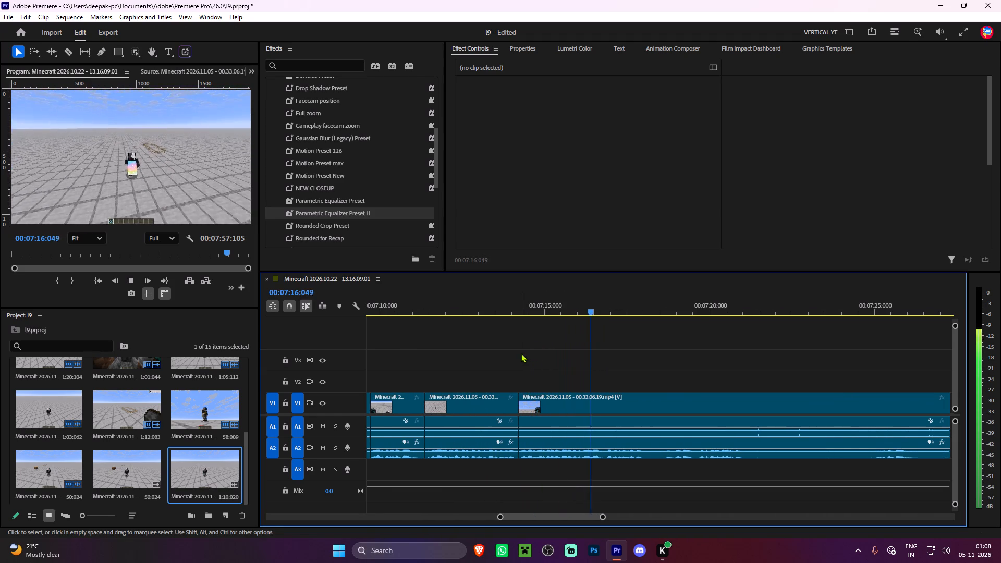
pyautogui.scroll(-4, 519, 352)
pyautogui.press('space')
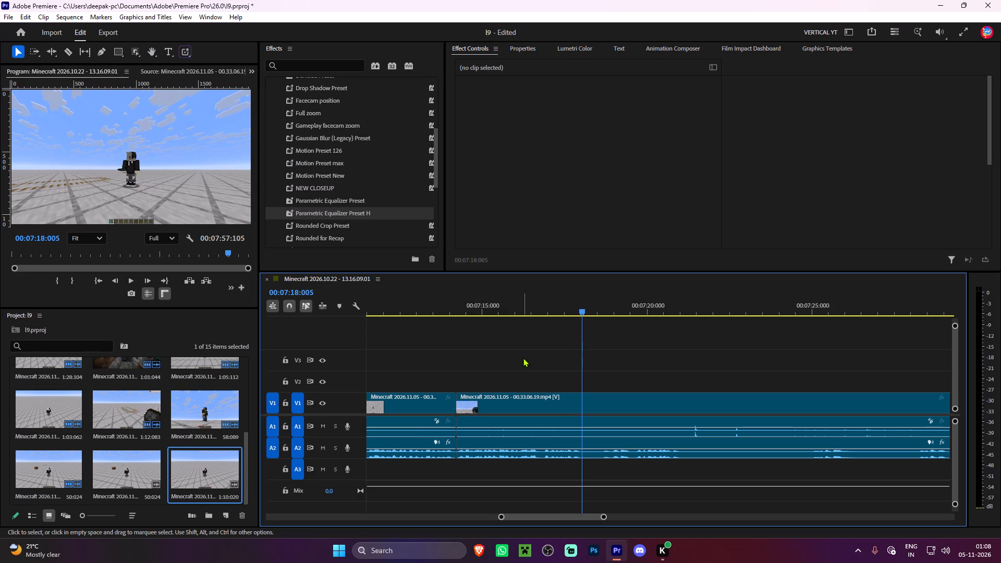
pyautogui.hotkey('ctrl', 'k')
pyautogui.press('space')
pyautogui.press('space')
pyautogui.write('q')
pyautogui.press('Tab')
pyautogui.press('space')
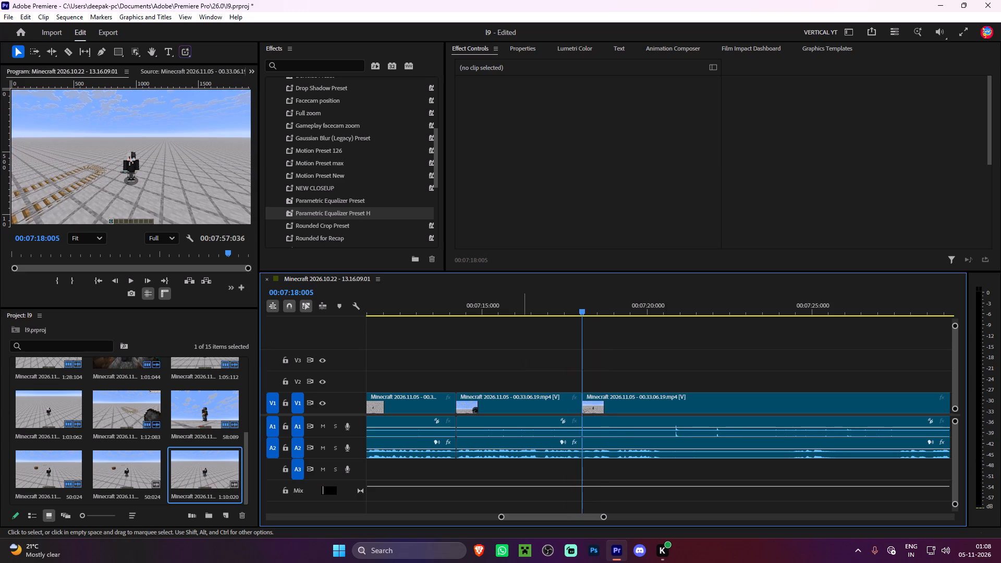
pyautogui.press('space')
pyautogui.click(616, 349)
# Listen on from the 00:07:18:005 cut and split the last segment at 00:07:30:081.
pyautogui.press('space')
pyautogui.scroll(-4, 616, 349)
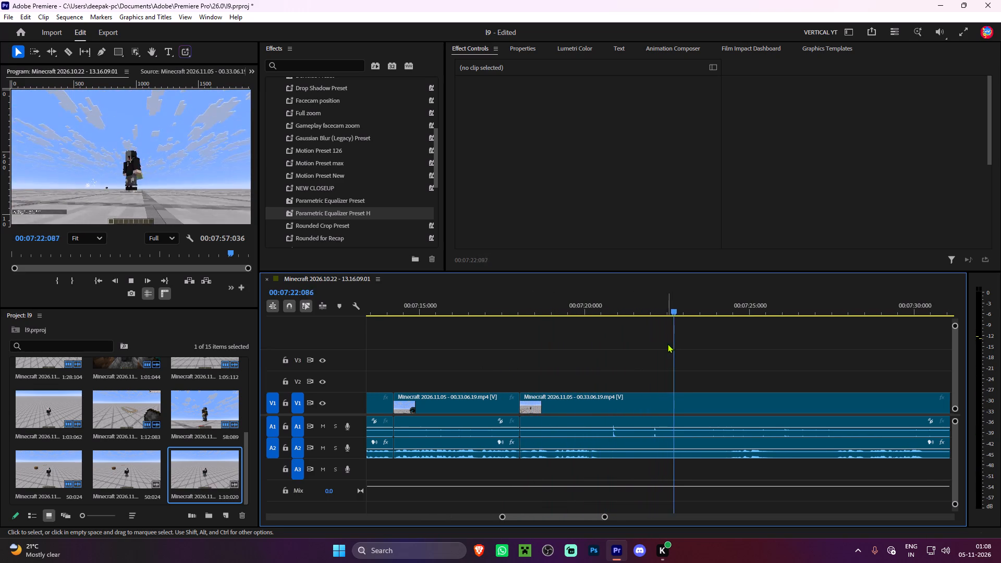
pyautogui.keyDown('alt'); pyautogui.scroll(-3, 668, 344); pyautogui.keyUp('alt')
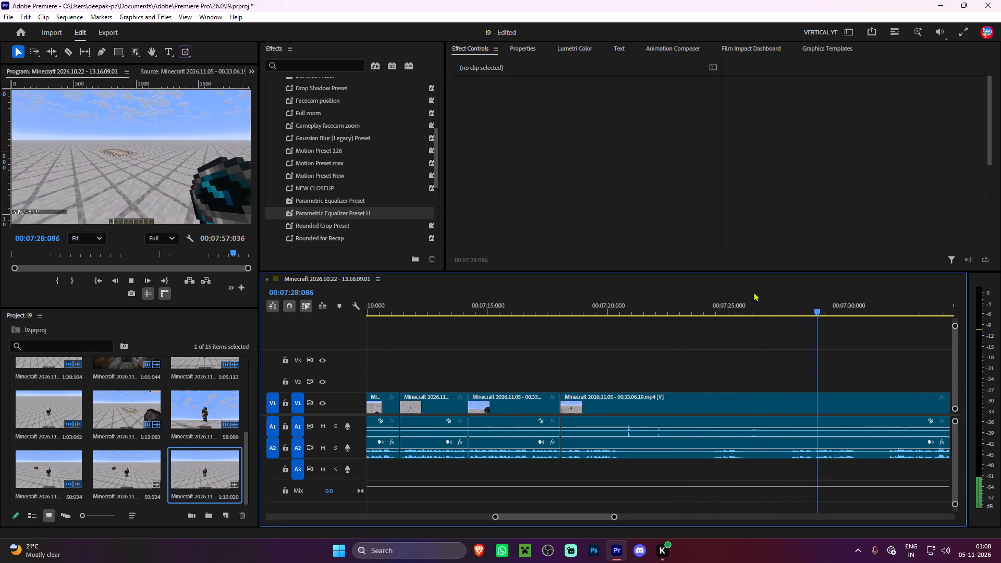
pyautogui.scroll(-5, 752, 296)
pyautogui.press('space')
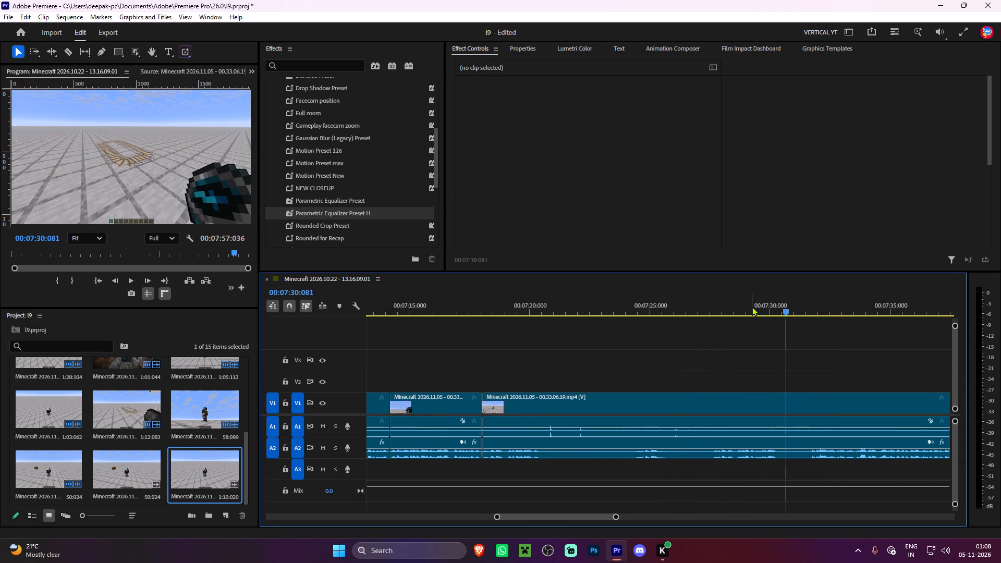
pyautogui.hotkey('ctrl', 'k')
# Listen past the 00:07:30:081 cut and ripple-trim about 11.8 seconds, up to where the speech resumes near 00:07:42.
pyautogui.press('space')
pyautogui.scroll(-8, 803, 347)
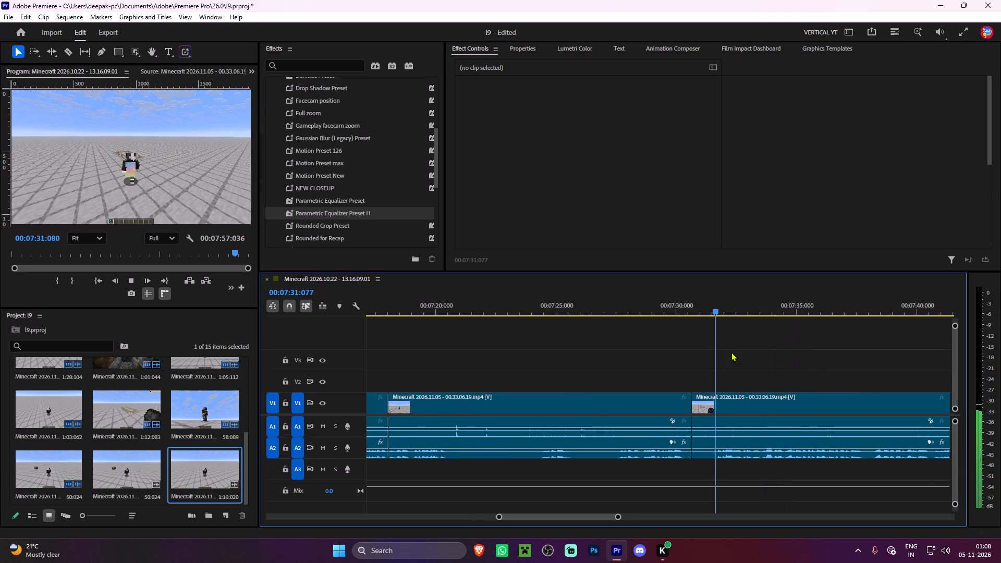
pyautogui.scroll(-5, 731, 352)
pyautogui.keyDown('alt'); pyautogui.scroll(2, 680, 360); pyautogui.keyUp('alt')
pyautogui.keyDown('alt'); pyautogui.scroll(-2, 652, 368); pyautogui.keyUp('alt')
pyautogui.scroll(6, 652, 368)
pyautogui.scroll(-16, 650, 371)
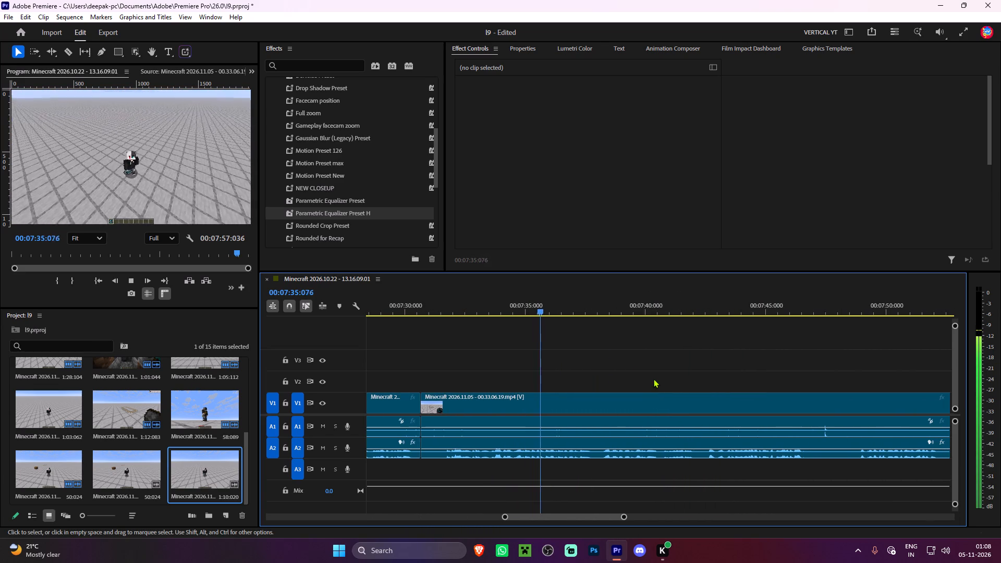
pyautogui.scroll(-4, 611, 344)
pyautogui.keyDown('alt'); pyautogui.scroll(-2, 580, 348); pyautogui.keyUp('alt')
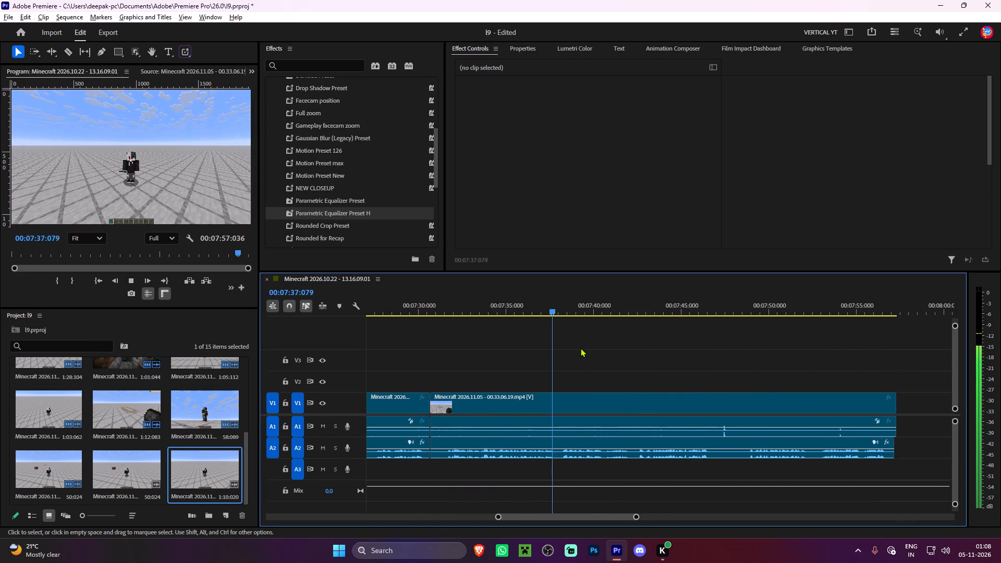
pyautogui.scroll(3, 595, 346)
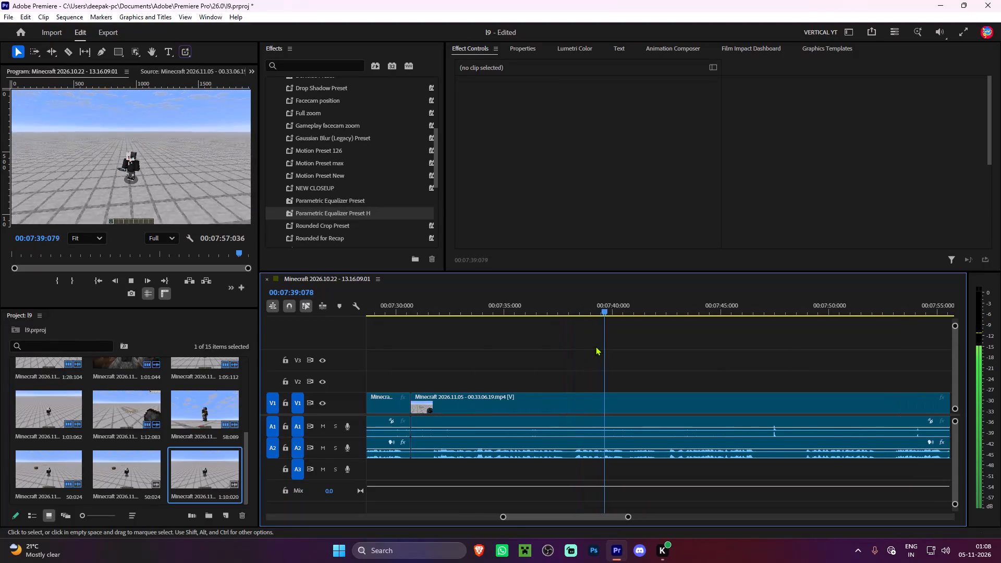
pyautogui.scroll(-7, 595, 346)
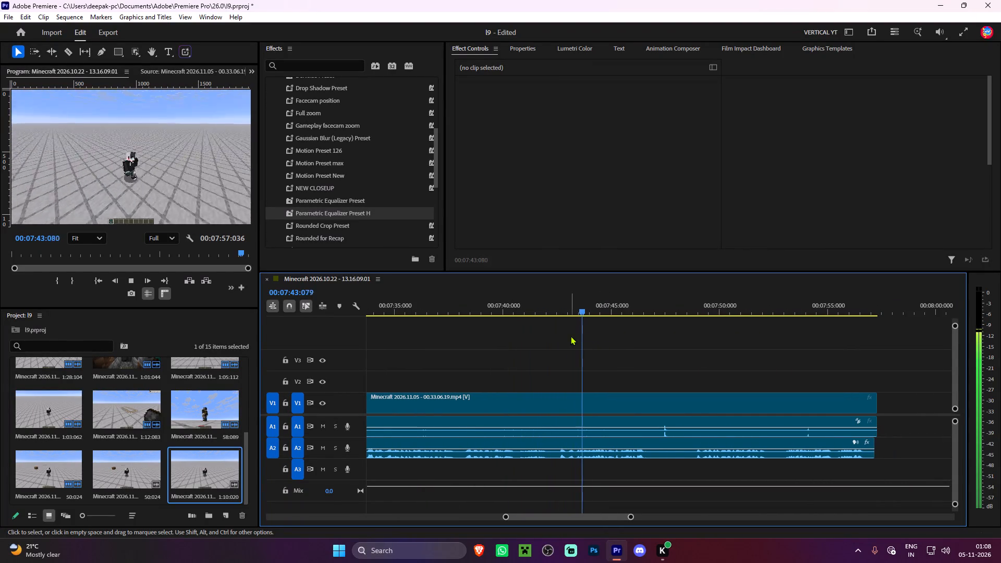
pyautogui.moveTo(566, 307); pyautogui.dragTo(563, 306)
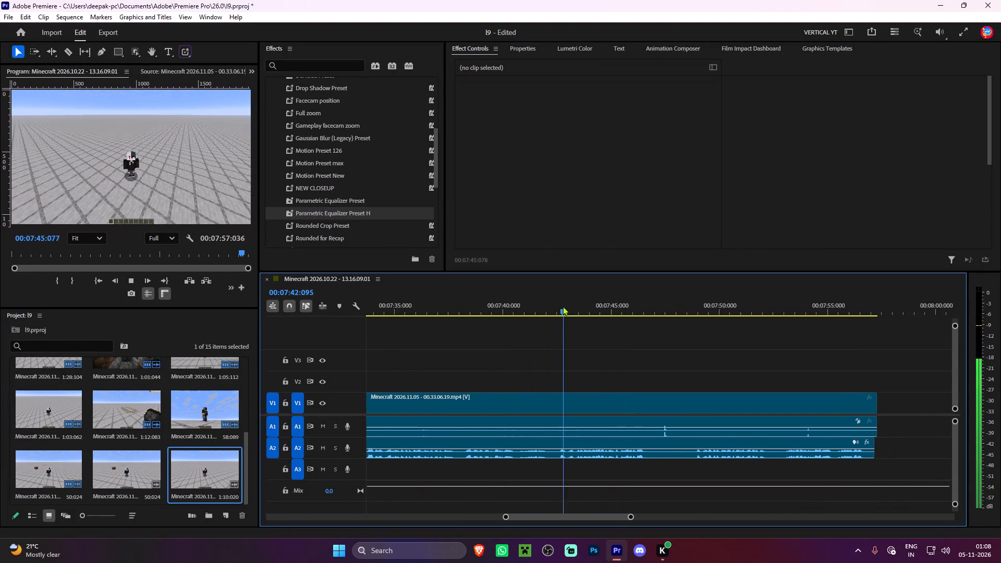
pyautogui.moveTo(563, 306); pyautogui.dragTo(558, 305)
pyautogui.write('q')
# Replay across the 00:07:30:081 cut, ripple-trimming about 0.3 seconds before it and about 0.5 seconds from the last segment's start.
pyautogui.press('space')
pyautogui.click(614, 302)
pyautogui.press('space')
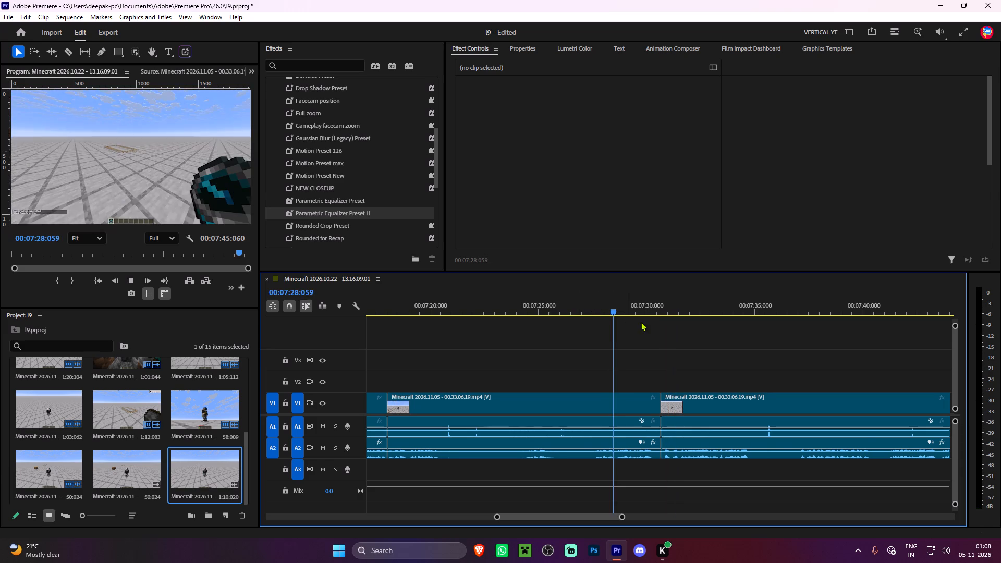
pyautogui.keyDown('alt'); pyautogui.scroll(5, 689, 374); pyautogui.keyUp('alt')
pyautogui.press('space')
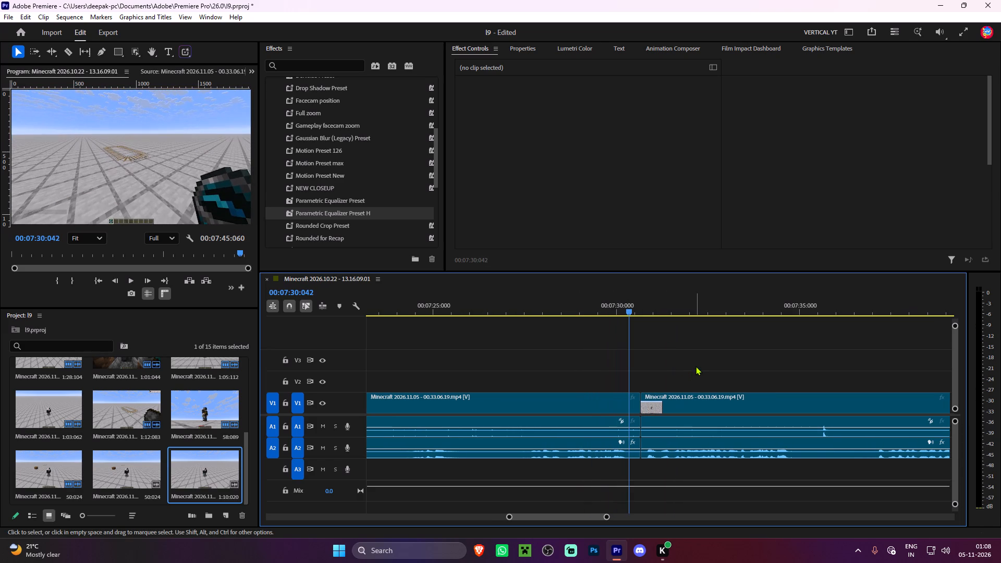
pyautogui.press('w')
pyautogui.press('space')
pyautogui.press('space')
pyautogui.press('q')
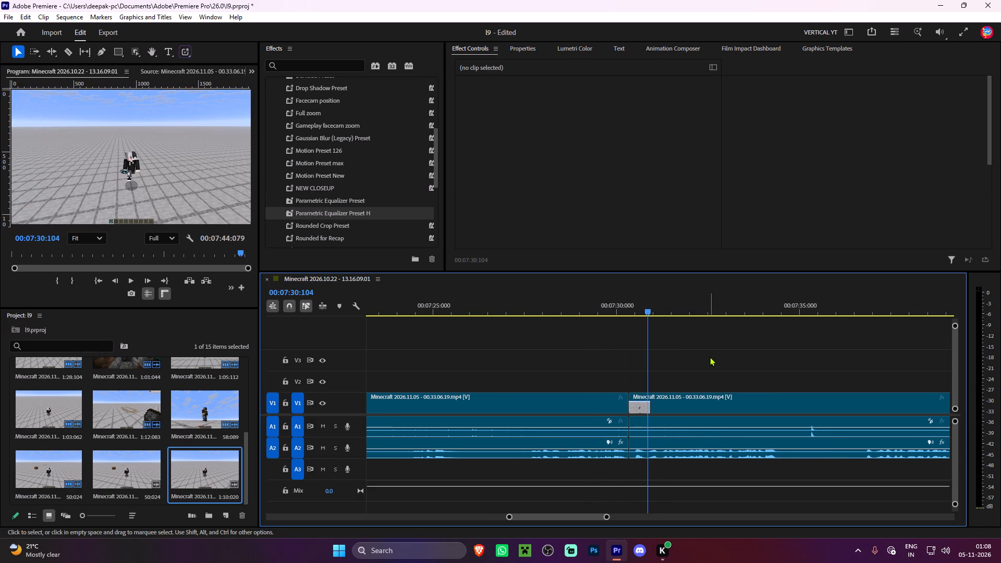
# Listen through the next phrase, split the last segment at 00:07:34:008, and ripple-trim about 0.4 seconds after the cut.
pyautogui.click(619, 316)
pyautogui.click(614, 305)
pyautogui.press('space')
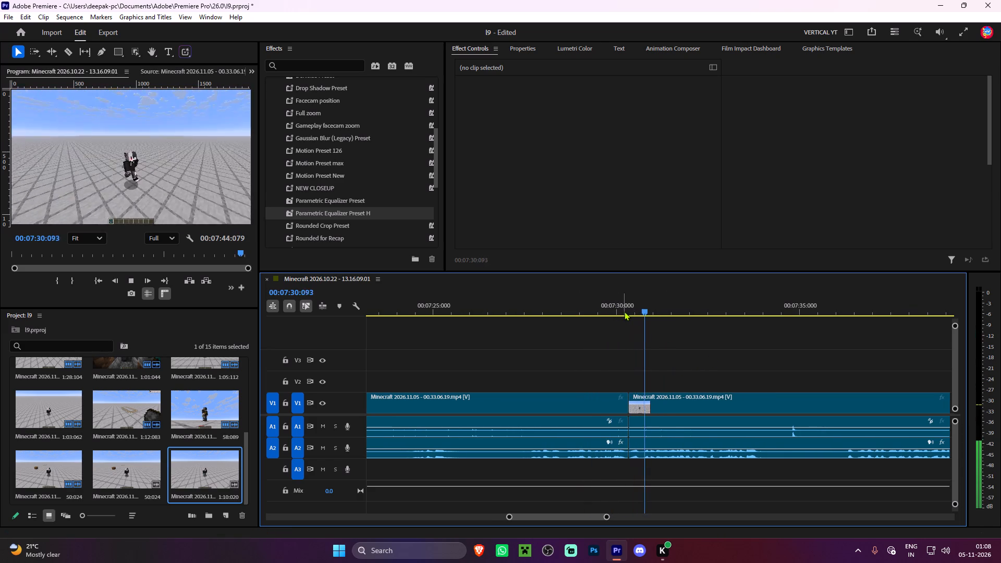
pyautogui.keyDown('alt'); pyautogui.scroll(-4, 635, 314); pyautogui.keyUp('alt')
pyautogui.click(626, 327)
pyautogui.scroll(-5, 626, 327)
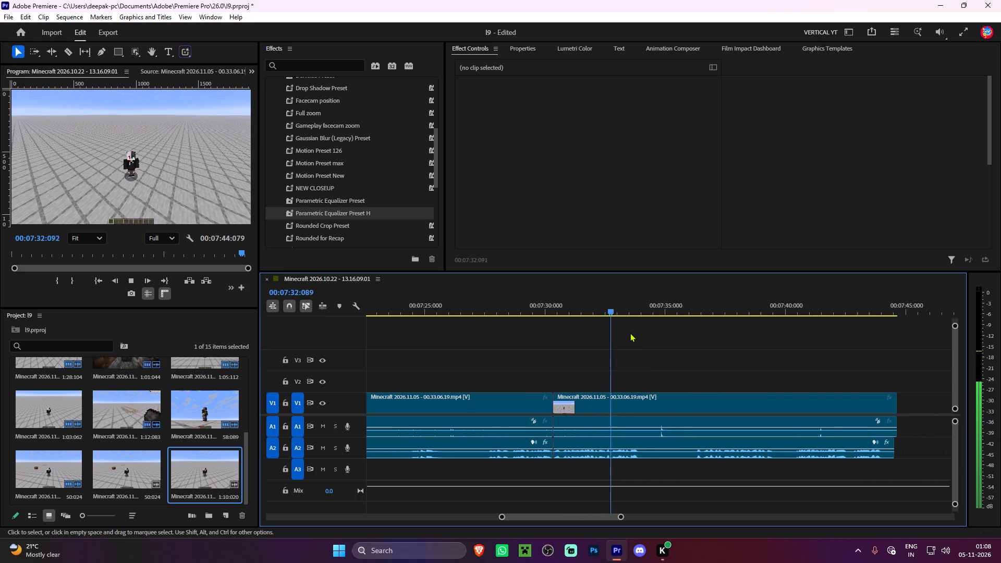
pyautogui.press('space')
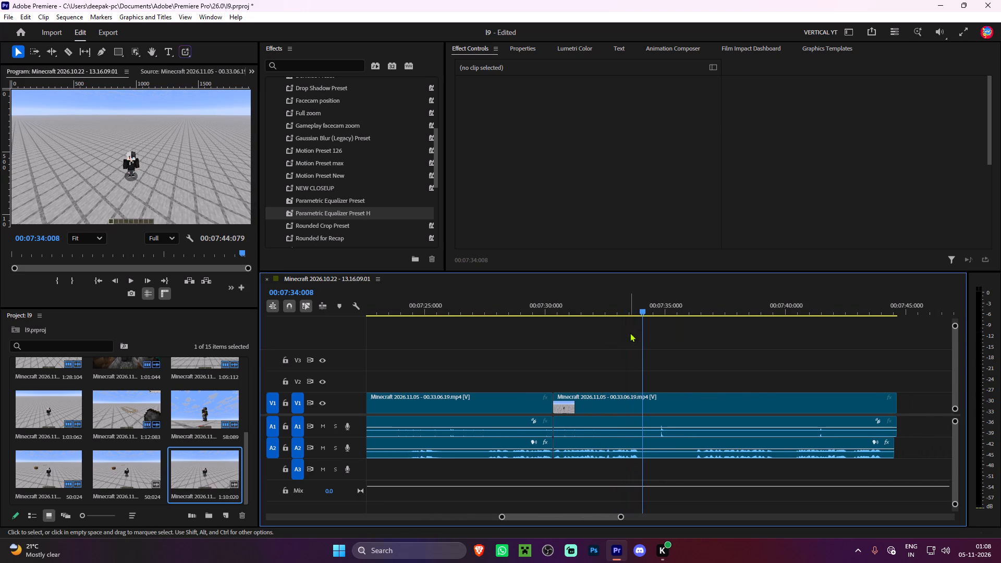
pyautogui.hotkey('ctrl', 'k')
pyautogui.press('space')
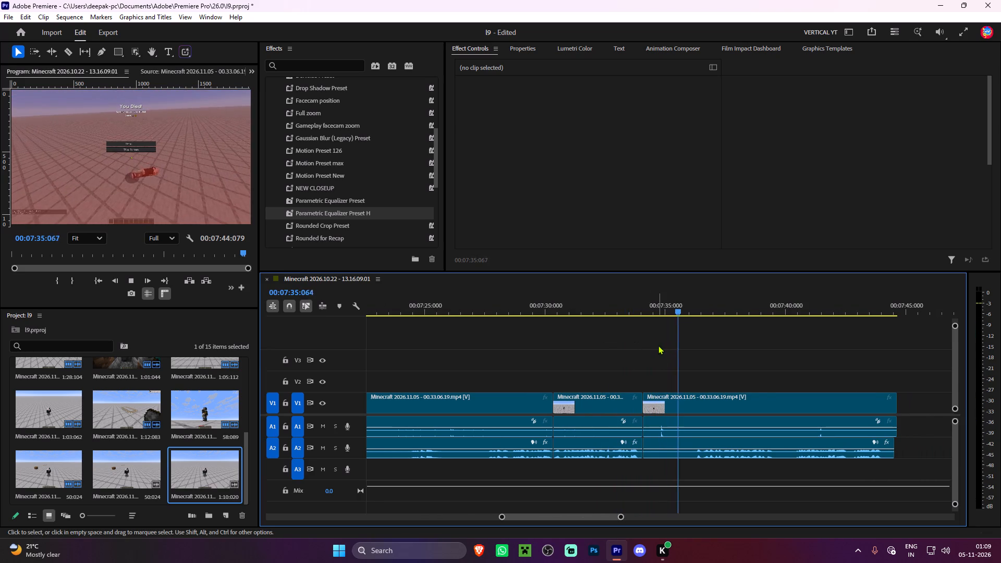
pyautogui.press('space')
pyautogui.moveTo(675, 314); pyautogui.dragTo(660, 316)
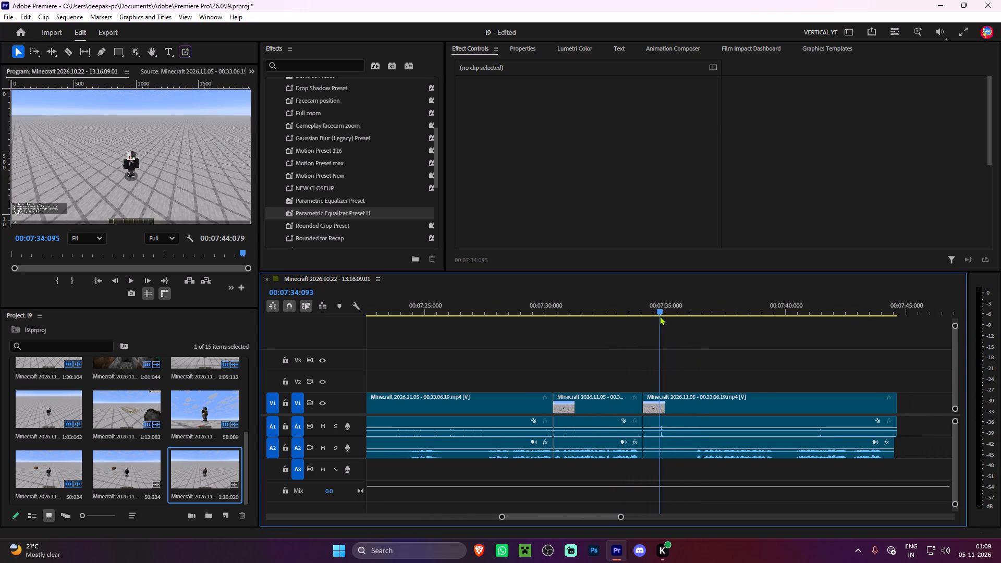
pyautogui.moveTo(660, 316); pyautogui.dragTo(653, 318)
pyautogui.write('q')
# Listen through the death-screen phrase, split the last segment at about 00:07:39:068, and ripple-trim about 0.3 seconds after the cut.
pyautogui.press('space')
pyautogui.keyDown('alt'); pyautogui.scroll(-3, 648, 323); pyautogui.keyUp('alt')
pyautogui.click(641, 329)
pyautogui.keyDown('alt'); pyautogui.scroll(-3, 641, 329); pyautogui.keyUp('alt')
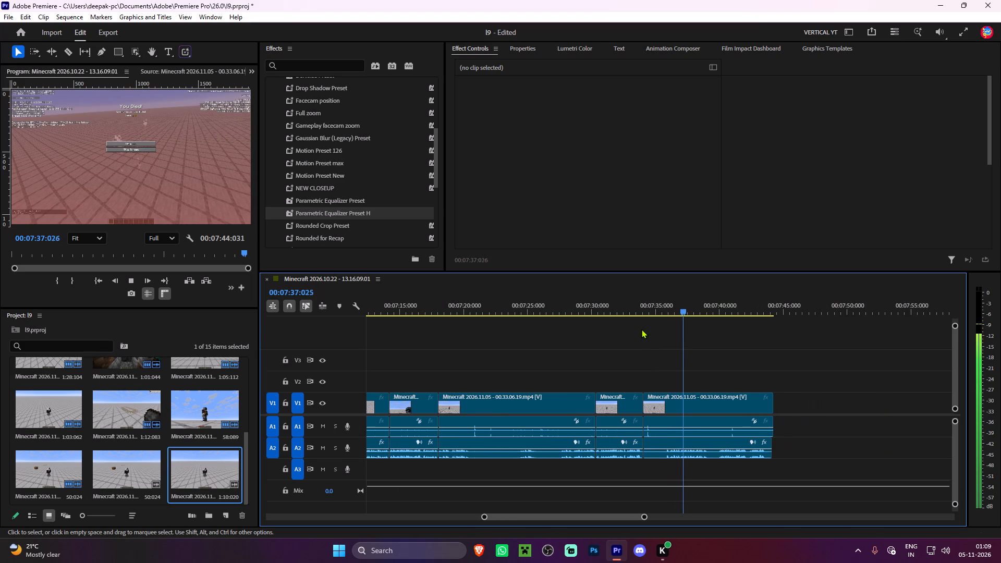
pyautogui.keyDown('alt'); pyautogui.scroll(2, 644, 338); pyautogui.keyUp('alt')
pyautogui.scroll(-5, 666, 351)
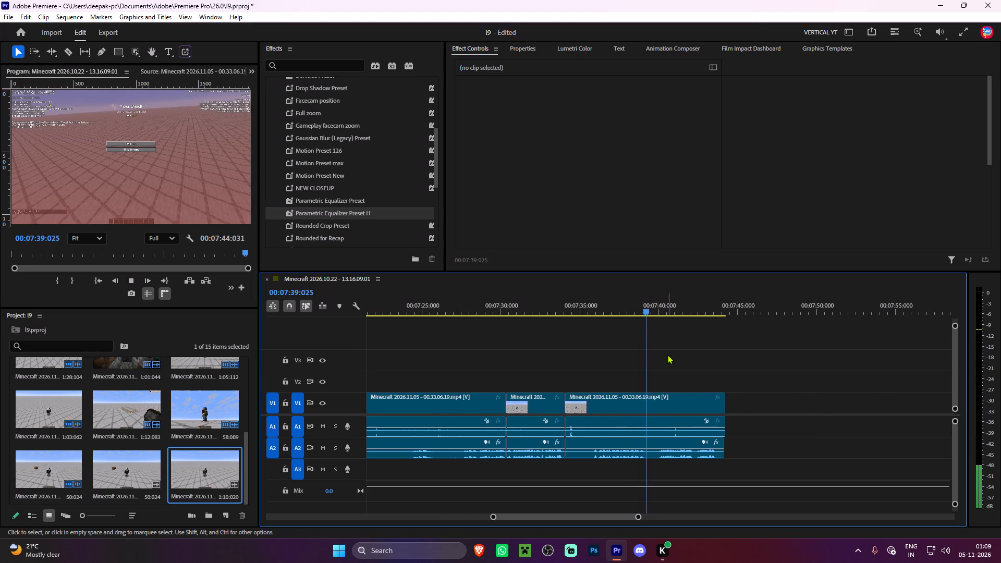
pyautogui.press('space')
pyautogui.hotkey('ctrl', 'k')
pyautogui.press('space')
pyautogui.press('space')
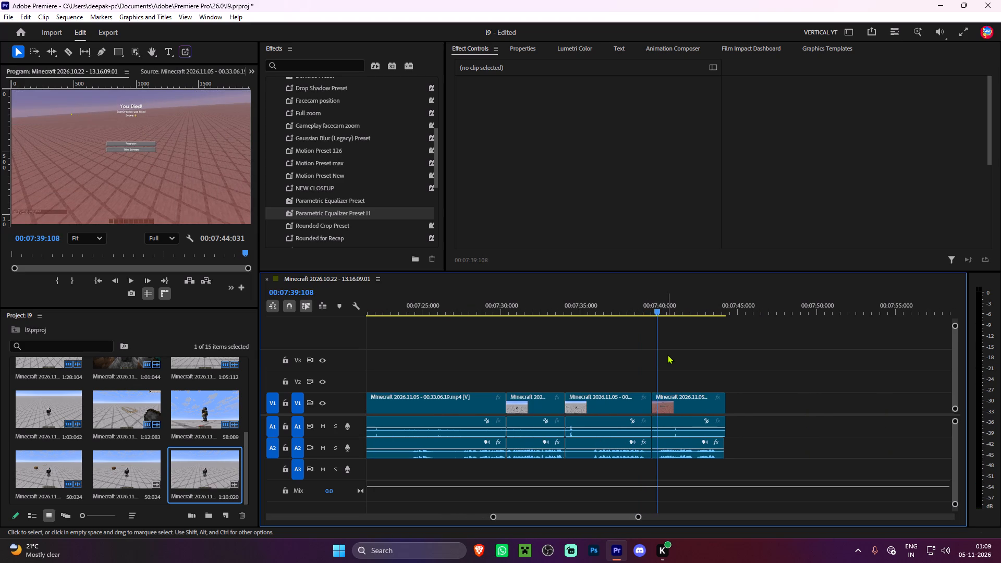
pyautogui.write('q')
# Listen on through the last segment and split it at 00:07:41:108.
pyautogui.press('space')
pyautogui.click(698, 351)
pyautogui.keyDown('alt'); pyautogui.scroll(5, 698, 366); pyautogui.keyUp('alt')
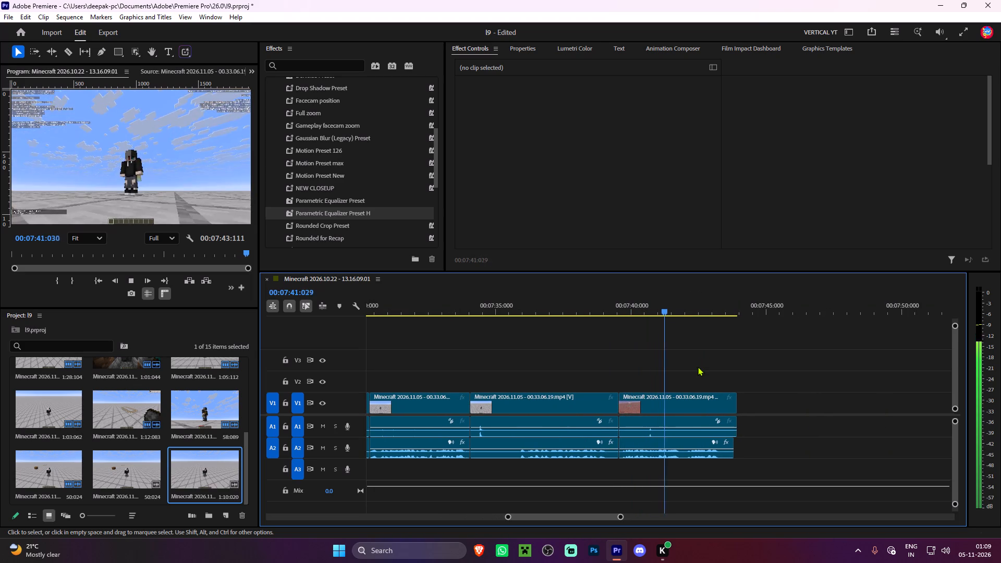
pyautogui.press('space')
pyautogui.hotkey('ctrl', 'k')
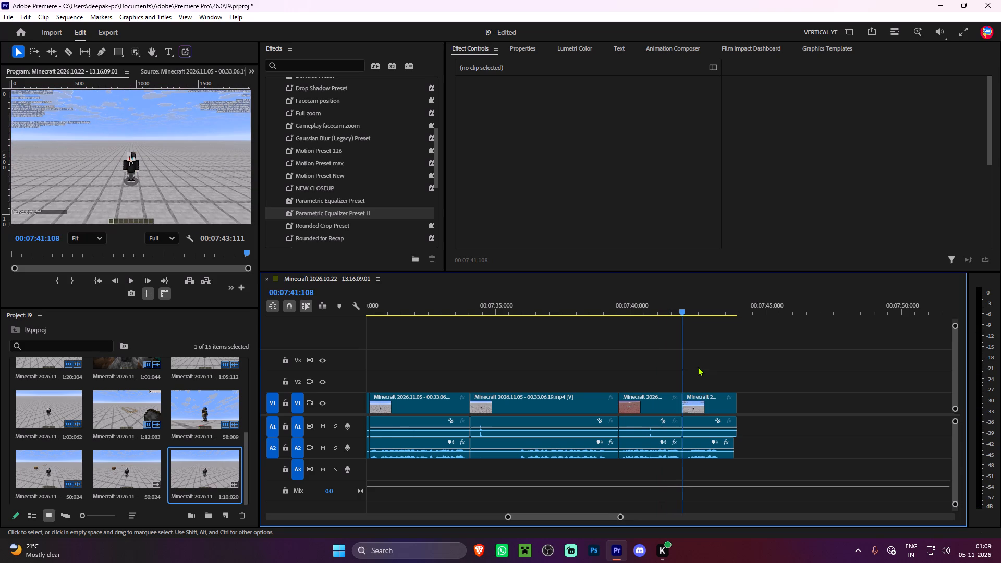
# Listen to the leftover tail after the 00:07:41:108 cut and ripple-delete that whole segment, video and audio.
pyautogui.press('space')
pyautogui.press('space')
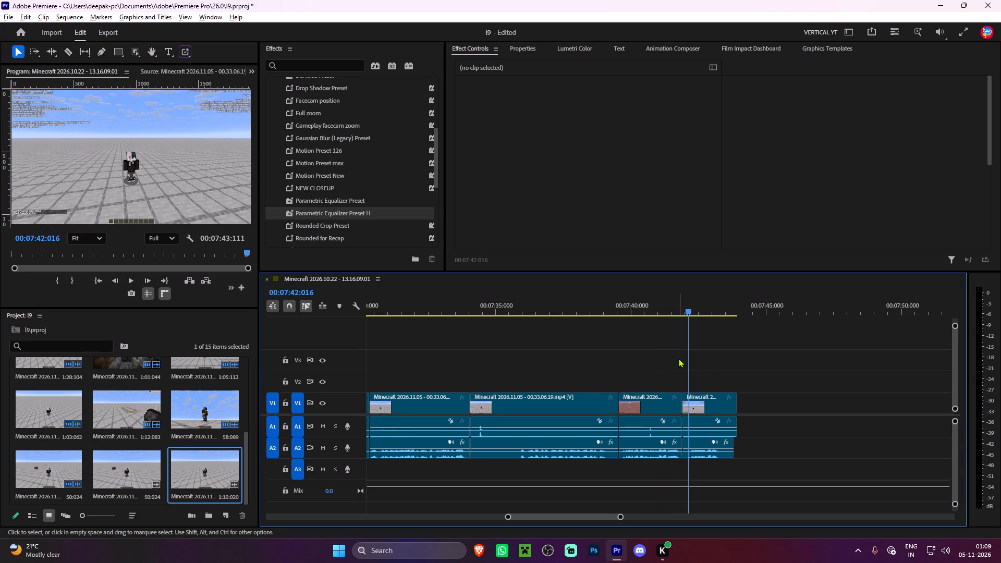
pyautogui.keyDown('alt'); pyautogui.scroll(11, 698, 363); pyautogui.keyUp('alt')
pyautogui.press('space')
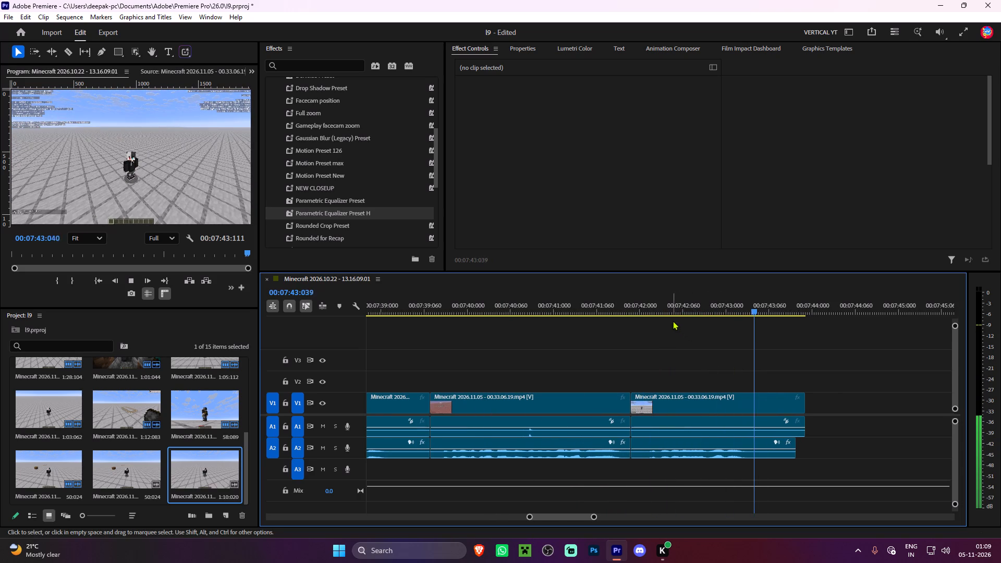
pyautogui.moveTo(694, 329); pyautogui.dragTo(706, 436)
pyautogui.rightClick(703, 402)
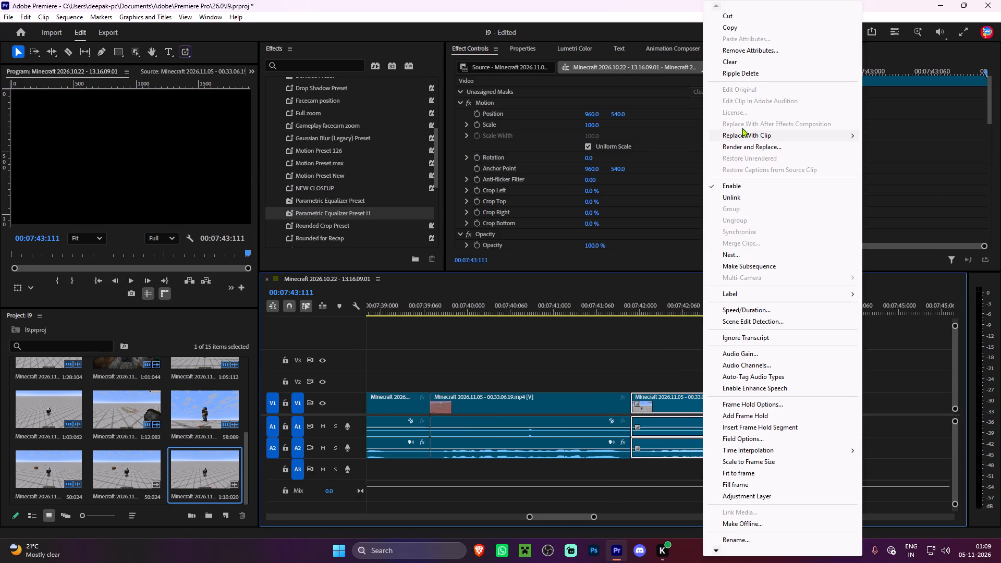
pyautogui.click(741, 70)
# Import the gameplay recording Minecraft 2026.11.05 - 00.34.21.20.mp4 into the project.
pyautogui.scroll(-5, 190, 466)
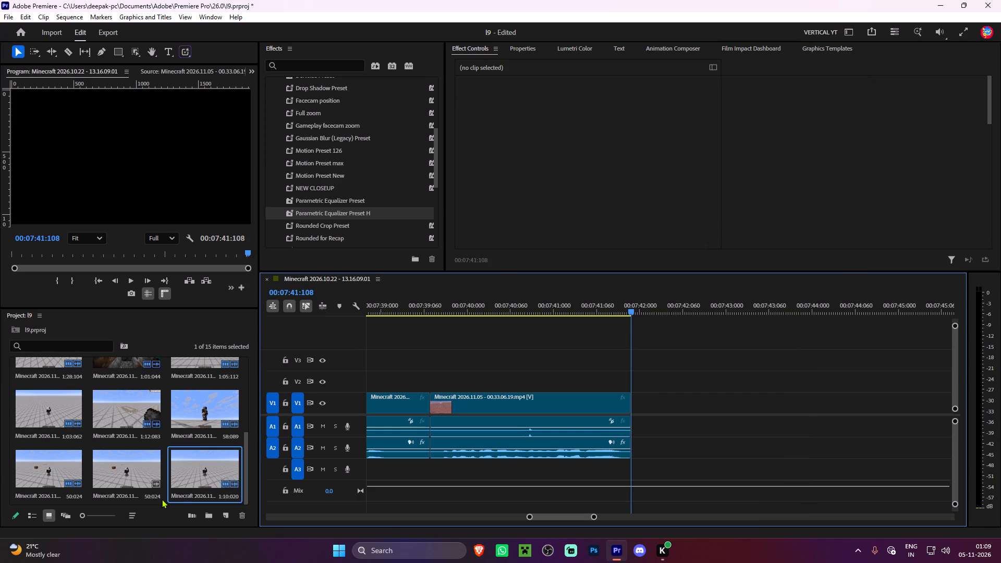
pyautogui.doubleClick(162, 499)
pyautogui.doubleClick(306, 205)
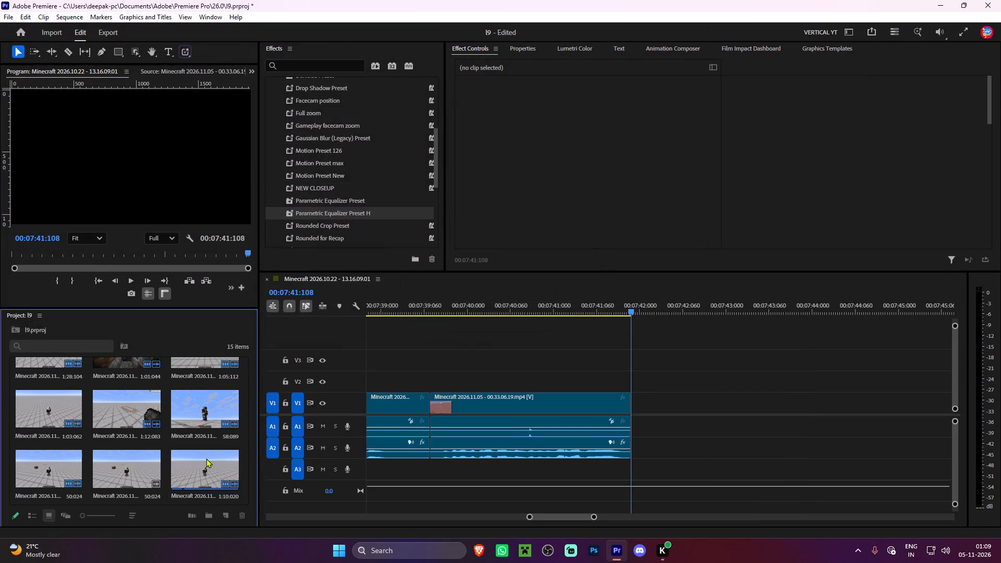
# Preview the 00.34.21.20 recording from its start and append it on V1, A1 and A2 directly against the sequence's end at 00:07:41:108.
pyautogui.doubleClick(66, 461)
pyautogui.press('space')
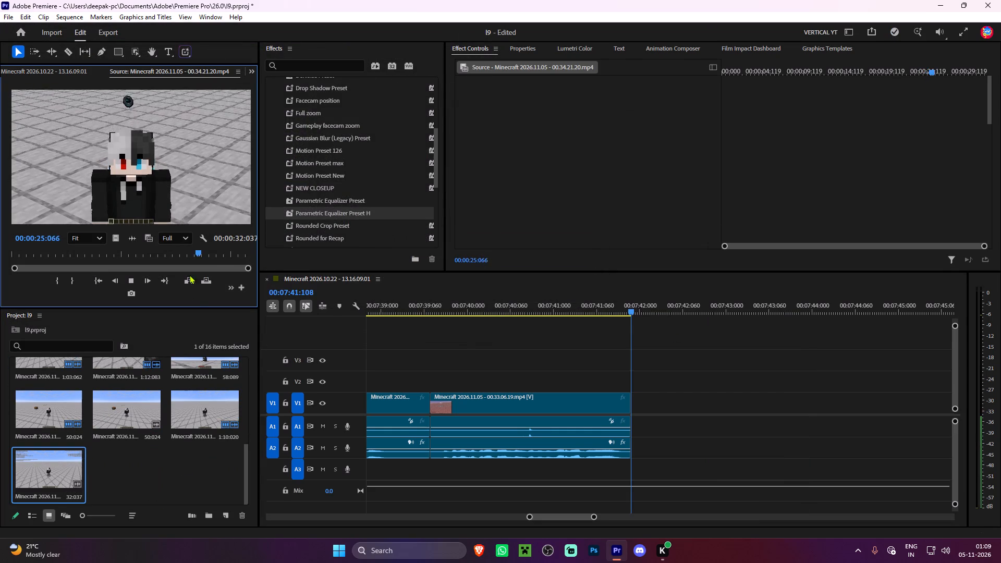
pyautogui.moveTo(38, 258); pyautogui.dragTo(0, 256)
pyautogui.press('space')
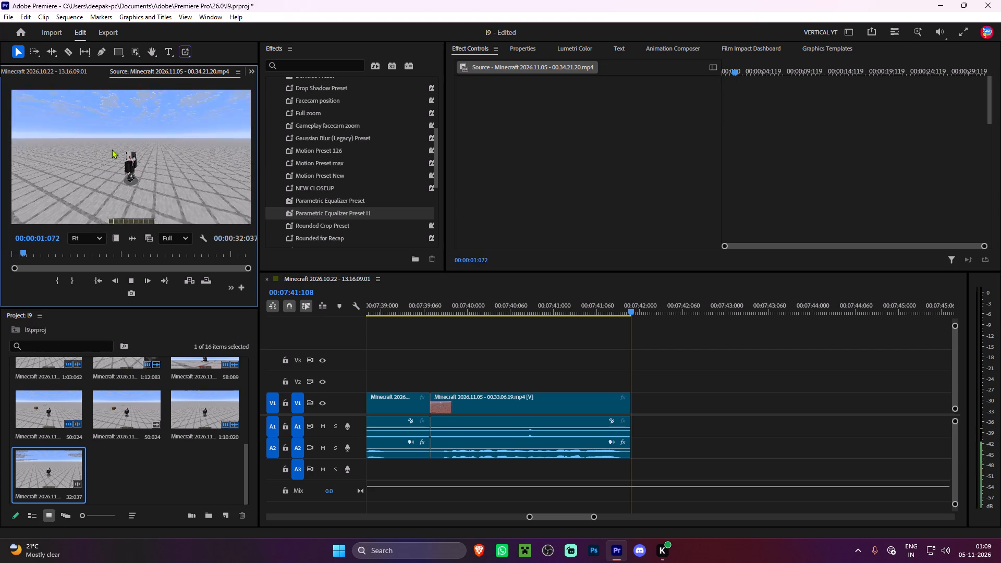
pyautogui.click(121, 152)
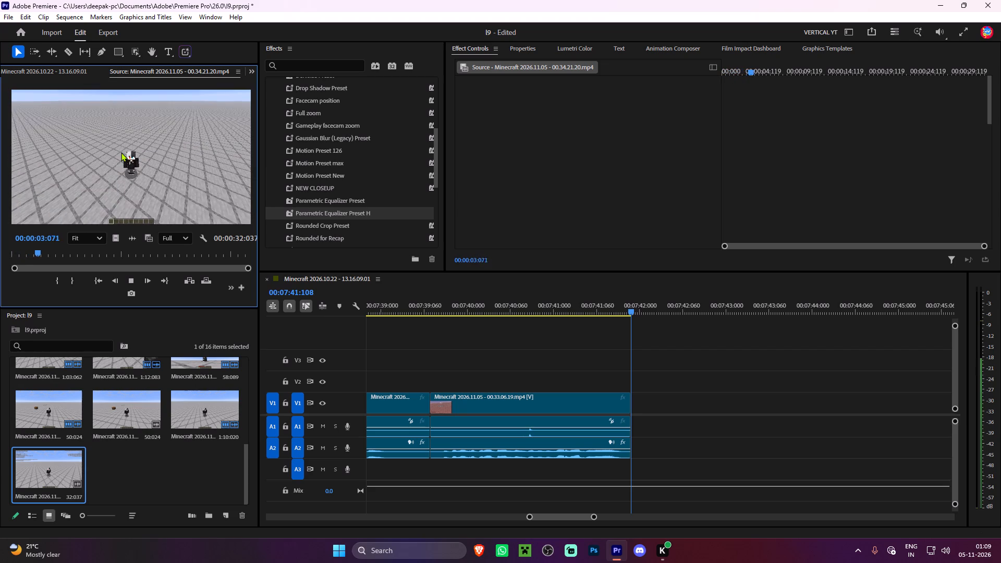
pyautogui.moveTo(119, 152); pyautogui.dragTo(682, 361)
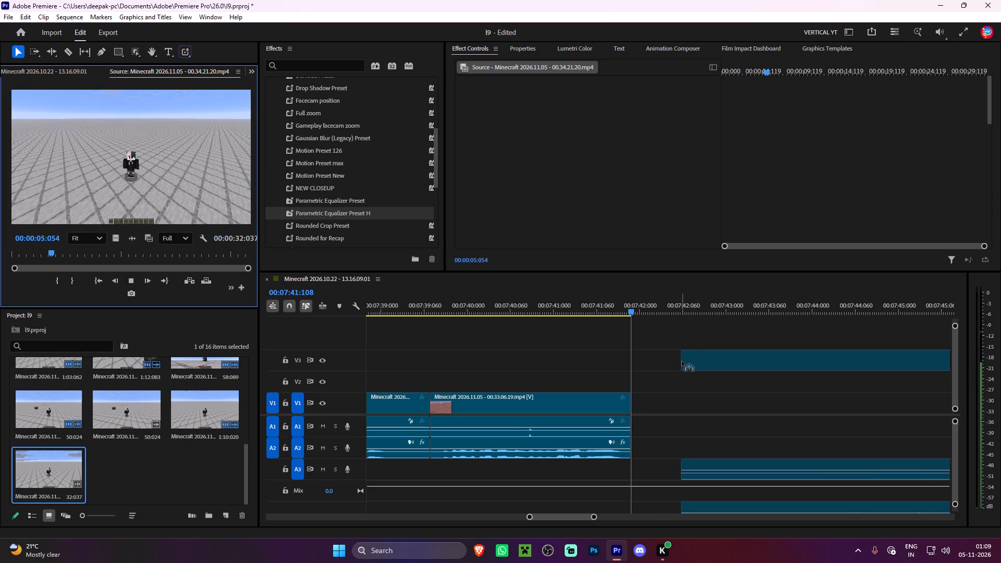
pyautogui.moveTo(682, 361); pyautogui.dragTo(639, 408)
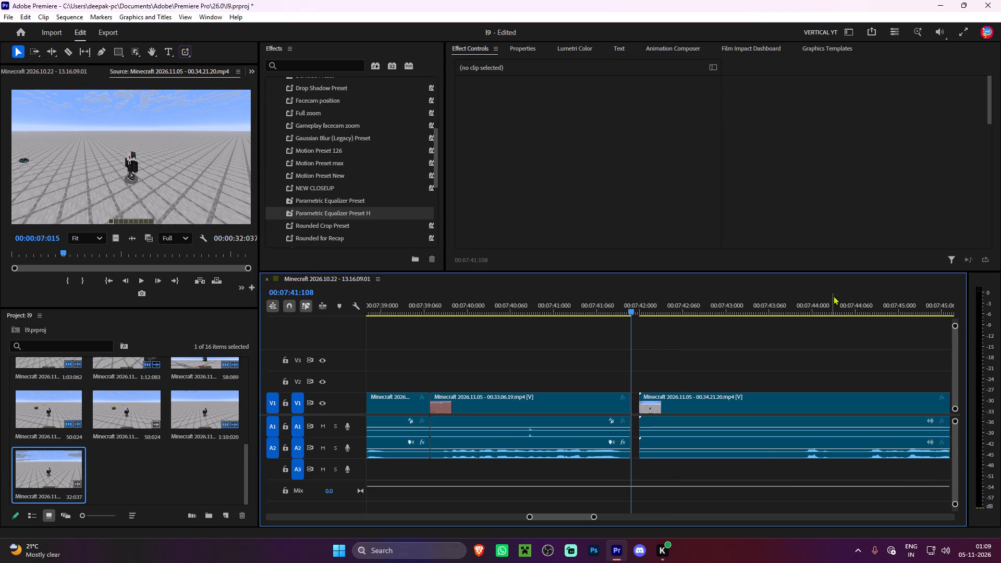
pyautogui.moveTo(785, 391); pyautogui.dragTo(762, 398)
pyautogui.moveTo(766, 408); pyautogui.dragTo(763, 407)
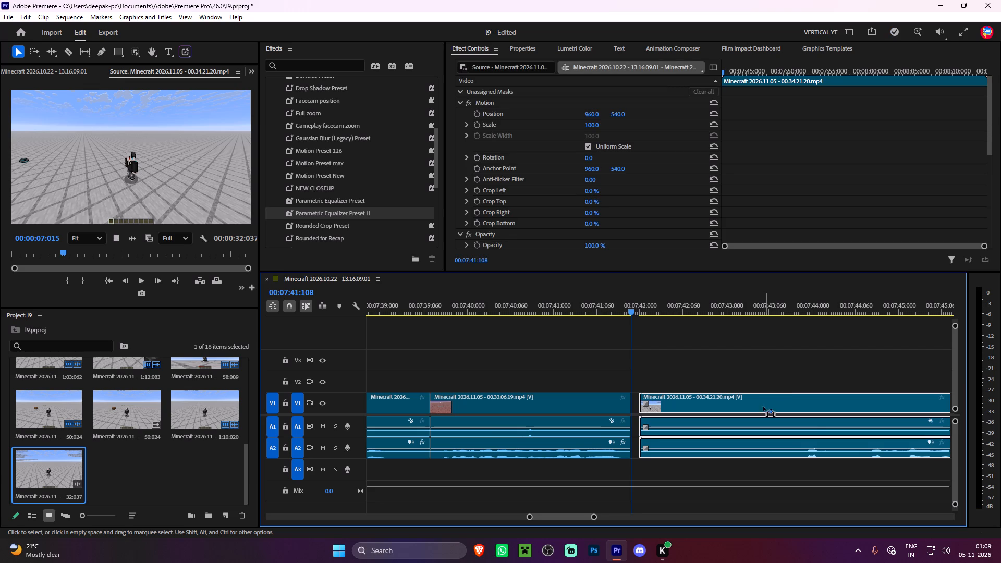
pyautogui.moveTo(763, 407); pyautogui.dragTo(759, 406)
# Listen through the start of the 00.34.21.20 clip and ripple-trim its opening up to about 00:07:50.
pyautogui.scroll(-6, 788, 395)
pyautogui.click(773, 310)
pyautogui.press('space')
pyautogui.click(805, 340)
pyautogui.keyDown('alt'); pyautogui.scroll(-4, 796, 361); pyautogui.keyUp('alt')
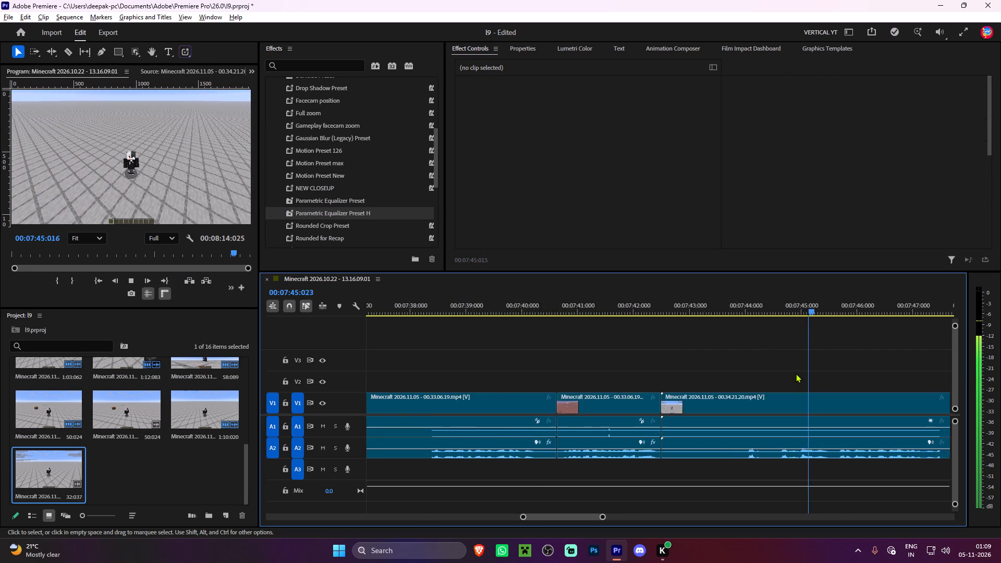
pyautogui.keyDown('alt'); pyautogui.scroll(-8, 796, 373); pyautogui.keyUp('alt')
pyautogui.scroll(-13, 726, 371)
pyautogui.keyDown('alt'); pyautogui.scroll(3, 709, 370); pyautogui.keyUp('alt')
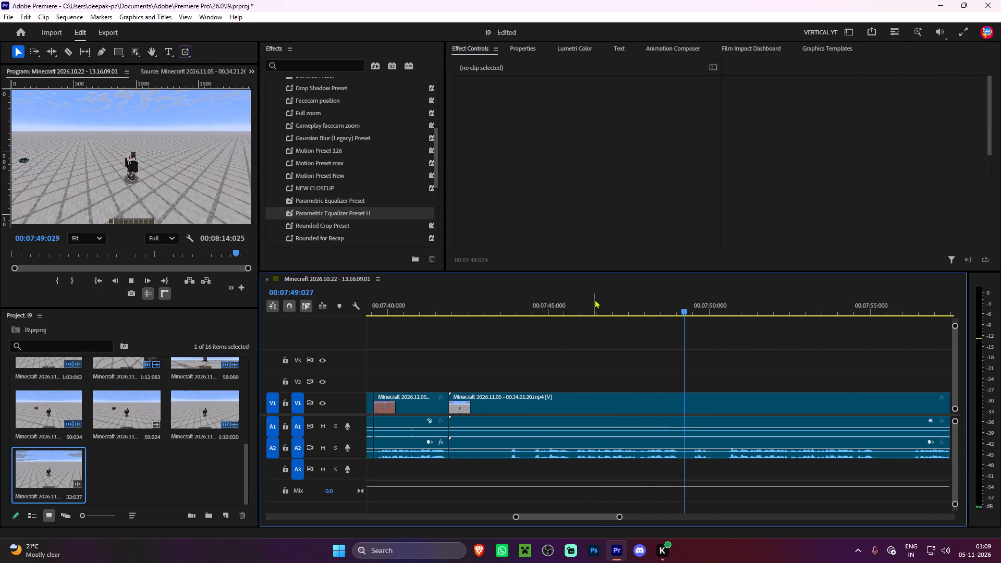
pyautogui.scroll(-6, 608, 321)
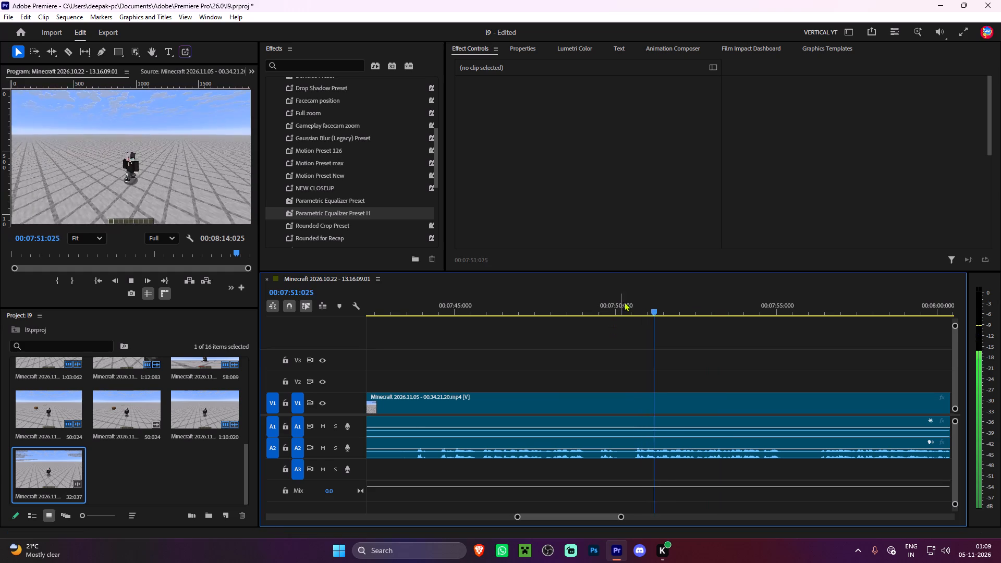
pyautogui.moveTo(641, 302); pyautogui.dragTo(635, 303)
pyautogui.press('q')
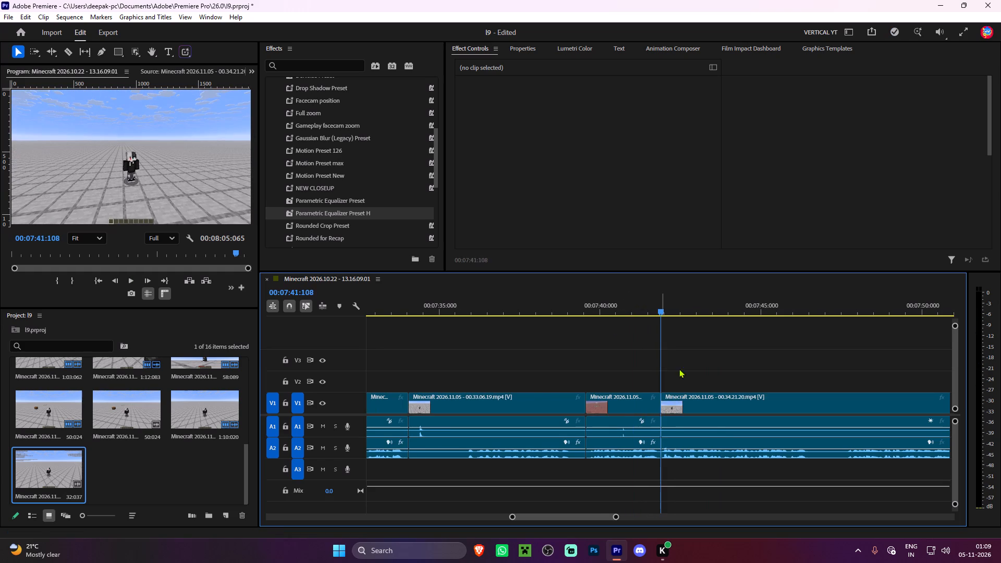
# Apply Parametric Equalizer Preset, Single-band Compressor Preset, DeNoise Preset and Parametric Equalizer Preset H to the 00.34.21.20 clip's A2 audio.
pyautogui.keyDown('alt'); pyautogui.click(693, 439); pyautogui.keyUp('alt')
pyautogui.scroll(-13, 686, 430)
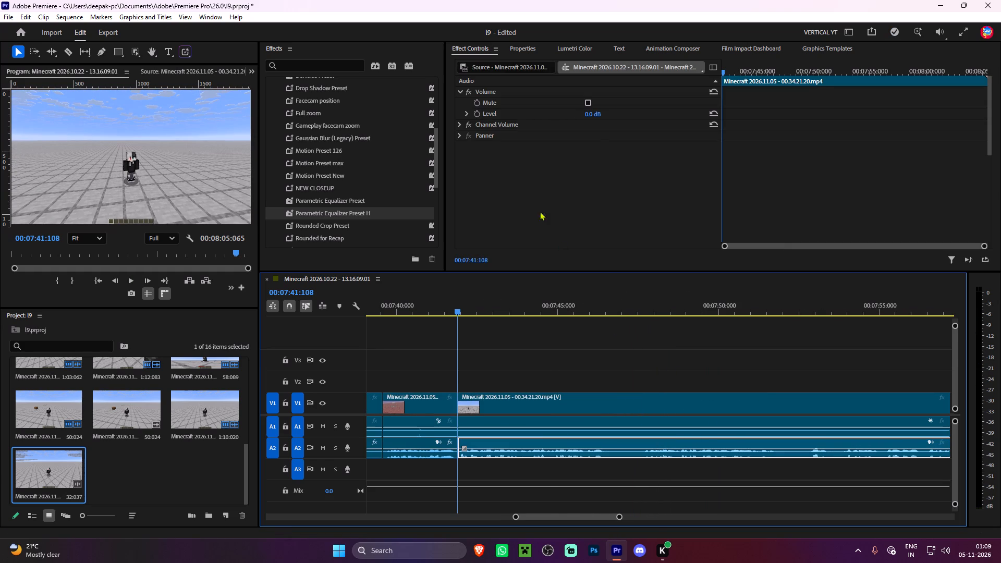
pyautogui.moveTo(330, 203); pyautogui.dragTo(583, 440)
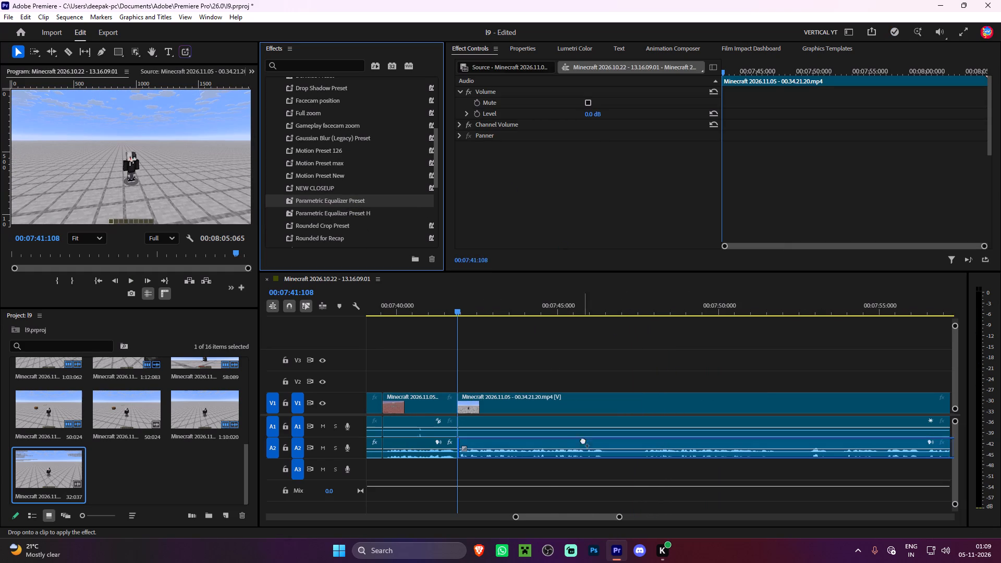
pyautogui.moveTo(583, 440); pyautogui.dragTo(575, 452)
pyautogui.scroll(-4, 313, 231)
pyautogui.moveTo(315, 206); pyautogui.dragTo(581, 446)
pyautogui.scroll(4, 302, 178)
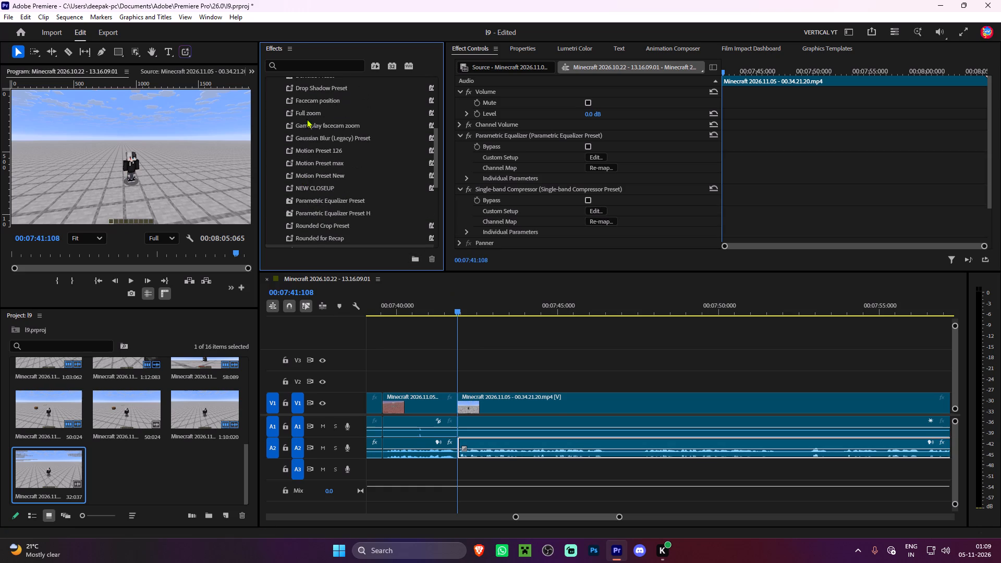
pyautogui.scroll(4, 307, 119)
pyautogui.moveTo(306, 115); pyautogui.dragTo(535, 448)
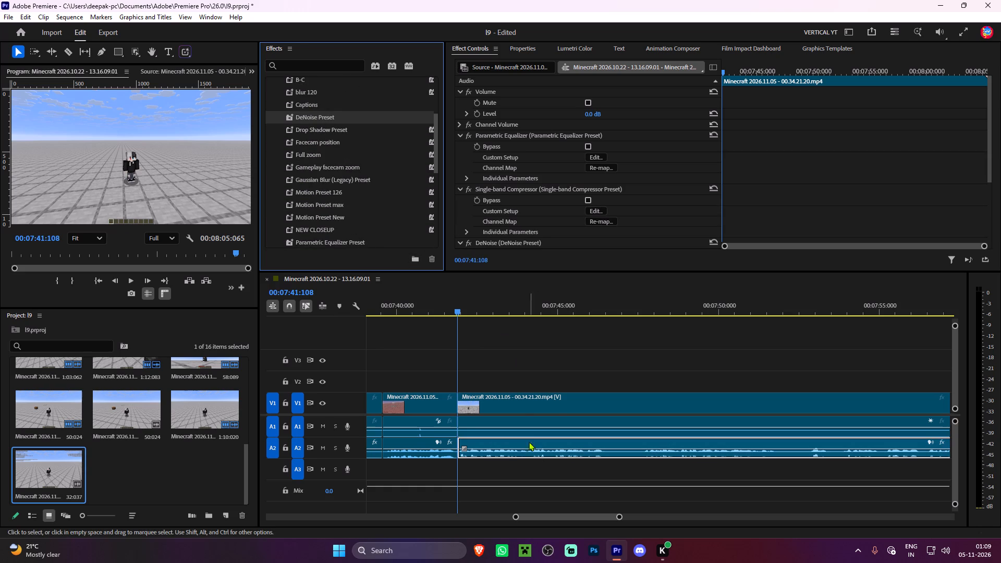
pyautogui.scroll(-5, 325, 206)
pyautogui.moveTo(351, 202); pyautogui.dragTo(526, 444)
# Listen to the processed clip, split it at 00:07:46:057 and ripple-trim the second piece's start up to 00:07:47:075.
pyautogui.press('space')
pyautogui.click(524, 356)
pyautogui.keyDown('alt'); pyautogui.scroll(-4, 524, 356); pyautogui.keyUp('alt')
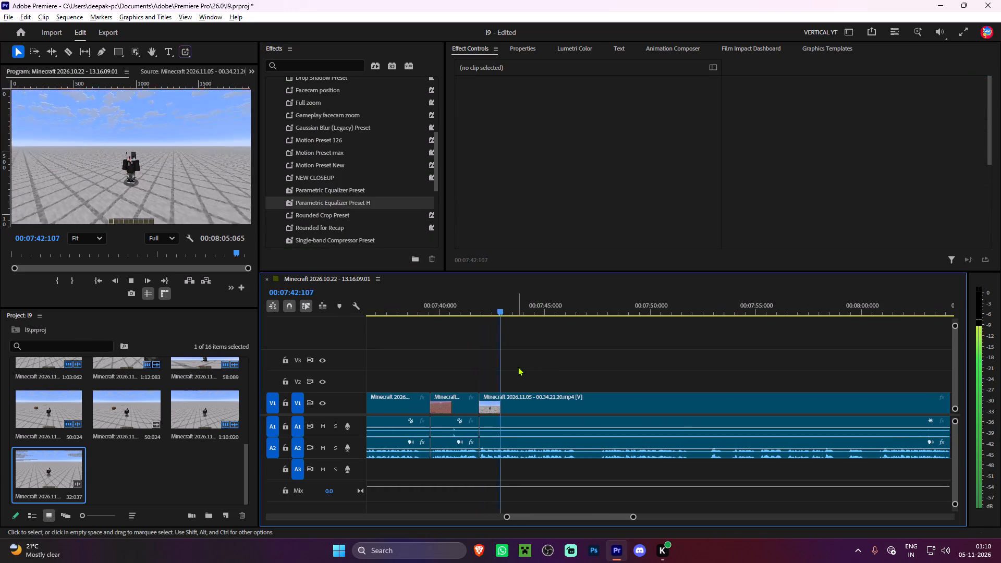
pyautogui.keyDown('alt'); pyautogui.scroll(-2, 568, 369); pyautogui.keyUp('alt')
pyautogui.keyDown('alt'); pyautogui.scroll(3, 569, 369); pyautogui.keyUp('alt')
pyautogui.scroll(-5, 569, 369)
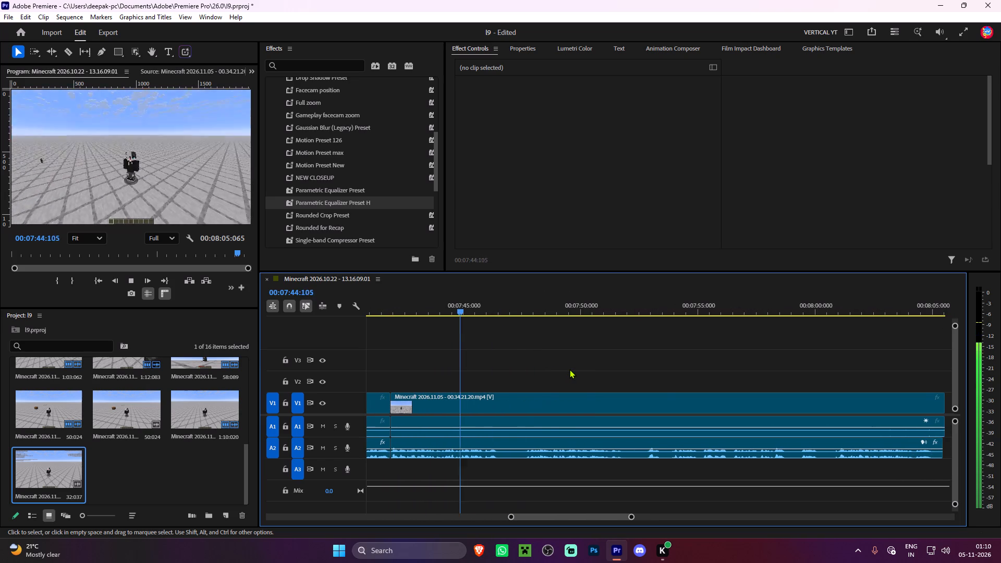
pyautogui.press('space')
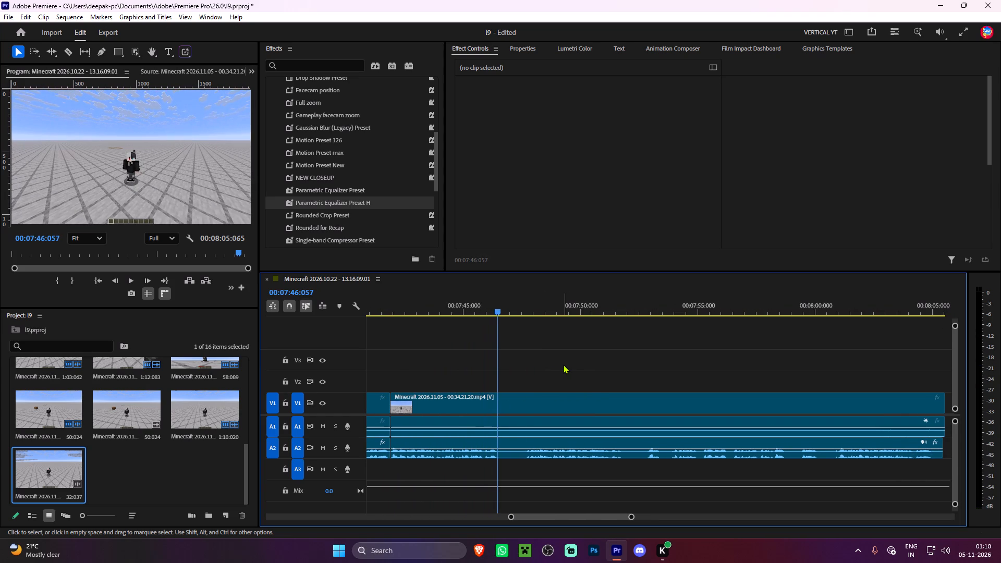
pyautogui.hotkey('ctrl', 'k')
pyautogui.press('space')
pyautogui.press('space')
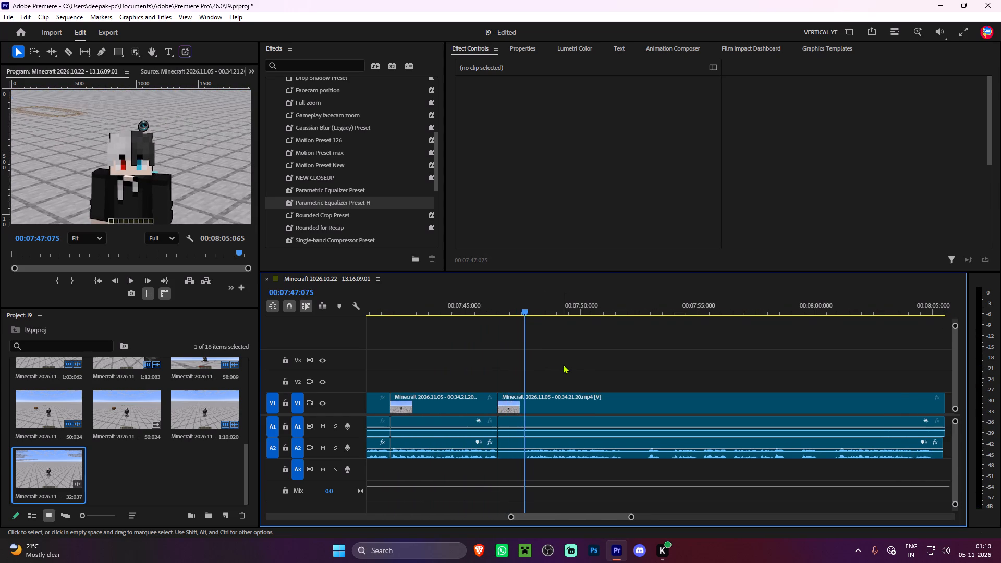
pyautogui.write('q')
# Listen on, split the clip shortly before 00:07:51 and ripple-trim about one second from the start of the following piece.
pyautogui.press('space')
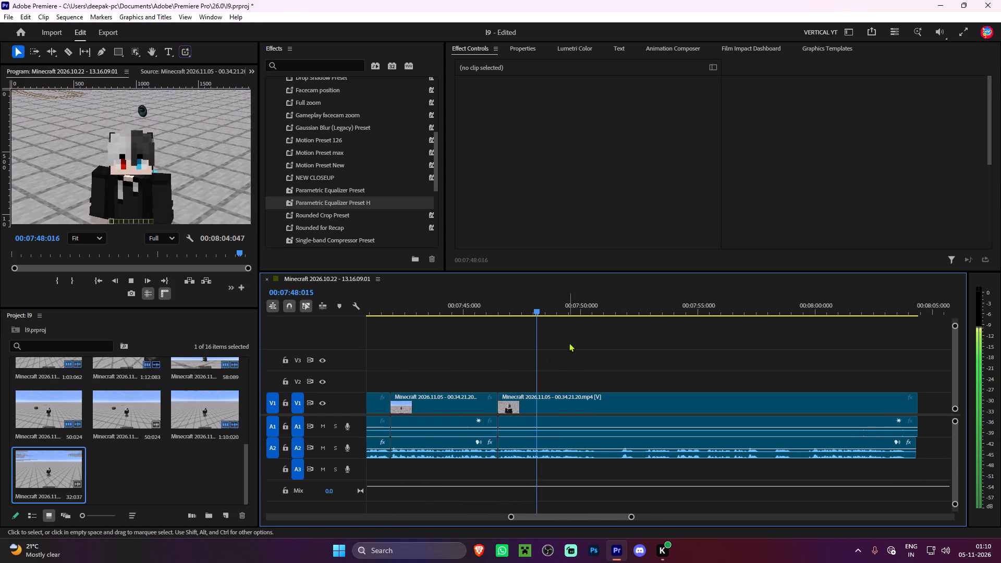
pyautogui.keyDown('alt'); pyautogui.scroll(3, 649, 378); pyautogui.keyUp('alt')
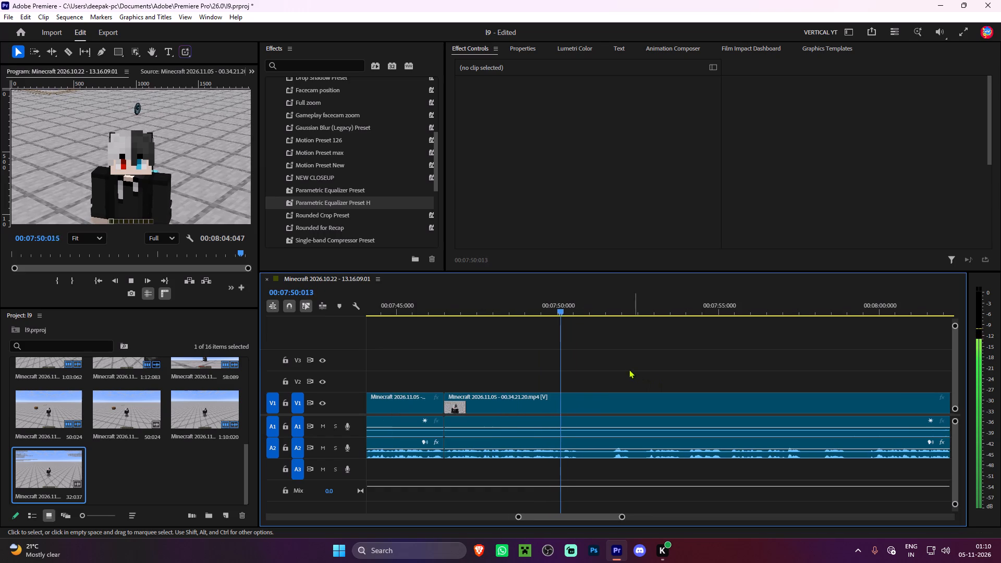
pyautogui.press('space')
pyautogui.hotkey('ctrl', 'k')
pyautogui.press('space')
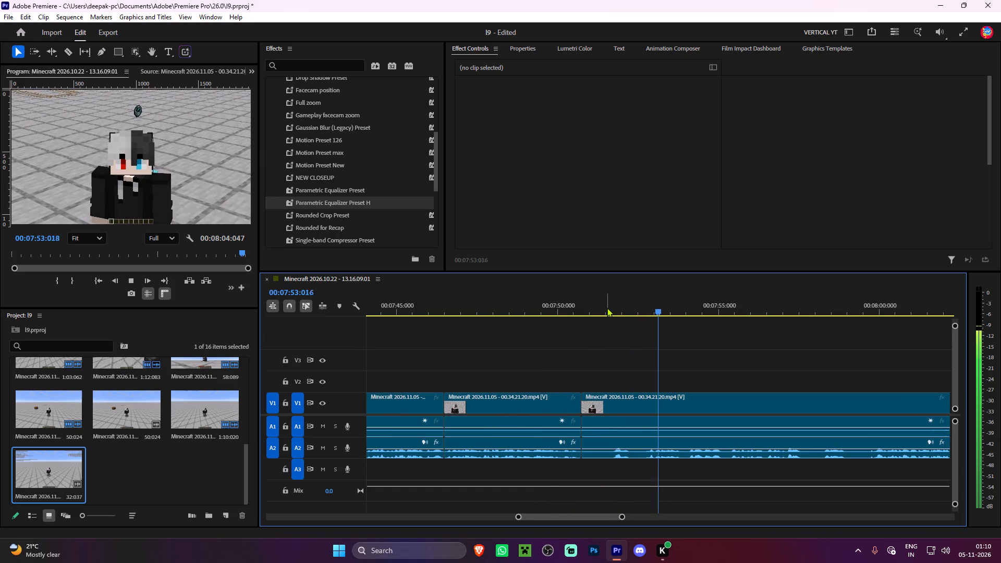
pyautogui.moveTo(607, 308); pyautogui.dragTo(613, 312)
pyautogui.press('q')
# Replay across the last join, split the clip just before 00:07:53 and ripple-trim the short pause after the split.
pyautogui.click(566, 309)
pyautogui.press('space')
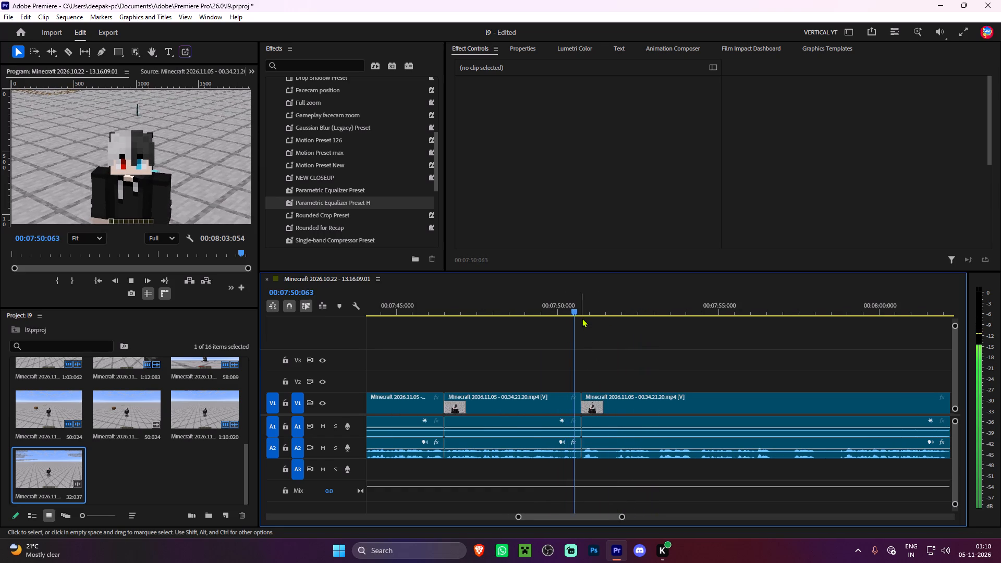
pyautogui.press('space')
pyautogui.press('space')
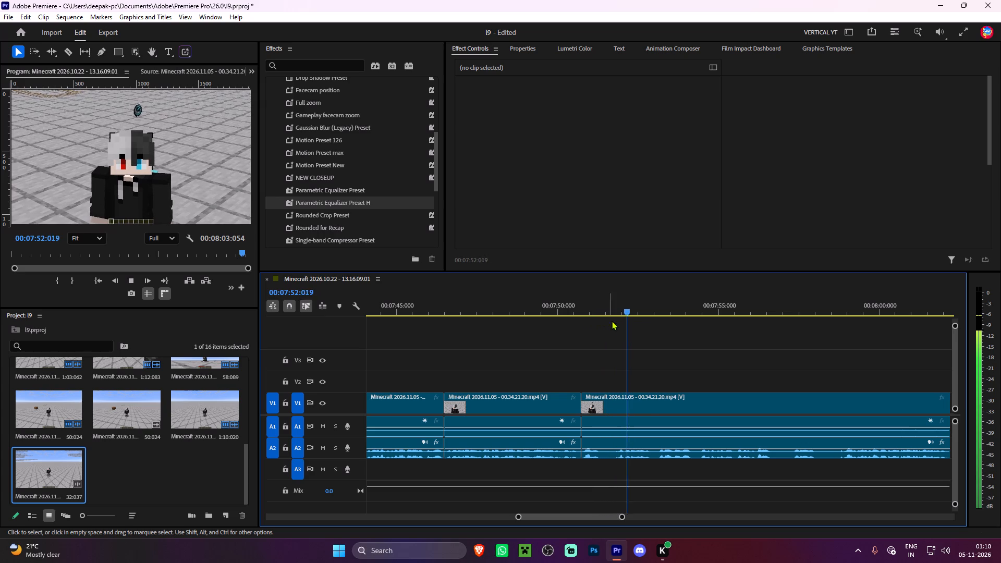
pyautogui.press('space')
pyautogui.hotkey('ctrl', 'k')
pyautogui.press('space')
pyautogui.press('space')
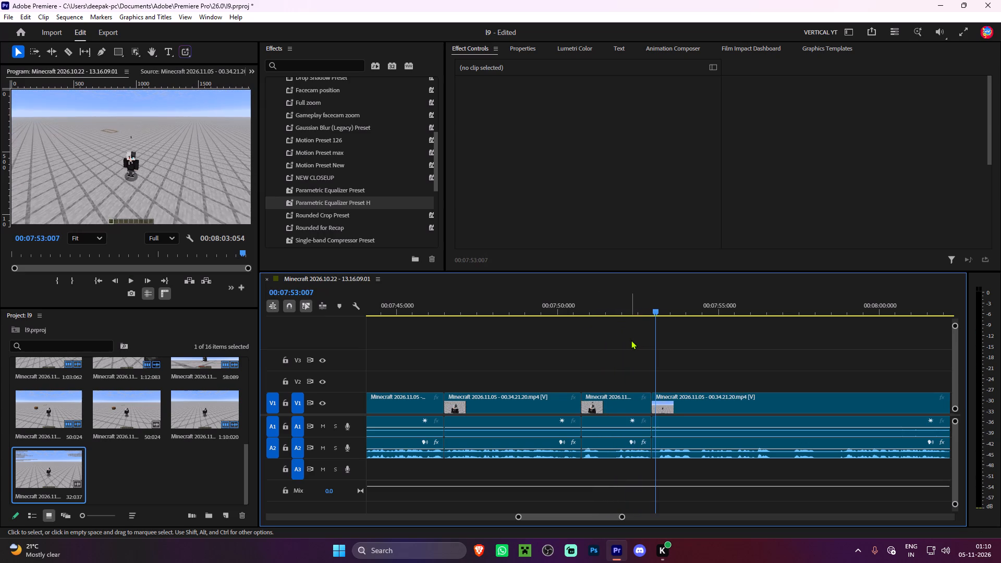
pyautogui.press('space')
pyautogui.press('space')
pyautogui.write('q')
# Listen on, split the clip at about 00:07:56:060 and ripple-trim the following piece's start up to about 00:07:57.
pyautogui.press('space')
pyautogui.scroll(-5, 565, 373)
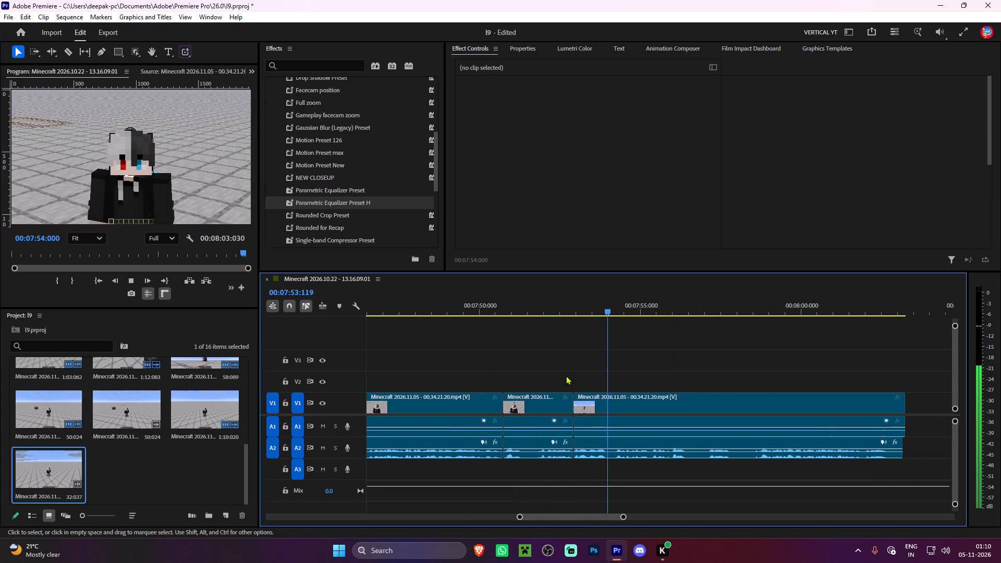
pyautogui.scroll(-4, 604, 374)
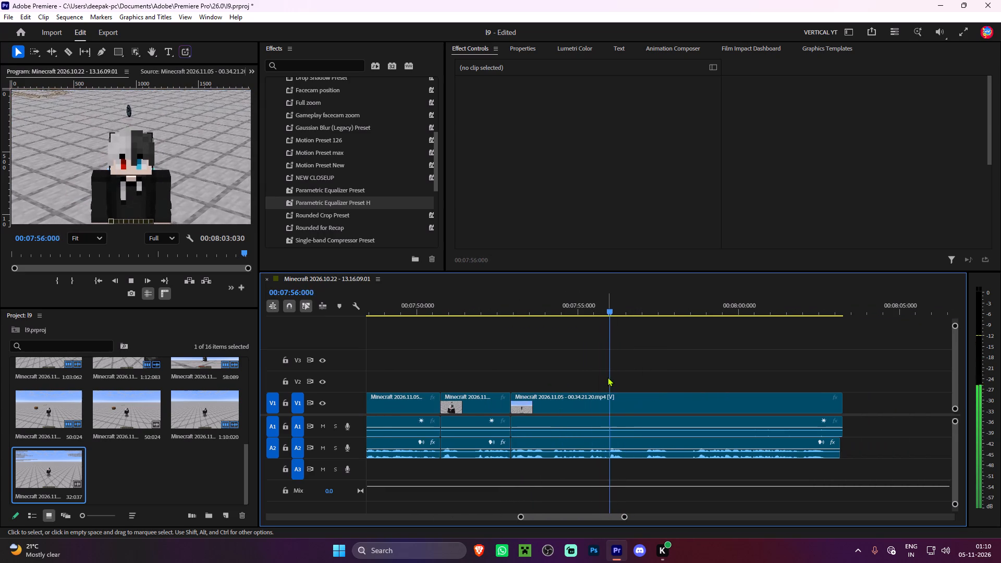
pyautogui.press('space')
pyautogui.hotkey('ctrl', 'k')
pyautogui.press('space')
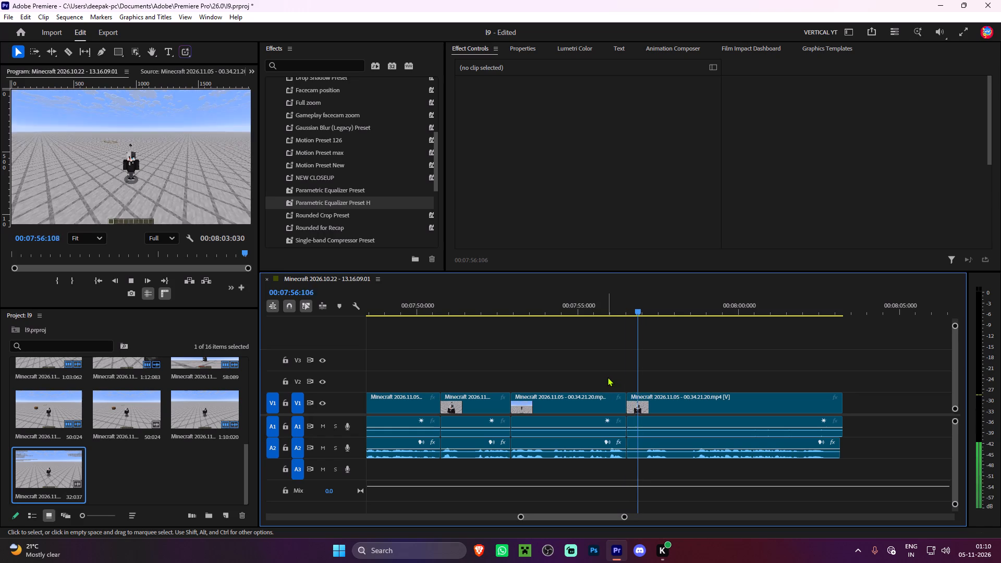
pyautogui.scroll(-5, 631, 385)
pyautogui.press('space')
pyautogui.click(570, 309)
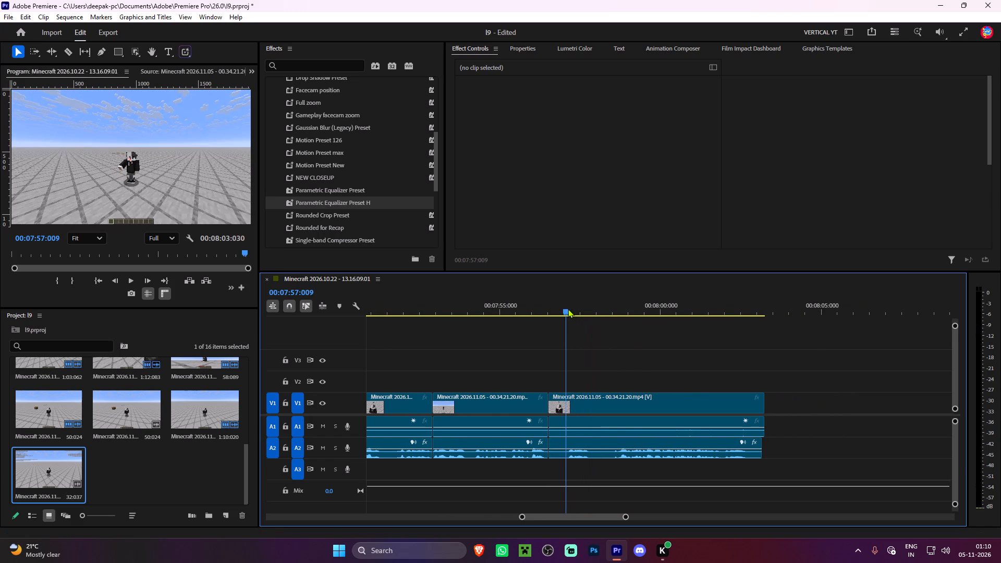
pyautogui.write('q')
# Split the clip at 00:07:57:041, listen to the remaining tail and ripple-delete its video and audio.
pyautogui.press('space')
pyautogui.press('space')
pyautogui.hotkey('ctrl', 'k')
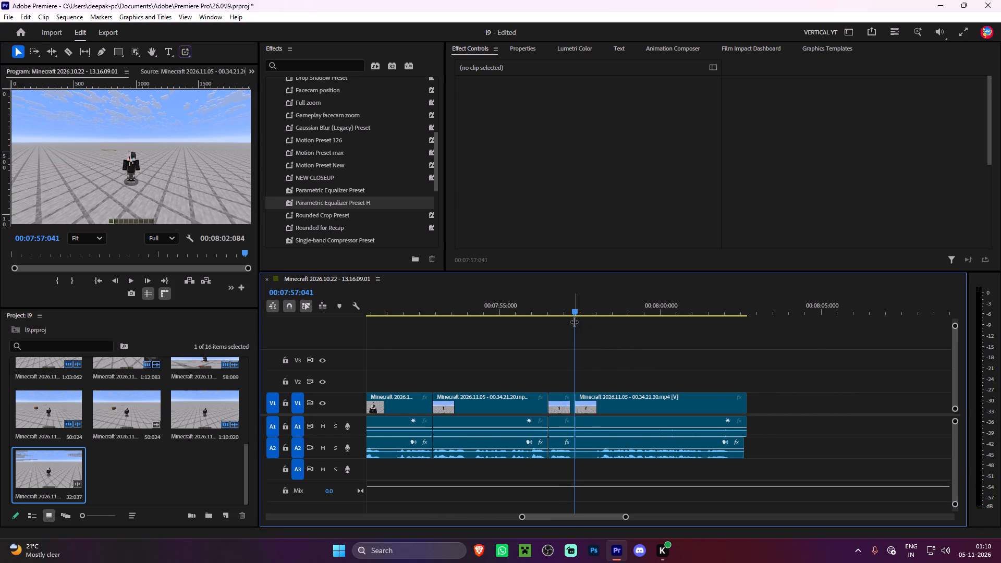
pyautogui.press('space')
pyautogui.moveTo(649, 364); pyautogui.dragTo(657, 443)
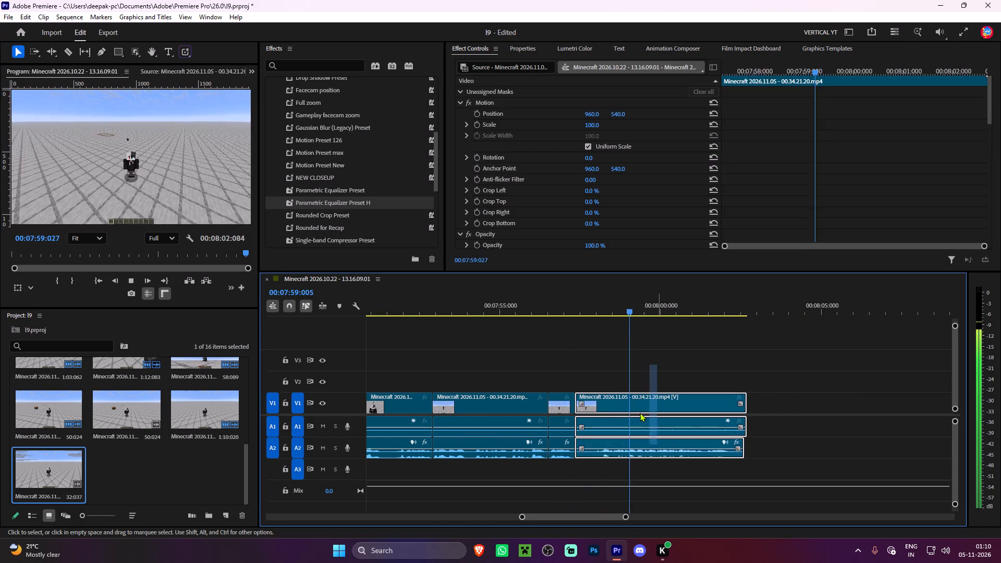
pyautogui.rightClick(638, 410)
pyautogui.click(674, 76)
# Import Minecraft 2026.11.05 - 00.38.32.21.mp4 and append it on V1, A1 and A2 directly against the sequence's end at 00:07:57:041.
pyautogui.doubleClick(170, 464)
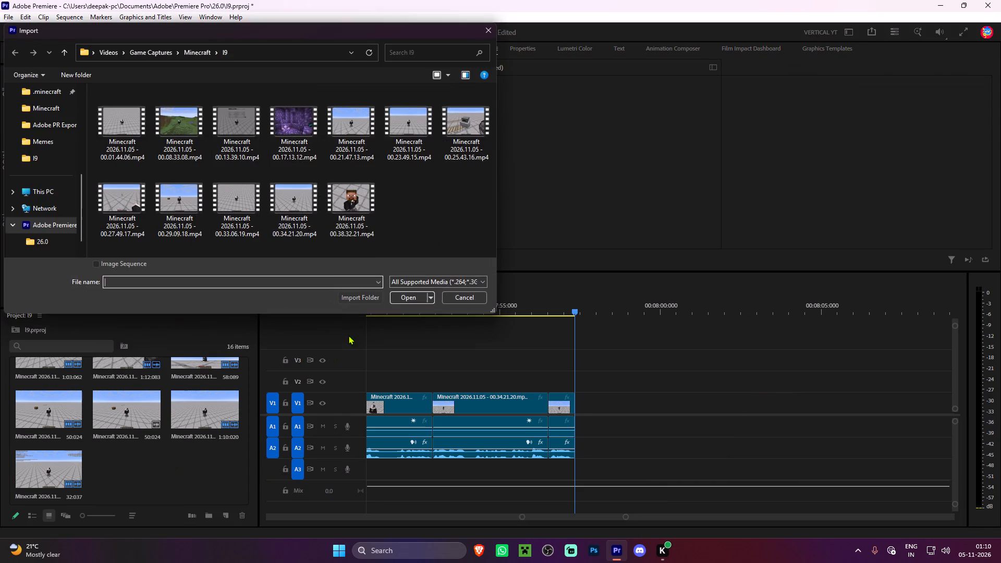
pyautogui.doubleClick(360, 185)
pyautogui.moveTo(116, 462); pyautogui.dragTo(613, 385)
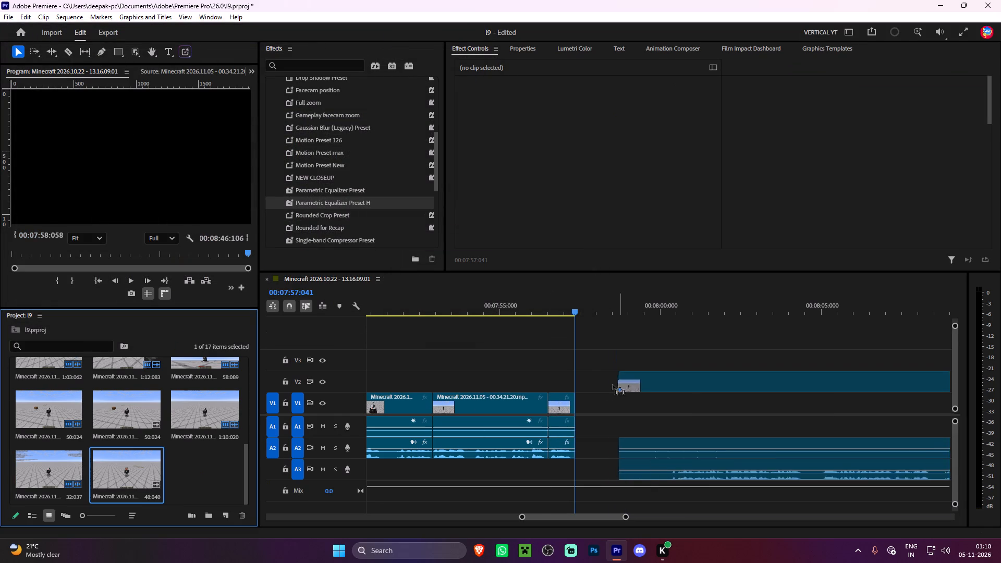
pyautogui.moveTo(613, 385); pyautogui.dragTo(577, 407)
# Apply Parametric Equalizer Preset, Single-band Compressor Preset, DeNoise Preset and Parametric Equalizer Preset H to the 00.38.32.21 clip's A2 audio.
pyautogui.keyDown('alt'); pyautogui.click(630, 444); pyautogui.keyUp('alt')
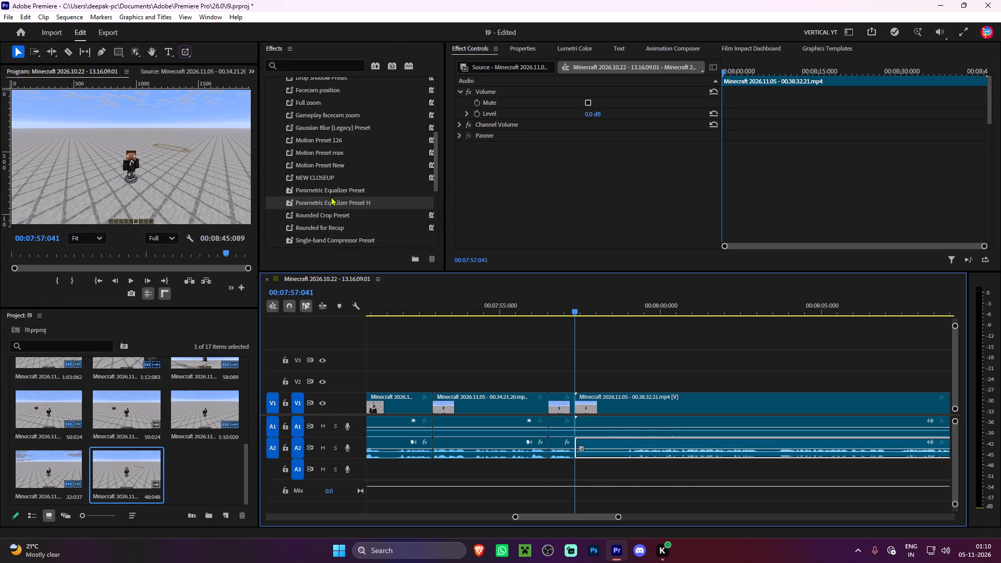
pyautogui.moveTo(329, 190); pyautogui.dragTo(607, 450)
pyautogui.moveTo(320, 240); pyautogui.dragTo(323, 240)
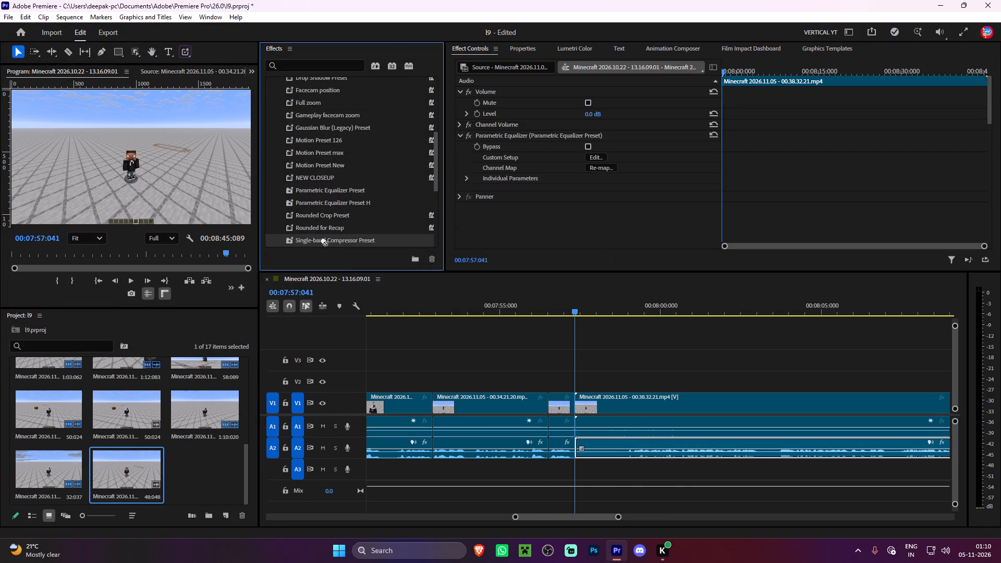
pyautogui.moveTo(323, 240); pyautogui.dragTo(636, 442)
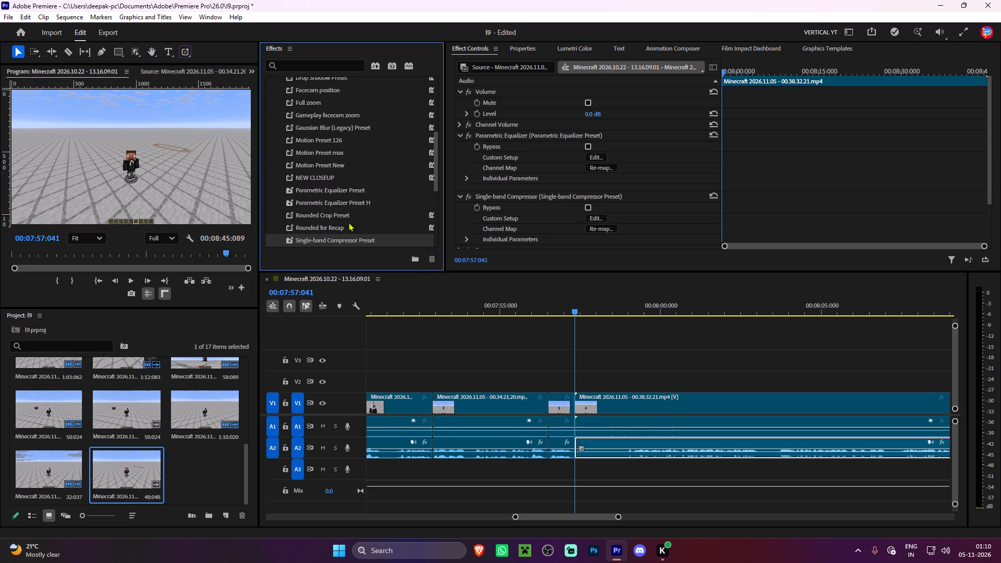
pyautogui.scroll(5, 322, 204)
pyautogui.moveTo(310, 113); pyautogui.dragTo(626, 440)
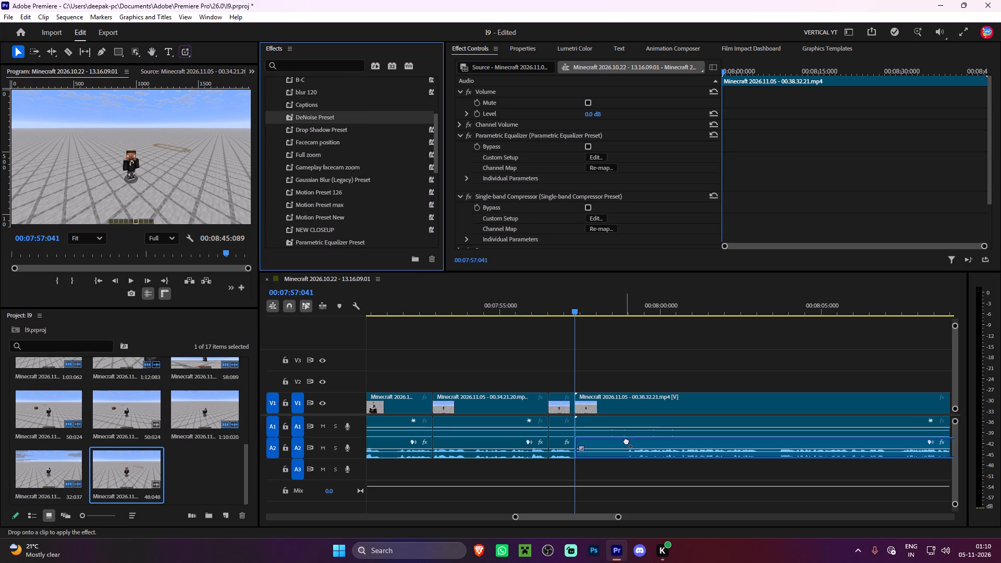
pyautogui.moveTo(626, 440); pyautogui.dragTo(629, 442)
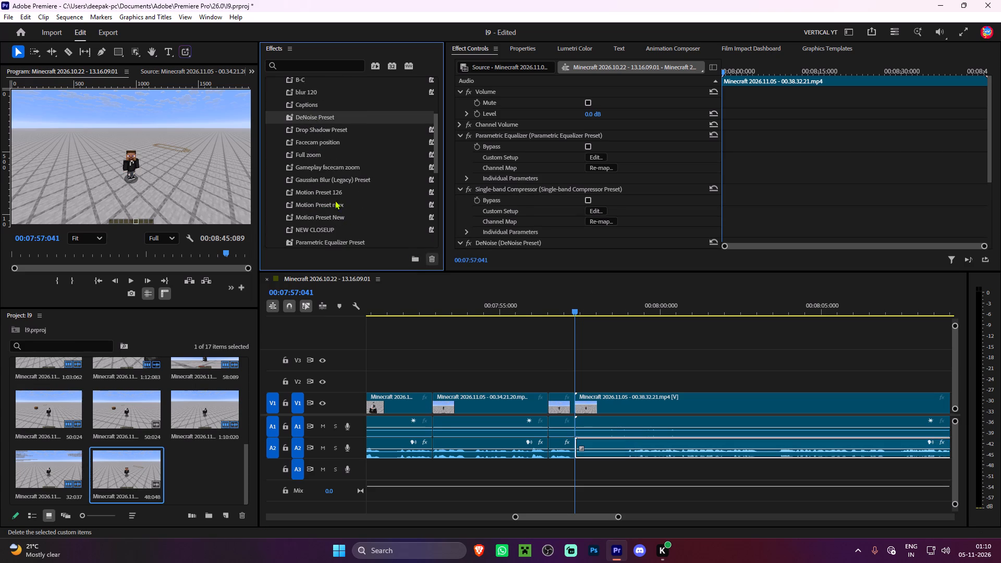
pyautogui.scroll(-1, 354, 206)
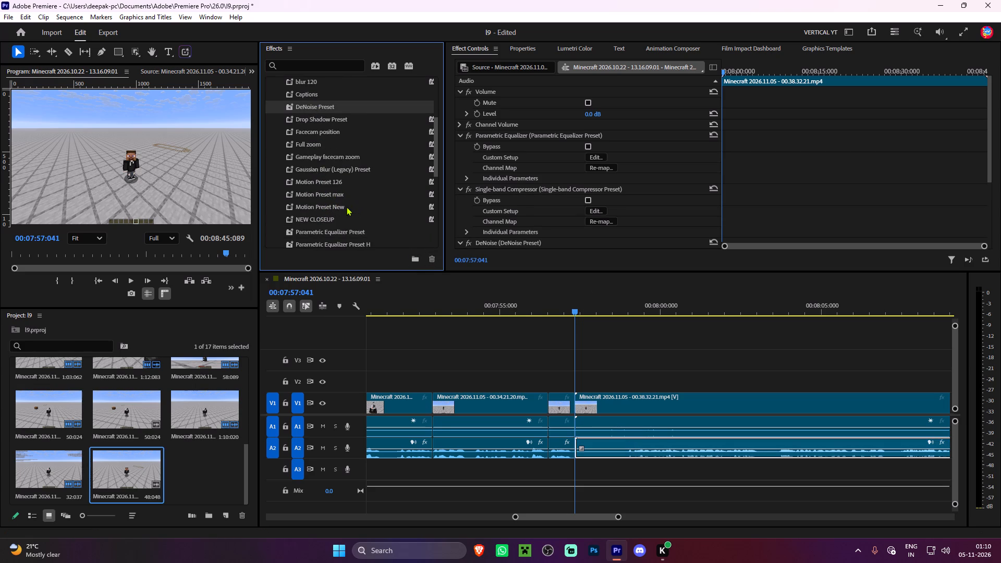
pyautogui.scroll(-2, 328, 221)
pyautogui.moveTo(326, 222); pyautogui.dragTo(617, 446)
# Ripple-trim the silent opening of the 00.38.32.21 clip up to 00:07:58:117.
pyautogui.moveTo(623, 309); pyautogui.dragTo(629, 308)
pyautogui.click(646, 346)
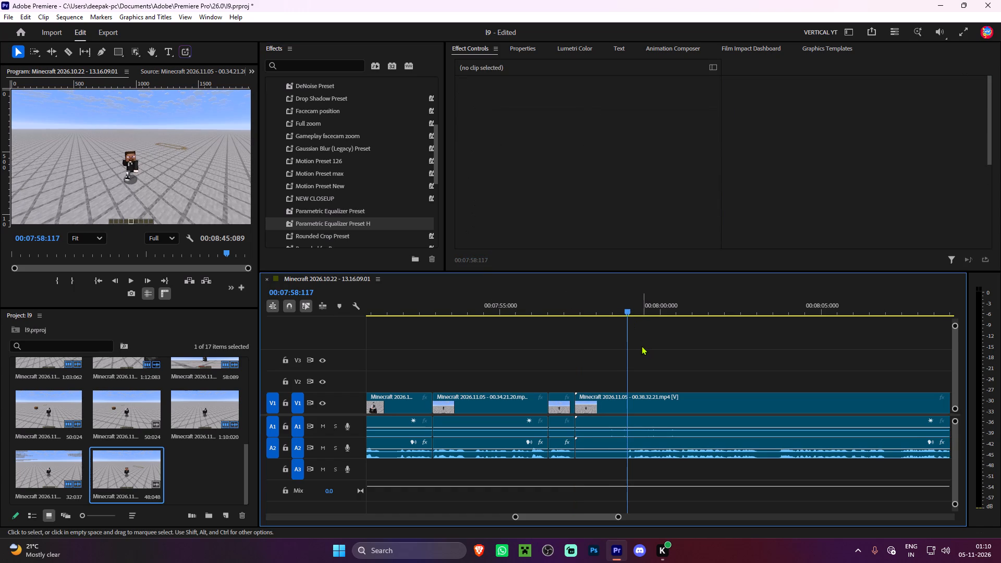
pyautogui.press('q')
# Listen to the 00.38.32.21 clip, split it at about 00:08:01 and ripple-trim the pause after the cut.
pyautogui.press('space')
pyautogui.keyDown('alt'); pyautogui.scroll(-3, 629, 359); pyautogui.keyUp('alt')
pyautogui.scroll(5, 629, 365)
pyautogui.keyDown('alt'); pyautogui.scroll(4, 641, 400); pyautogui.keyUp('alt')
pyautogui.scroll(-12, 641, 396)
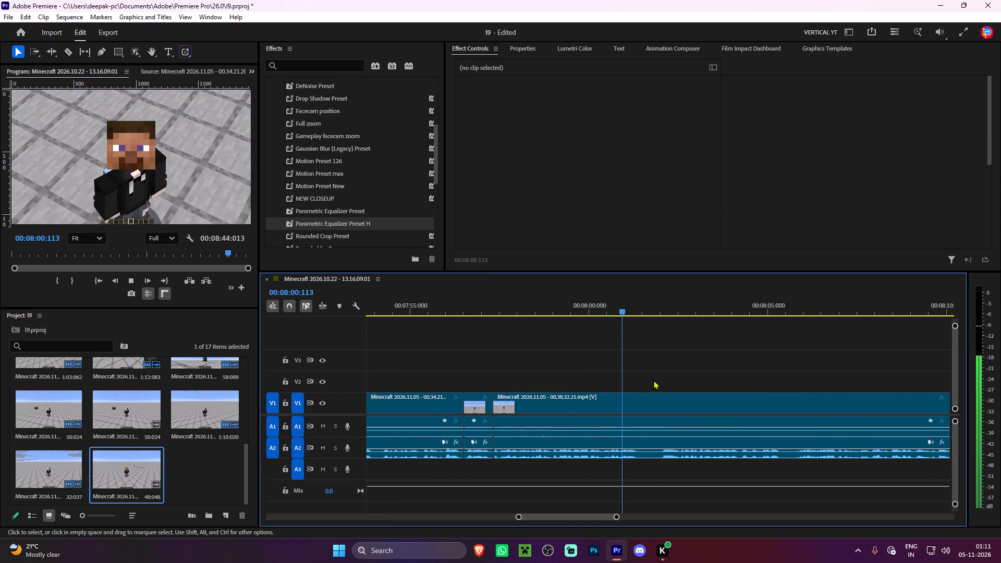
pyautogui.press('space')
pyautogui.hotkey('ctrl', 'k')
pyautogui.press('space')
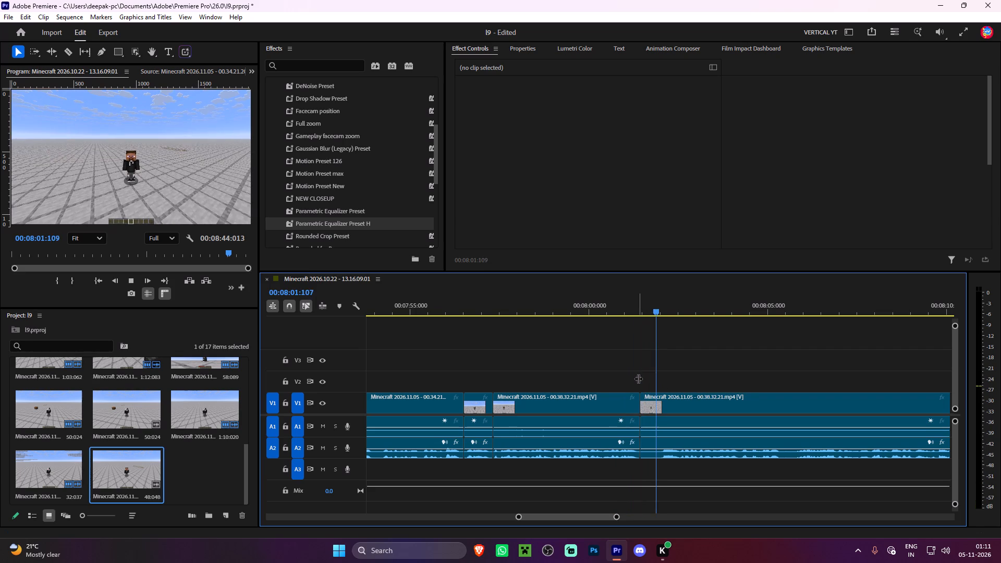
pyautogui.press('space')
pyautogui.write('q')
pyautogui.press('space')
# Ripple-trim the opening of the segment after the latest cut further, up to 00:08:01:067.
pyautogui.click(688, 339)
pyautogui.keyDown('alt'); pyautogui.scroll(2, 664, 350); pyautogui.keyUp('alt')
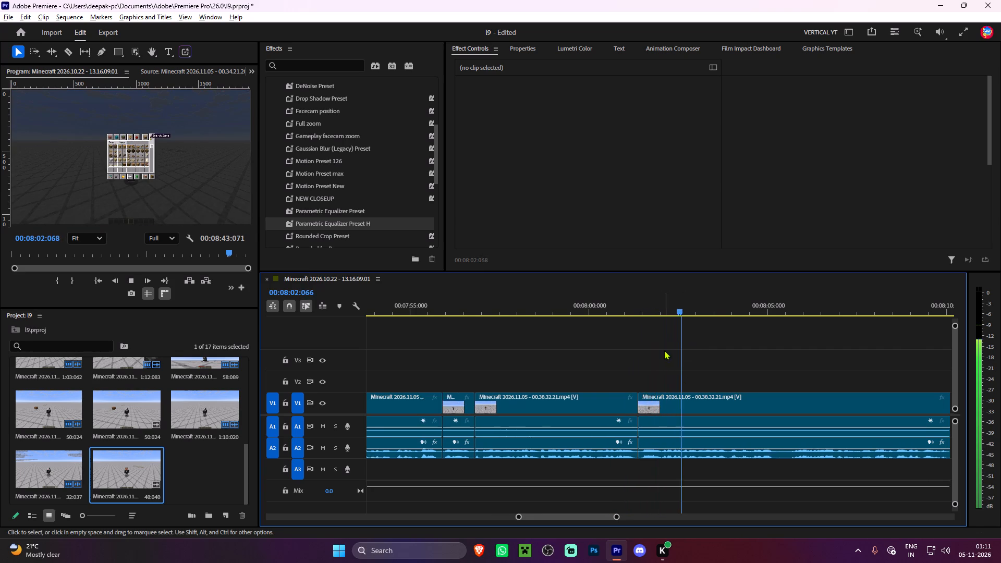
pyautogui.keyDown('alt'); pyautogui.scroll(2, 664, 350); pyautogui.keyUp('alt')
pyautogui.moveTo(638, 312); pyautogui.dragTo(635, 317)
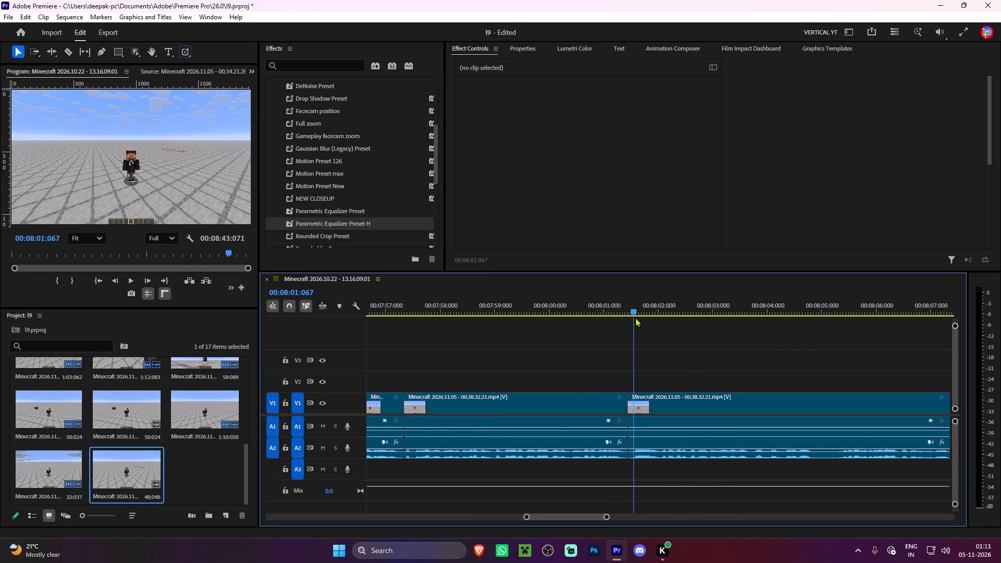
pyautogui.moveTo(635, 317); pyautogui.dragTo(633, 321)
pyautogui.press('q')
pyautogui.press('space')
# Listen on through the inventory footage and split the clip at about 00:08:10.
pyautogui.keyDown('alt'); pyautogui.scroll(-4, 668, 385); pyautogui.keyUp('alt')
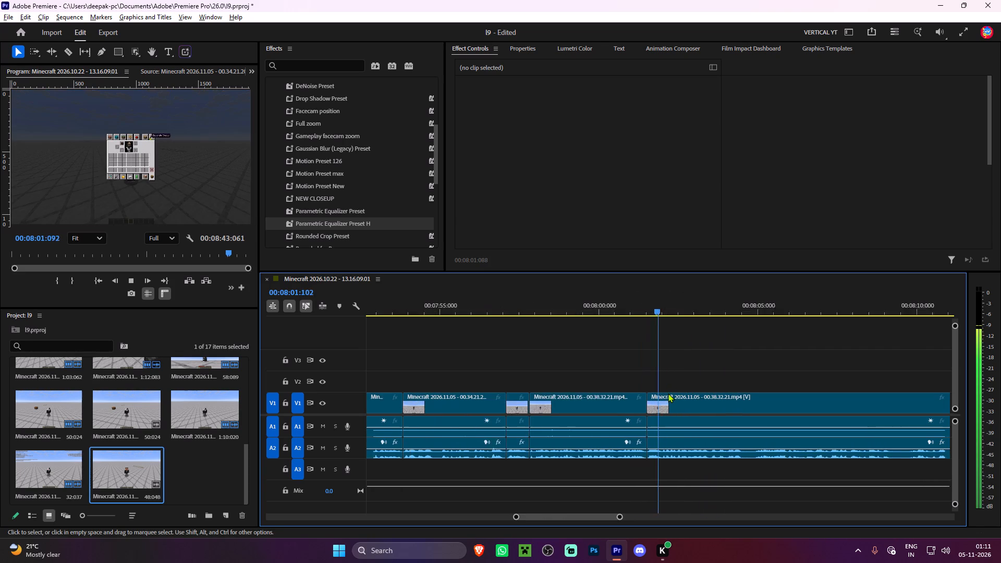
pyautogui.keyDown('alt'); pyautogui.scroll(-6, 668, 393); pyautogui.keyUp('alt')
pyautogui.click(590, 353)
pyautogui.scroll(-11, 589, 353)
pyautogui.keyDown('alt'); pyautogui.scroll(3, 590, 368); pyautogui.keyUp('alt')
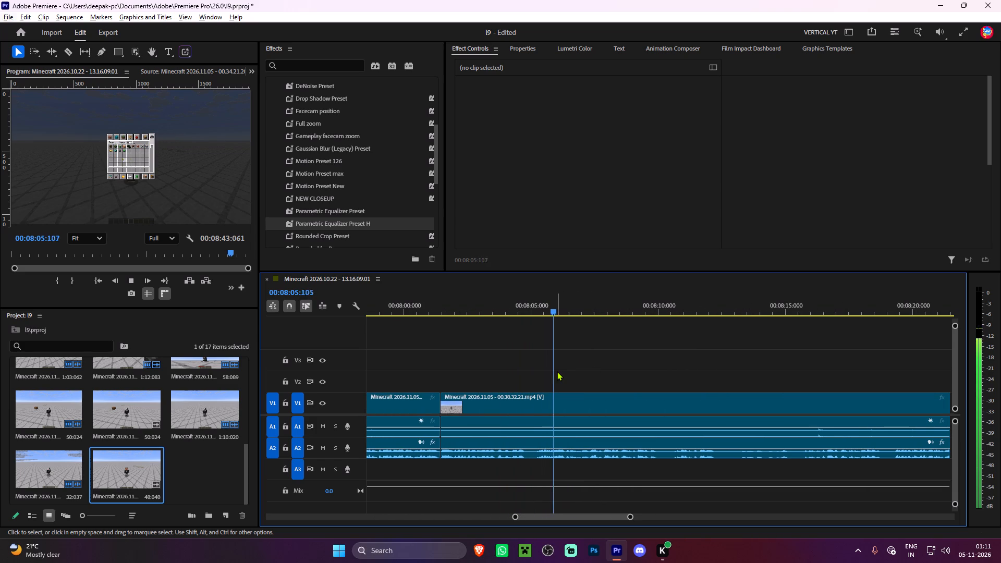
pyautogui.scroll(-4, 560, 369)
pyautogui.click(637, 358)
pyautogui.scroll(-5, 637, 358)
pyautogui.keyDown('alt'); pyautogui.scroll(2, 617, 364); pyautogui.keyUp('alt')
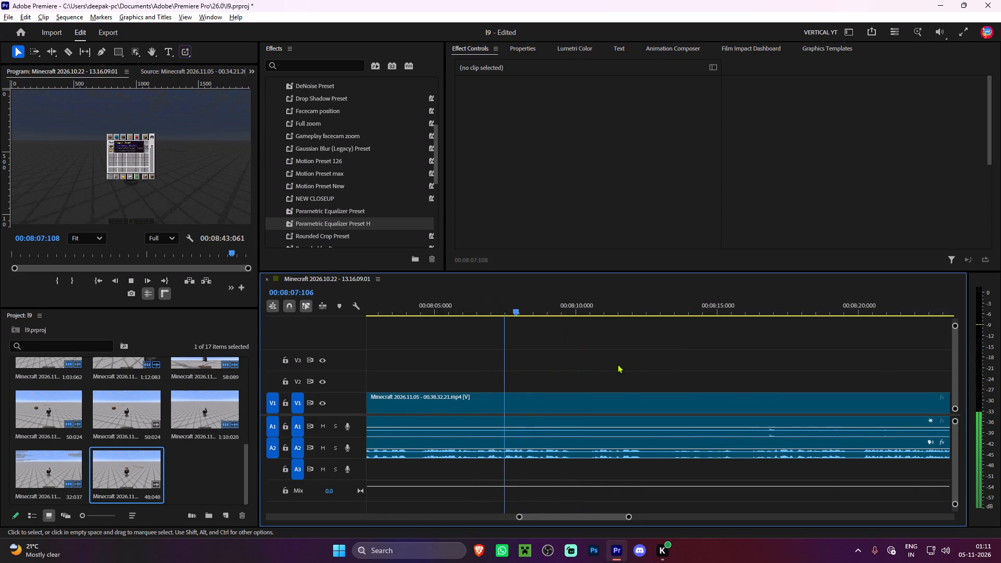
pyautogui.keyDown('alt'); pyautogui.scroll(1, 617, 364); pyautogui.keyUp('alt')
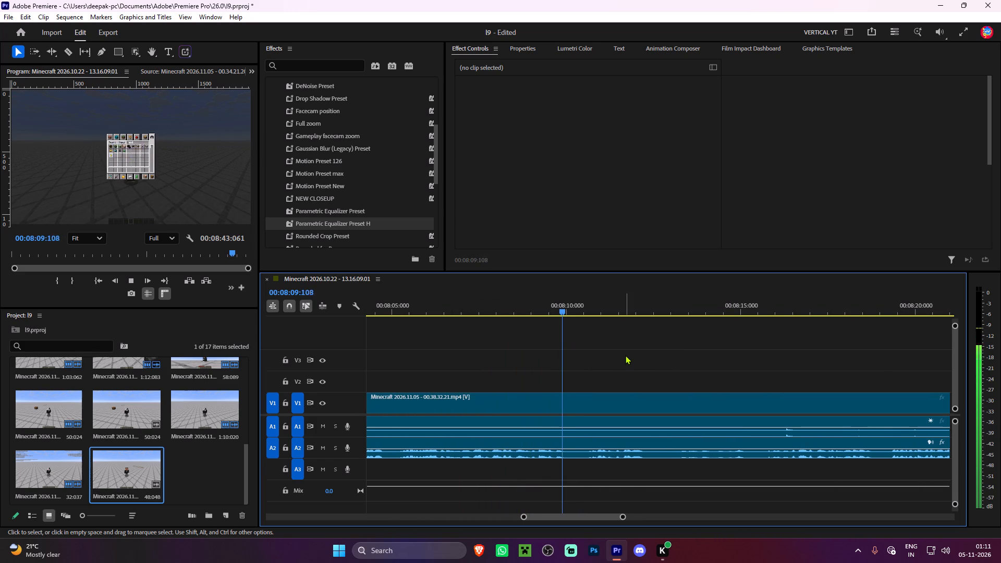
pyautogui.press('space')
pyautogui.hotkey('ctrl', 'k')
pyautogui.press('space')
# Review the footage after the 00:08:10 cut and ripple-trim the unwanted section up to 00:08:19:027.
pyautogui.scroll(-3, 653, 425)
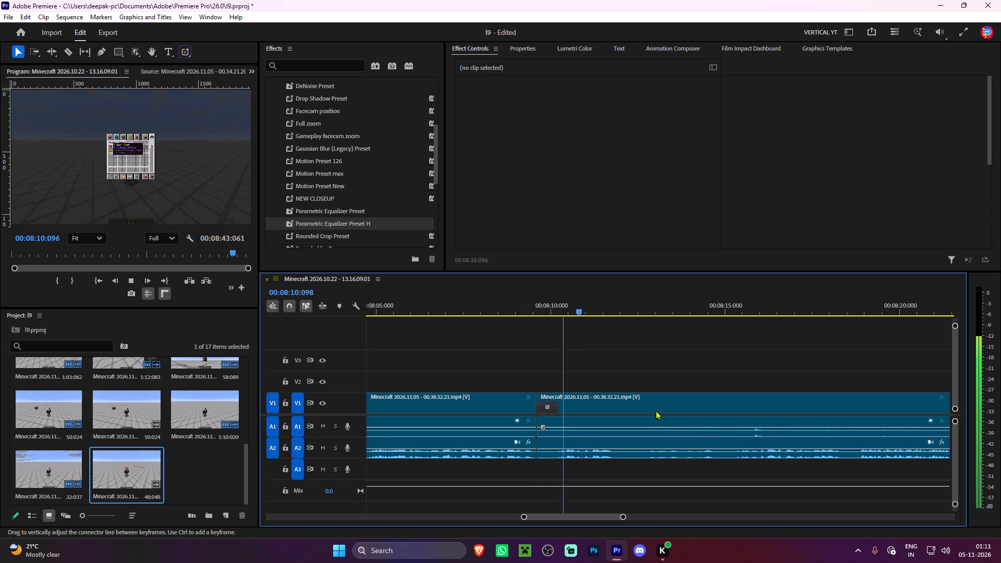
pyautogui.scroll(-2, 655, 410)
pyautogui.click(673, 305)
pyautogui.press('space')
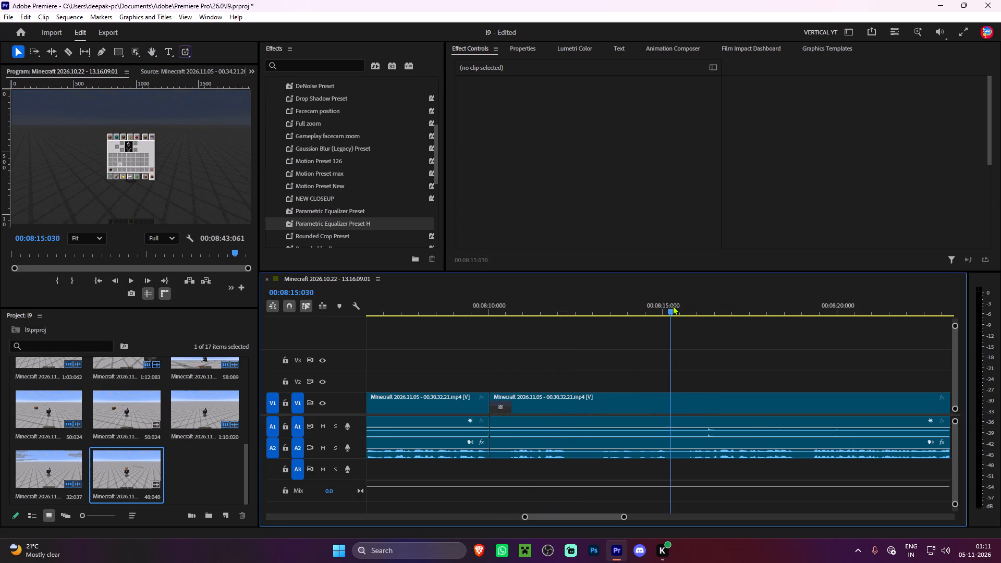
pyautogui.scroll(-4, 688, 330)
pyautogui.keyDown('alt'); pyautogui.scroll(1, 678, 337); pyautogui.keyUp('alt')
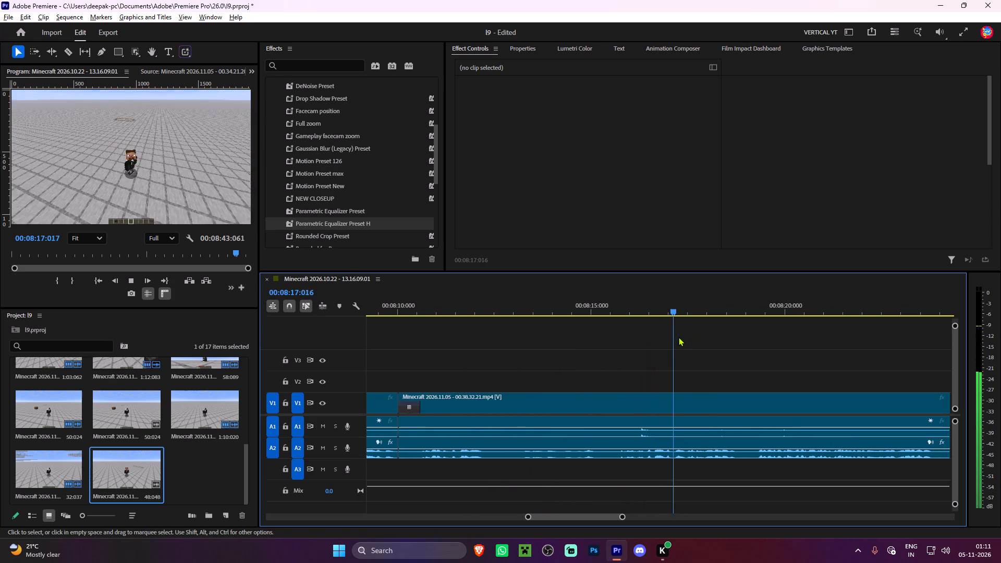
pyautogui.keyDown('alt'); pyautogui.scroll(-5, 678, 337); pyautogui.keyUp('alt')
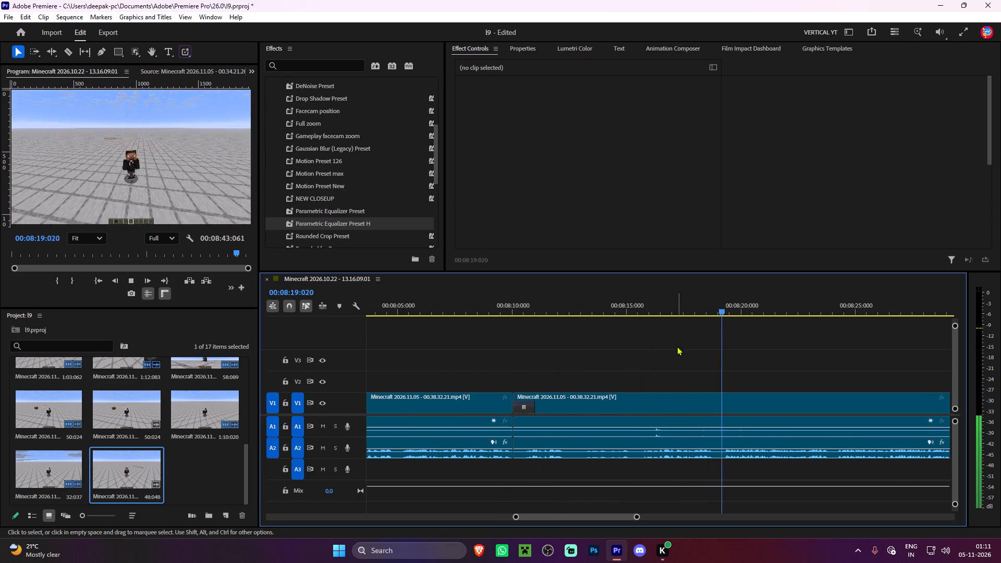
pyautogui.moveTo(643, 314); pyautogui.dragTo(573, 315)
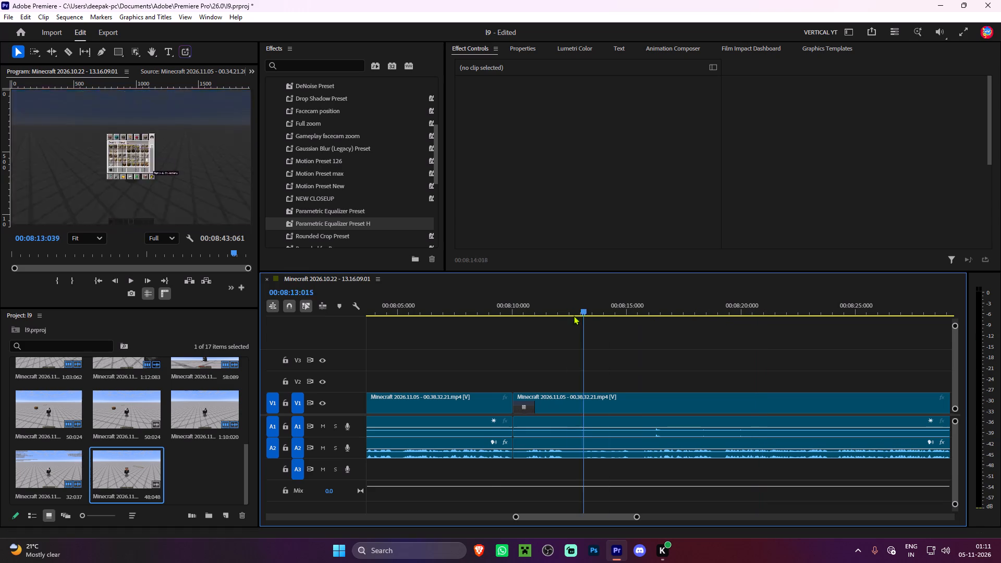
pyautogui.moveTo(573, 315); pyautogui.dragTo(493, 332)
pyautogui.press('space')
pyautogui.moveTo(734, 313); pyautogui.dragTo(724, 316)
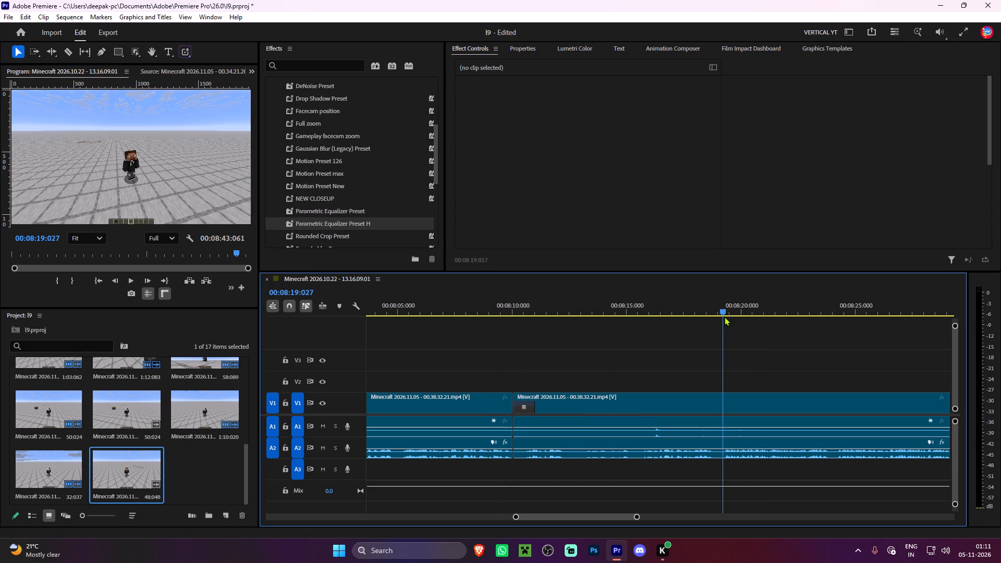
pyautogui.moveTo(724, 316); pyautogui.dragTo(724, 317)
pyautogui.write('q')
pyautogui.press('space')
# Listen to the following narration, split the clip at 00:08:14:083 and ripple-trim the pause after the cut.
pyautogui.click(621, 366)
pyautogui.keyDown('alt'); pyautogui.scroll(-3, 596, 368); pyautogui.keyUp('alt')
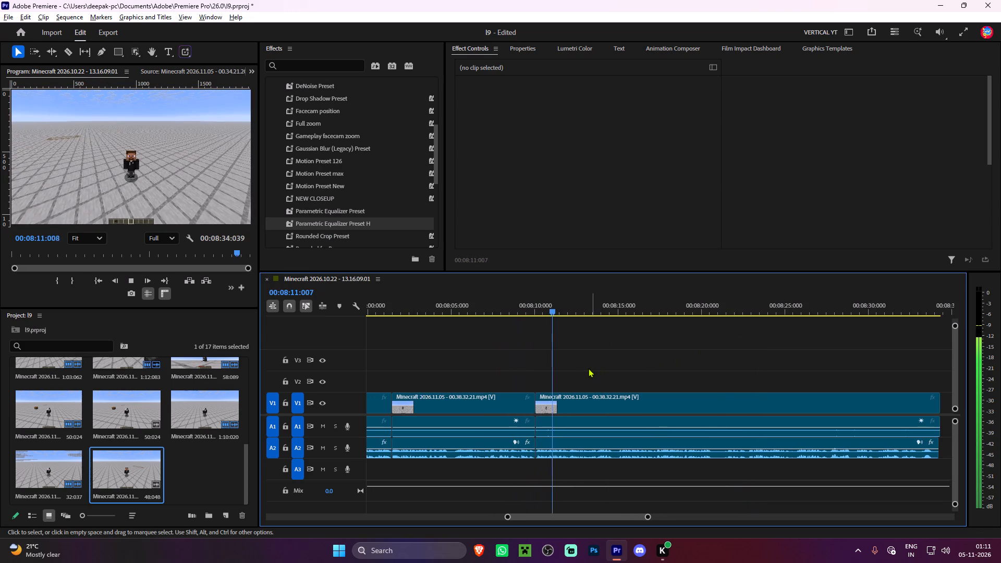
pyautogui.scroll(6, 548, 391)
pyautogui.scroll(-6, 549, 391)
pyautogui.keyDown('alt'); pyautogui.scroll(3, 553, 393); pyautogui.keyUp('alt')
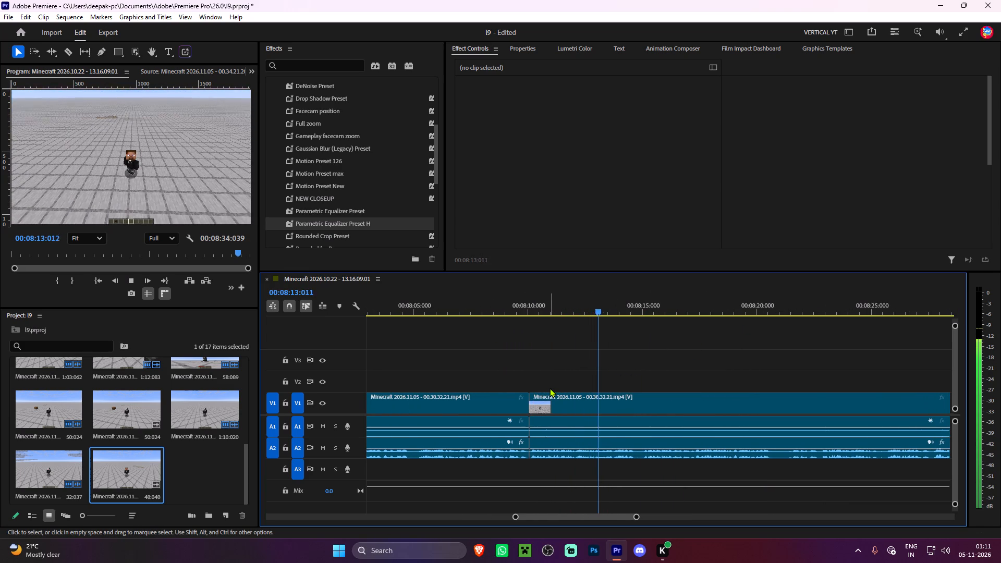
pyautogui.scroll(1, 550, 388)
pyautogui.keyDown('alt'); pyautogui.scroll(3, 615, 414); pyautogui.keyUp('alt')
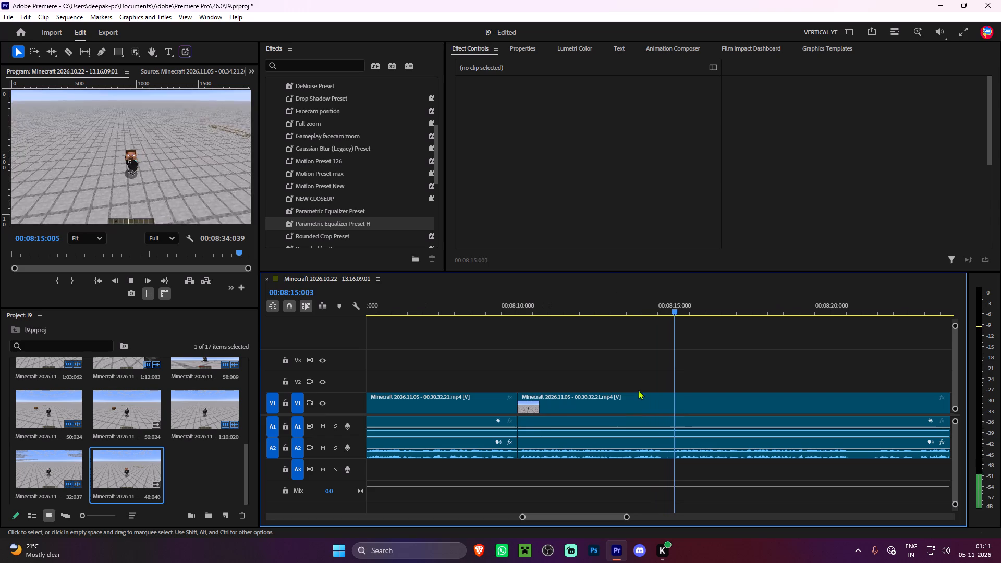
pyautogui.click(656, 311)
pyautogui.press('space')
pyautogui.press('space')
pyautogui.hotkey('ctrl', 'k')
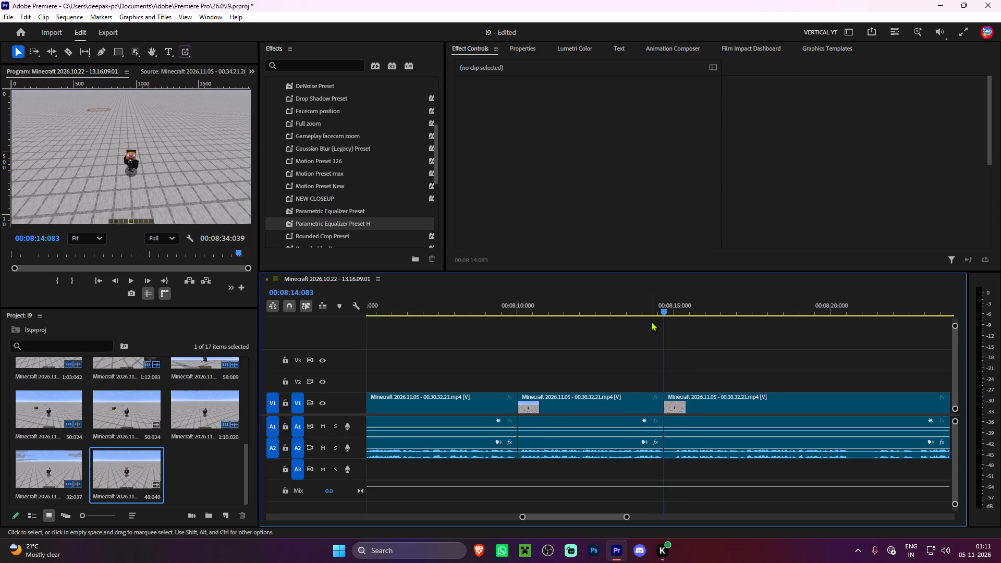
pyautogui.press('space')
pyautogui.press('space')
pyautogui.write('q')
pyautogui.press('space')
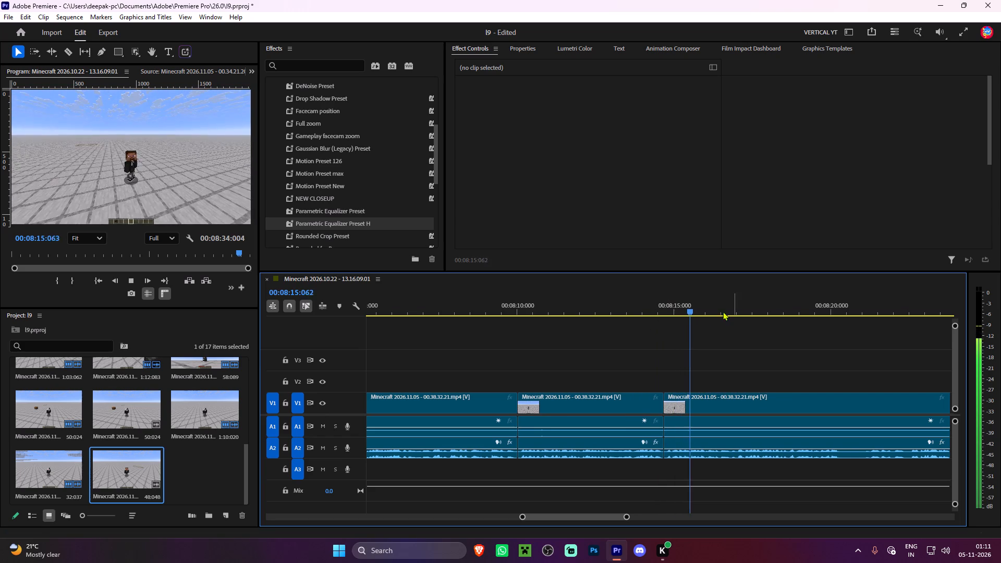
# Split the clip at about 00:08:20, where the spoken phrase ends, and ripple-trim the pause that follows.
pyautogui.scroll(-6, 630, 332)
pyautogui.scroll(-5, 523, 446)
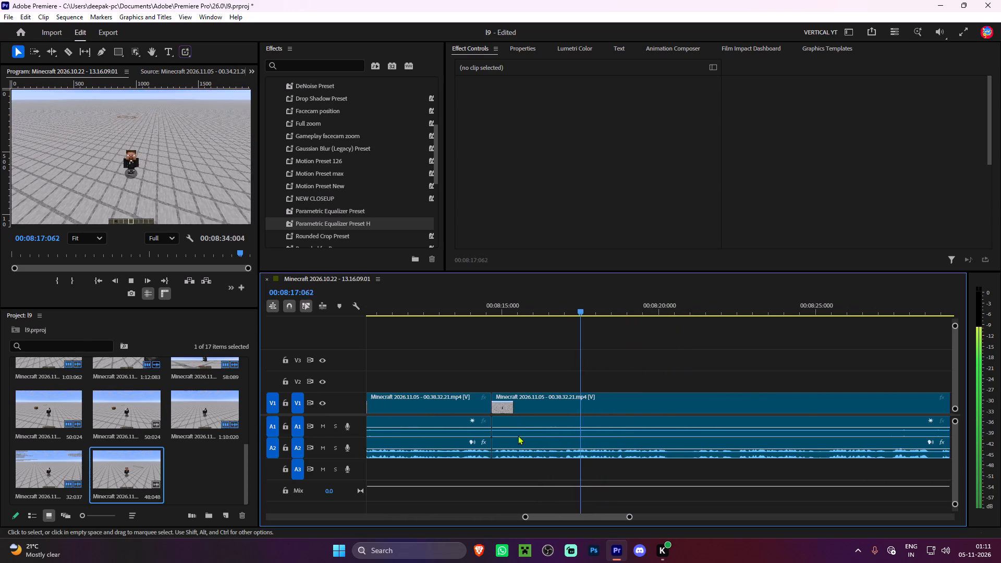
pyautogui.scroll(-5, 572, 431)
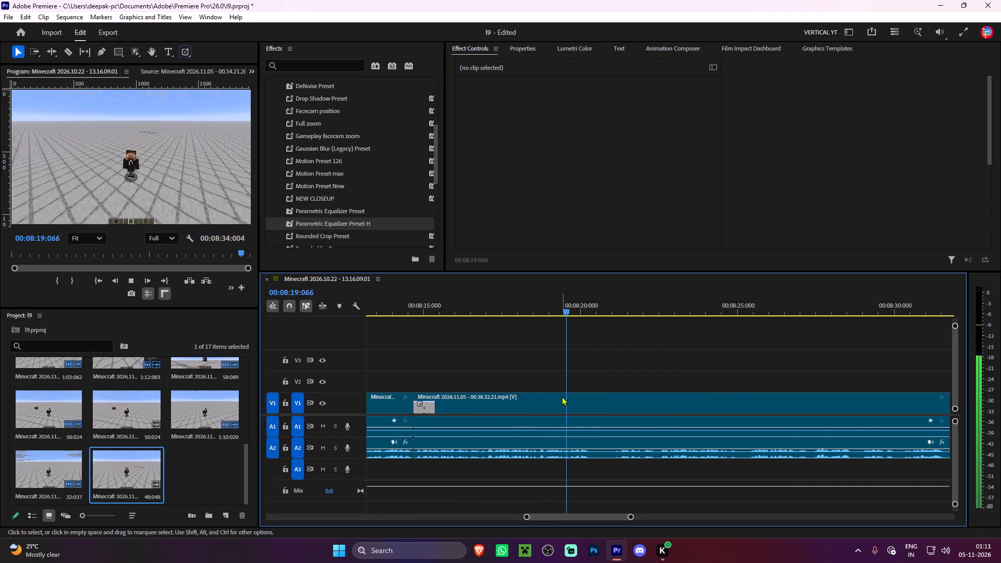
pyautogui.press('space')
pyautogui.hotkey('ctrl', 'k')
pyautogui.press('space')
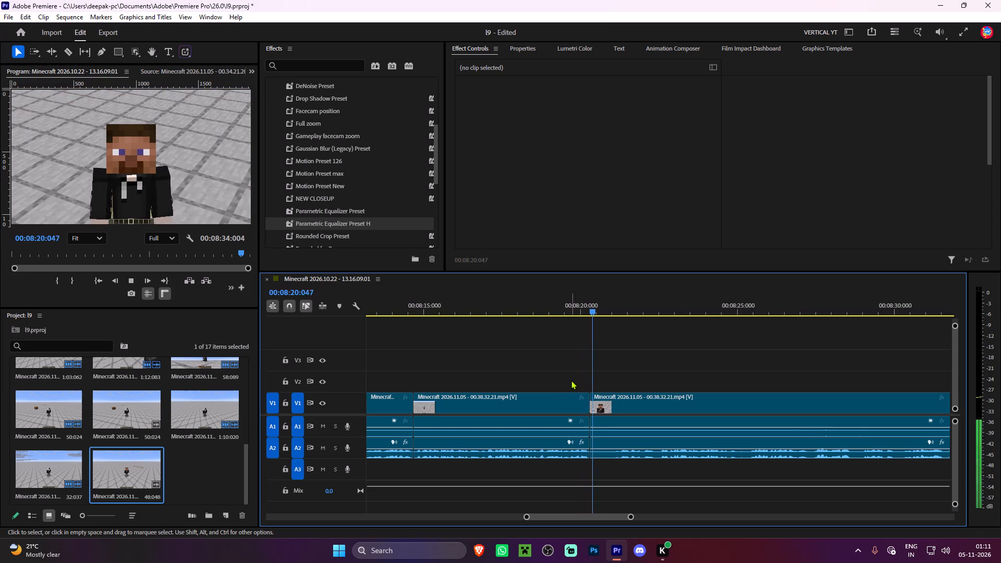
pyautogui.press('space')
pyautogui.press('space')
pyautogui.press('space')
pyautogui.write('q')
pyautogui.press('space')
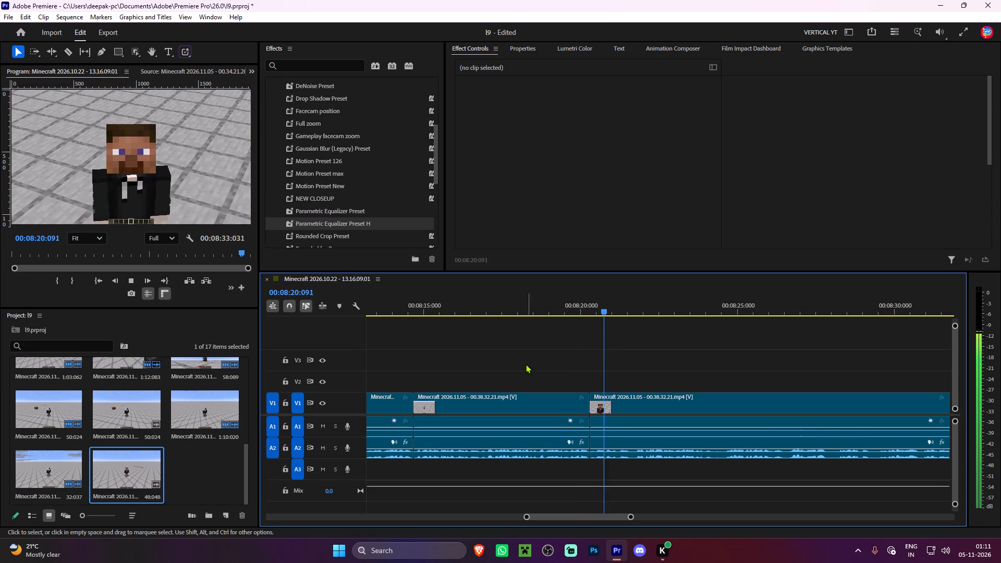
# Listen on, split the clip at 00:08:24:035 and ripple-trim the pause right after the cut.
pyautogui.scroll(-4, 517, 366)
pyautogui.press('space')
pyautogui.press('space')
pyautogui.scroll(-4, 521, 365)
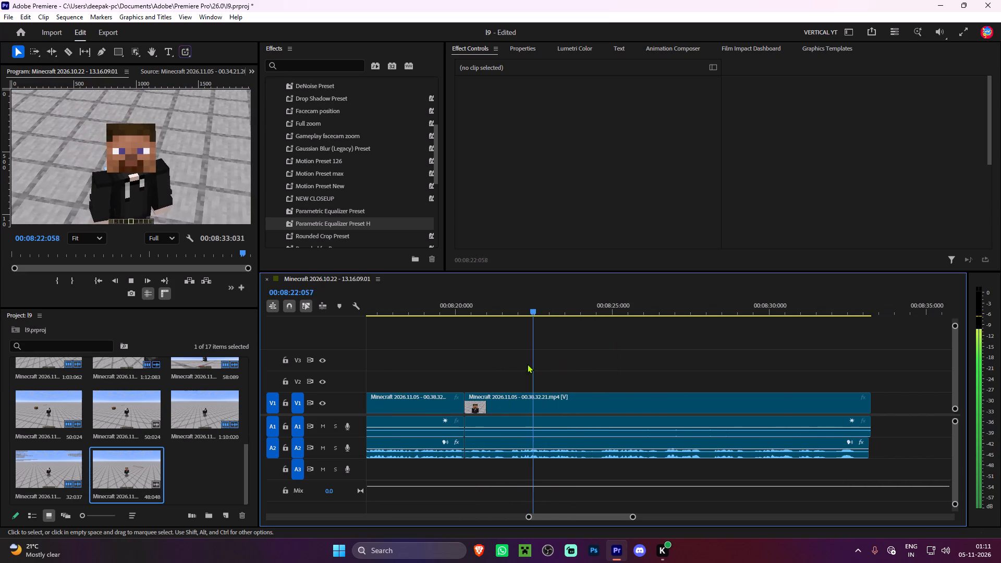
pyautogui.click(572, 354)
pyautogui.press('space')
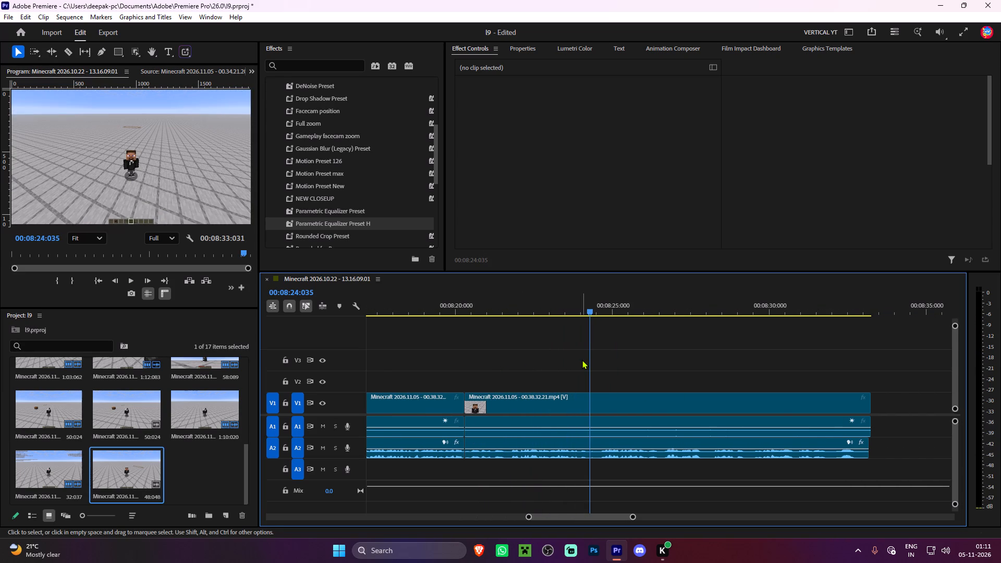
pyautogui.hotkey('ctrl', 'k')
pyautogui.press('space')
pyautogui.press('space')
pyautogui.write('q')
pyautogui.press('space')
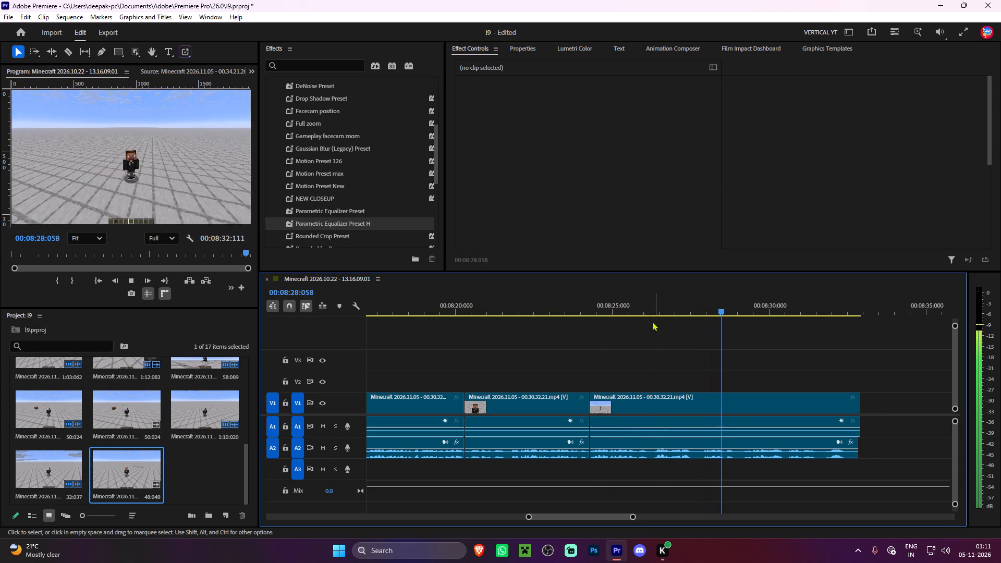
# Replay the last segment and ripple-trim its unwanted opening up to 00:08:26:033.
pyautogui.click(629, 312)
pyautogui.press('space')
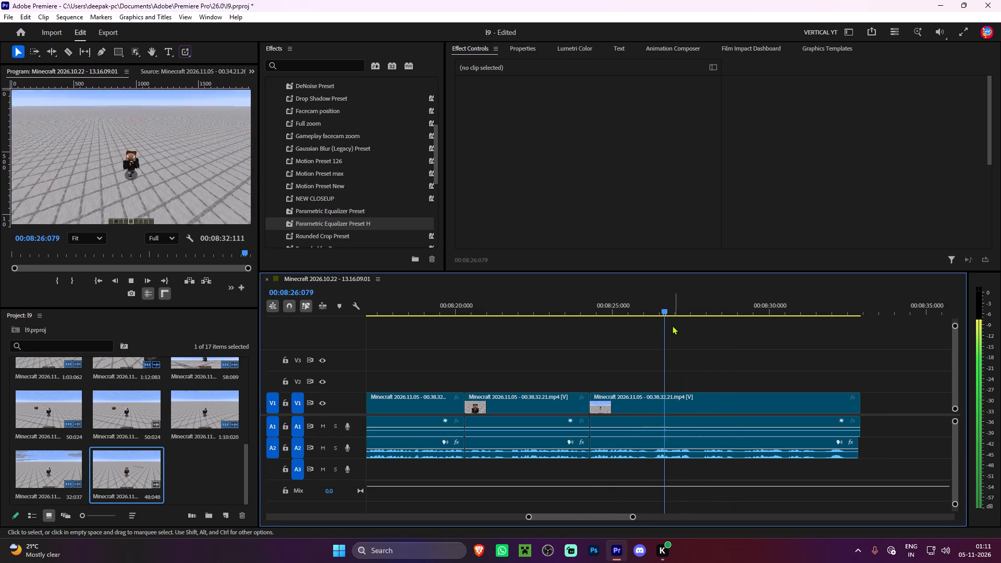
pyautogui.click(655, 310)
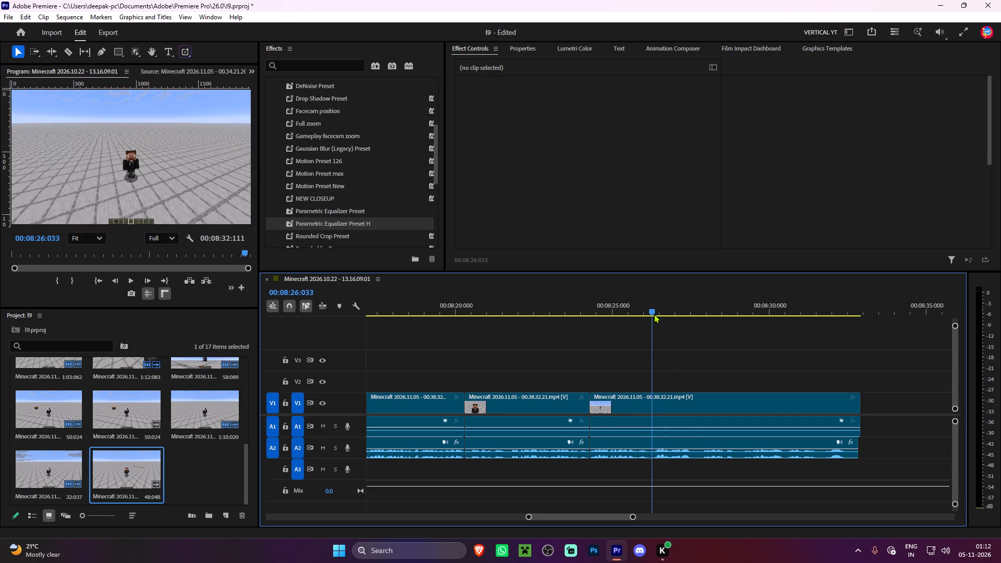
pyautogui.write('q')
pyautogui.press('space')
# Play across the latest join and split the last segment at the end of the phrase, at 00:08:25:071.
pyautogui.click(566, 309)
pyautogui.press('space')
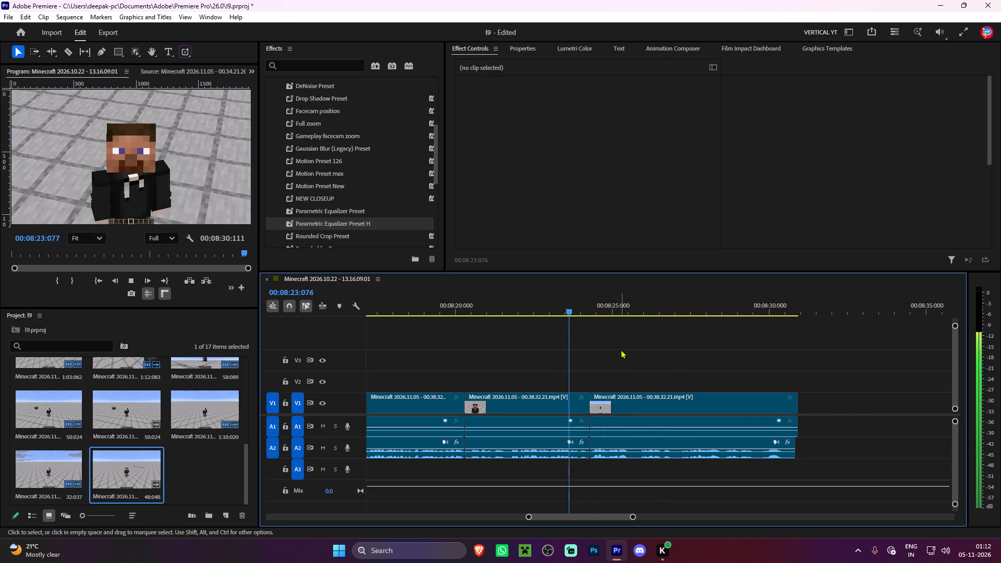
pyautogui.click(620, 347)
pyautogui.keyDown('alt'); pyautogui.scroll(3, 618, 347); pyautogui.keyUp('alt')
pyautogui.scroll(-4, 618, 347)
pyautogui.click(624, 355)
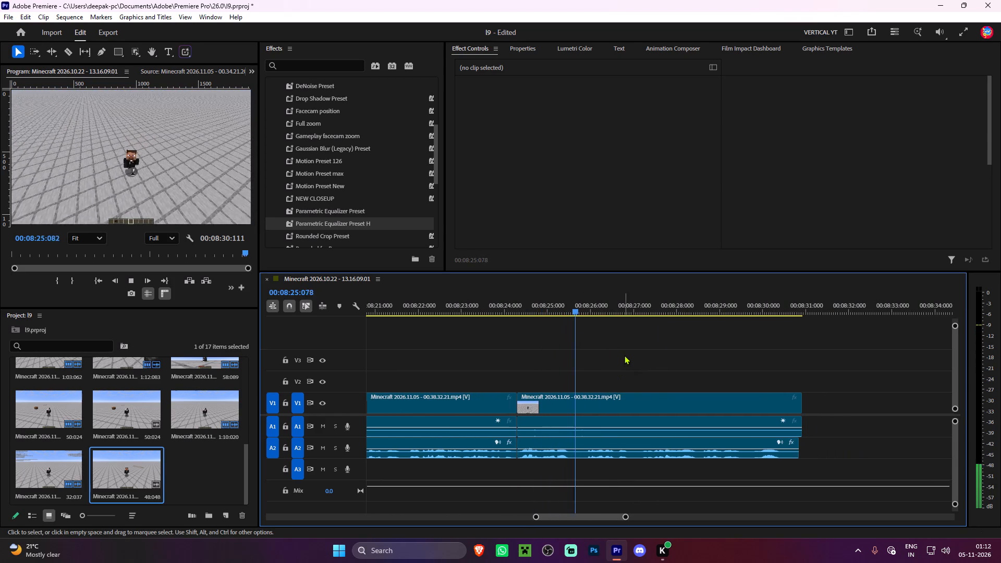
pyautogui.click(565, 304)
pyautogui.press('space')
pyautogui.press('space')
pyautogui.press('space')
pyautogui.press('space')
pyautogui.hotkey('ctrl', 'k')
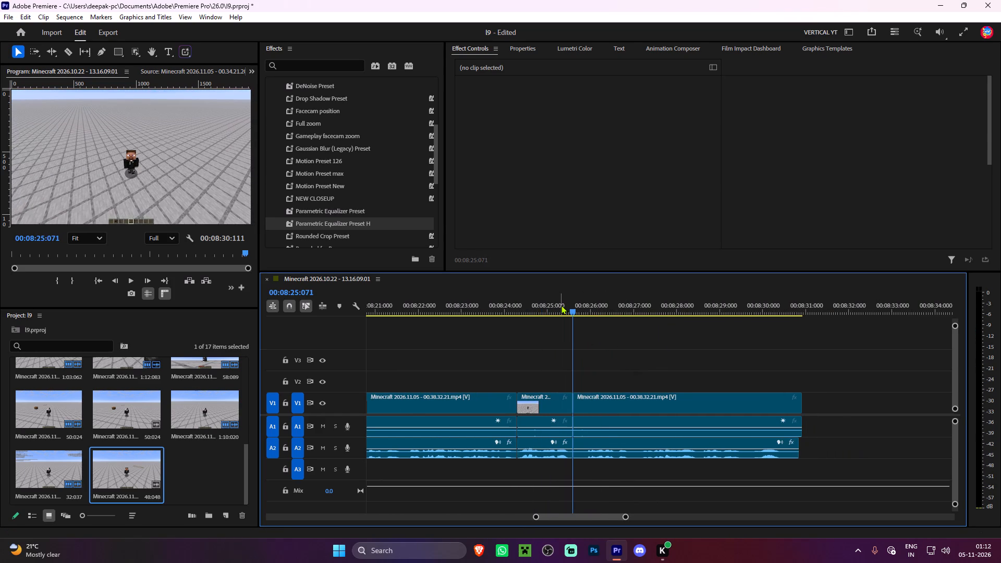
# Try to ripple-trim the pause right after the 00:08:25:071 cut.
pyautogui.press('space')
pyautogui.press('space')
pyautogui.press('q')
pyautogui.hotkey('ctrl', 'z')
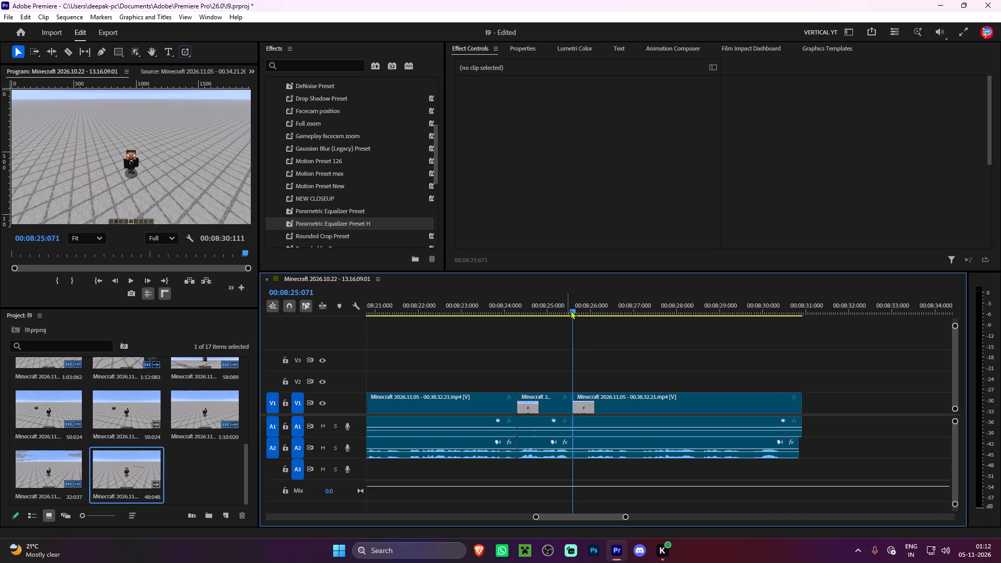
# Ripple-trim the pause after the 00:08:25:071 cut up to just before 00:08:26:000.
pyautogui.moveTo(582, 303); pyautogui.dragTo(587, 303)
pyautogui.write('q')
pyautogui.press('space')
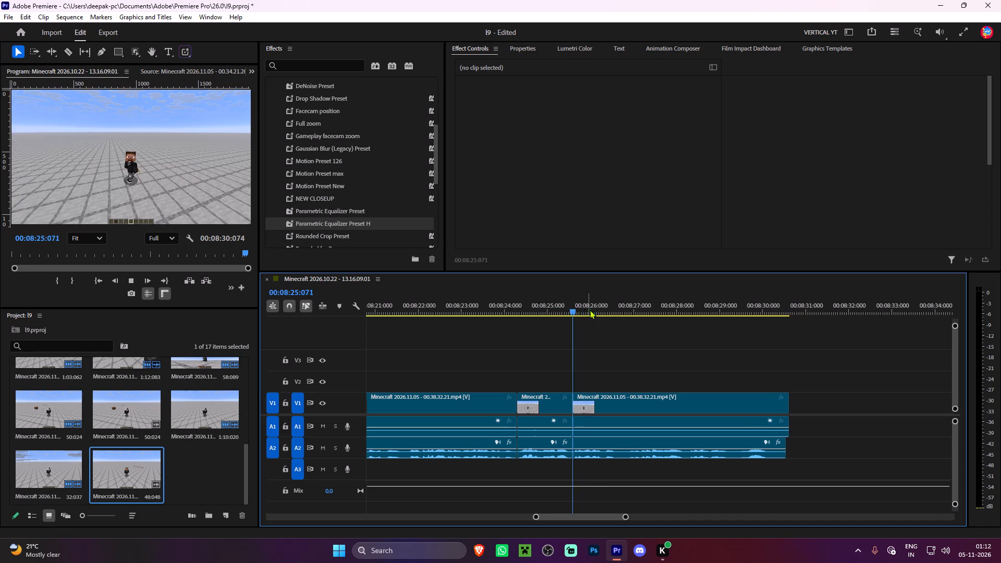
# Find the end of the next phrase frame by frame and split the last segment at 00:08:26:071.
pyautogui.click(610, 319)
pyautogui.keyDown('alt'); pyautogui.scroll(3, 655, 371); pyautogui.keyUp('alt')
pyautogui.press('space')
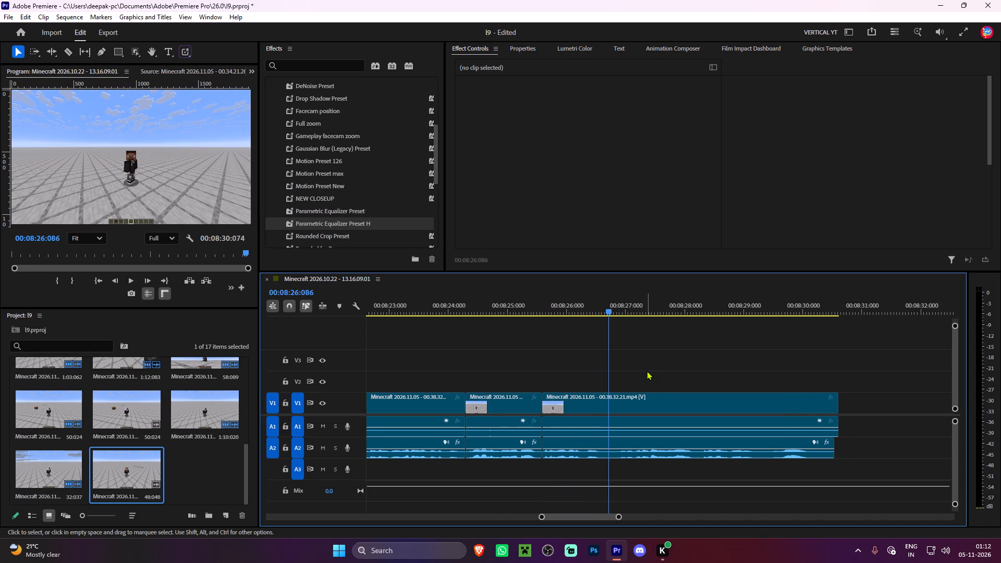
pyautogui.press('Left')
pyautogui.press('Left')
pyautogui.press('Left')
pyautogui.press('Left')
pyautogui.press('Left')
pyautogui.press('Left')
pyautogui.press('Left')
pyautogui.press('Left')
pyautogui.press('Left')
pyautogui.press('Left')
pyautogui.press('Left')
pyautogui.press('Left')
pyautogui.press('Left')
pyautogui.press('Left')
pyautogui.press('Left')
pyautogui.hotkey('ctrl', 'k')
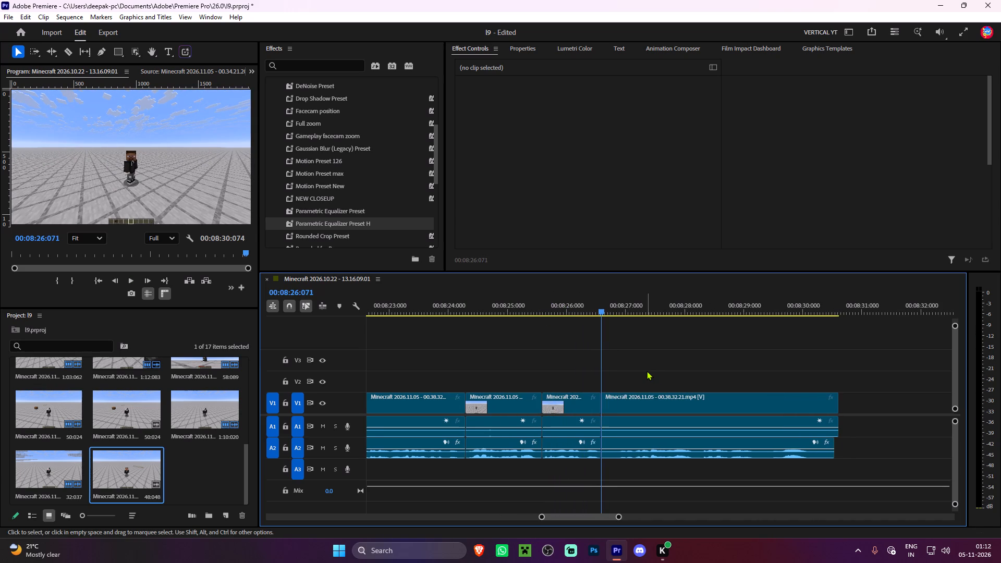
# Find the start of the next phrase frame by frame and ripple-trim the pause after the 00:08:26:071 cut.
pyautogui.press('space')
pyautogui.press('space')
pyautogui.press('Left')
pyautogui.press('Left')
pyautogui.press('Left')
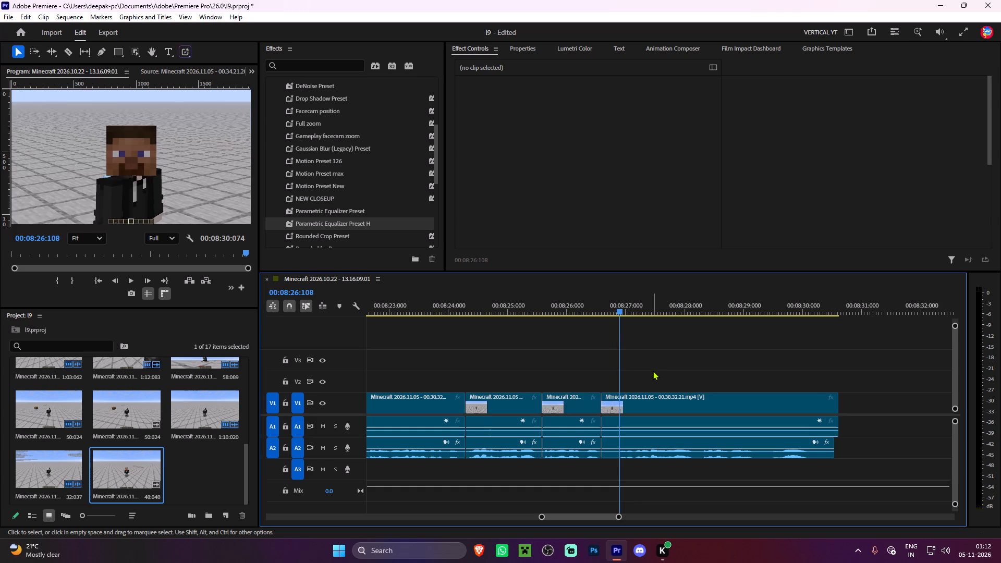
pyautogui.press('Left')
pyautogui.press('Left')
pyautogui.press('Left')
pyautogui.write('q')
# Play across the latest join and split the last segment at the end of the phrase, at 00:08:29:001.
pyautogui.press('space')
pyautogui.keyDown('alt'); pyautogui.scroll(-2, 619, 371); pyautogui.keyUp('alt')
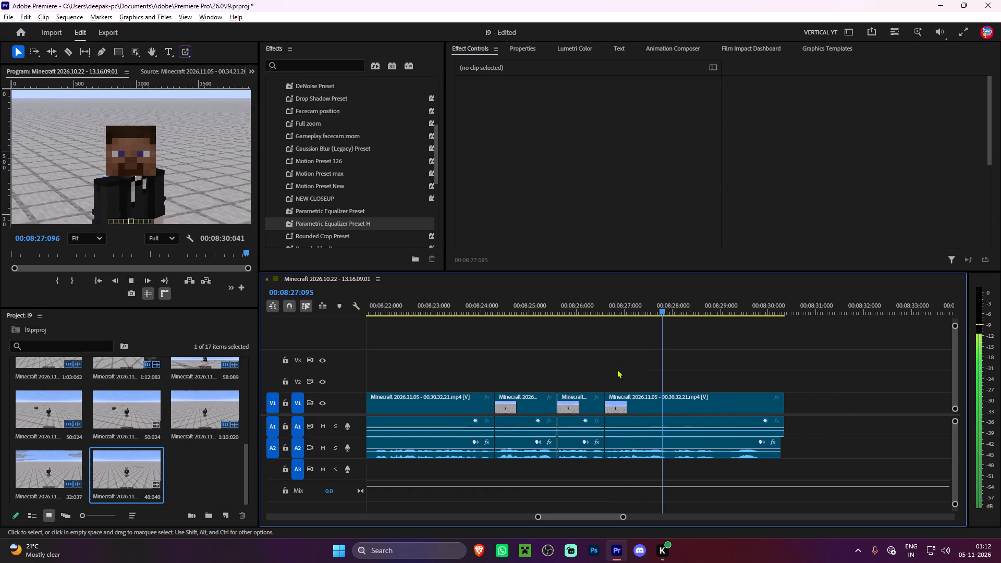
pyautogui.press('space')
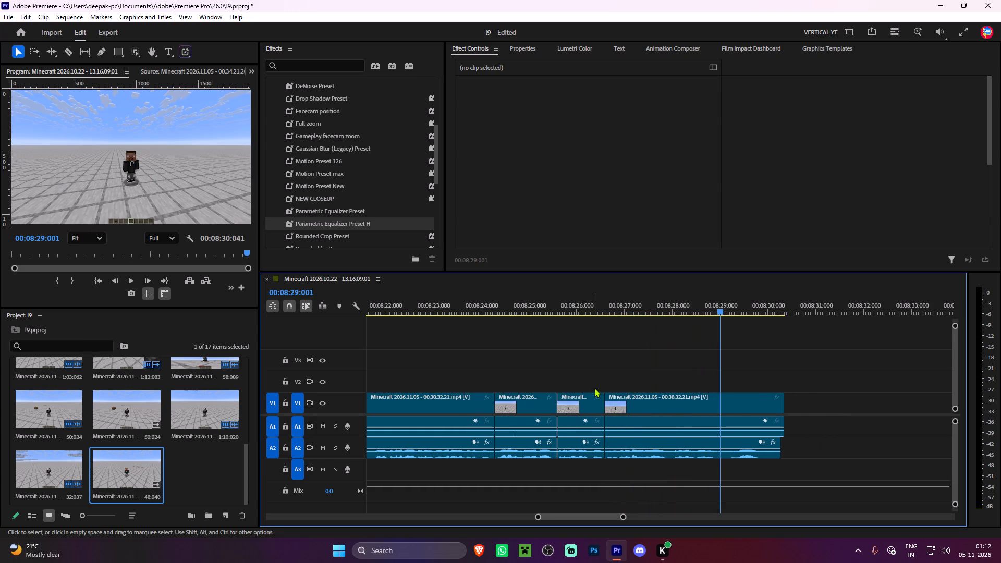
pyautogui.hotkey('ctrl', 'k')
# Ripple-trim the end of the last segment at 00:08:29:108 and delete the leftover sliver after it.
pyautogui.press('space')
pyautogui.press('space')
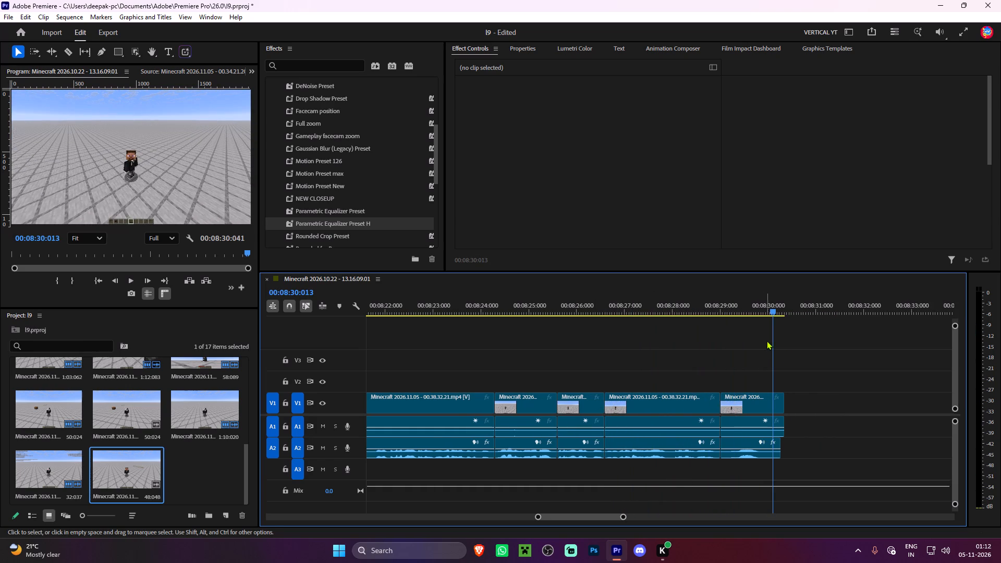
pyautogui.moveTo(771, 304); pyautogui.dragTo(765, 310)
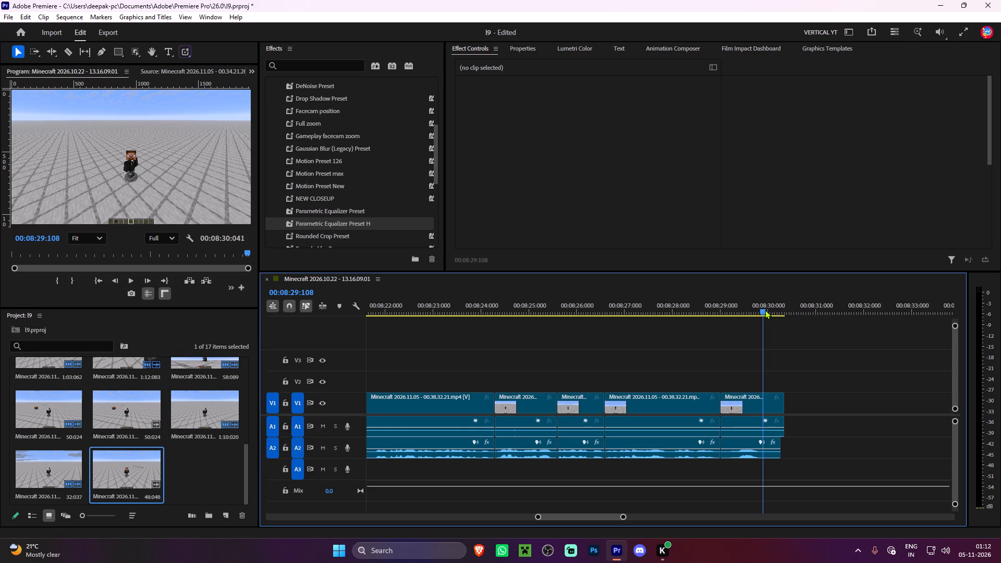
pyautogui.press('w')
pyautogui.moveTo(810, 348); pyautogui.dragTo(766, 452)
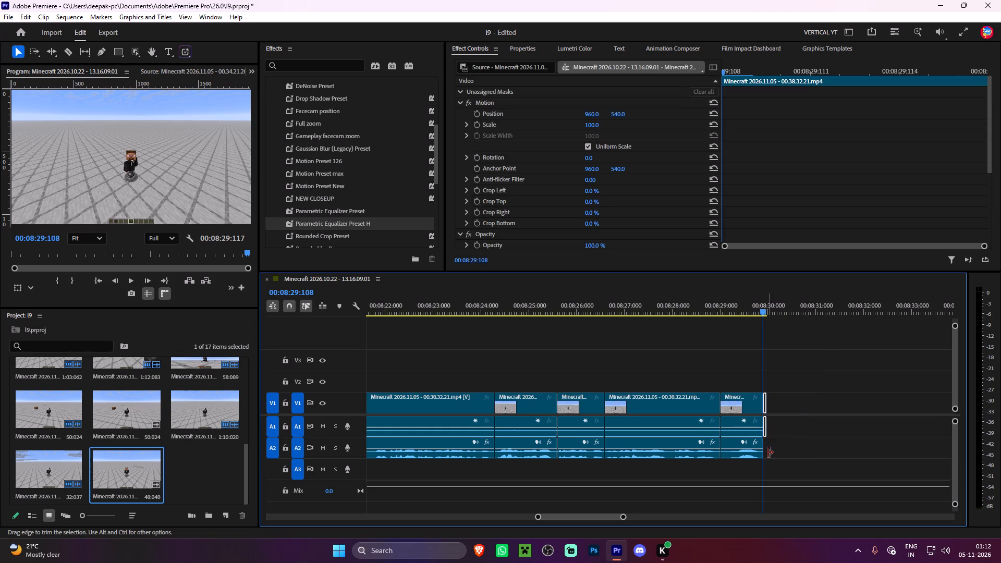
pyautogui.press('Delete')
# Import the recording Minecraft 2026.11.05 - 00.41.21.22.mp4 from the Minecraft captures folder.
pyautogui.doubleClick(187, 481)
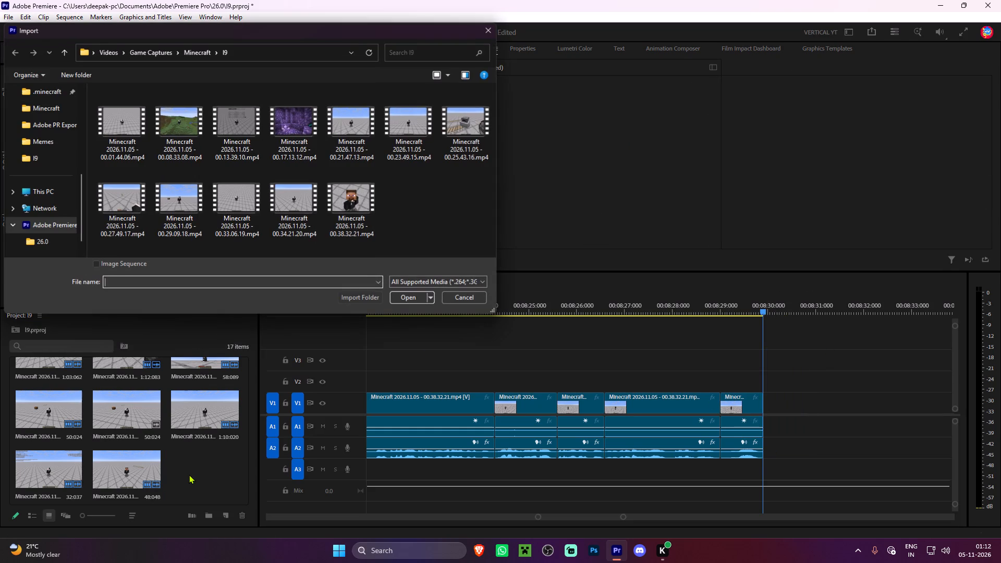
pyautogui.click(143, 46)
pyautogui.doubleClick(170, 114)
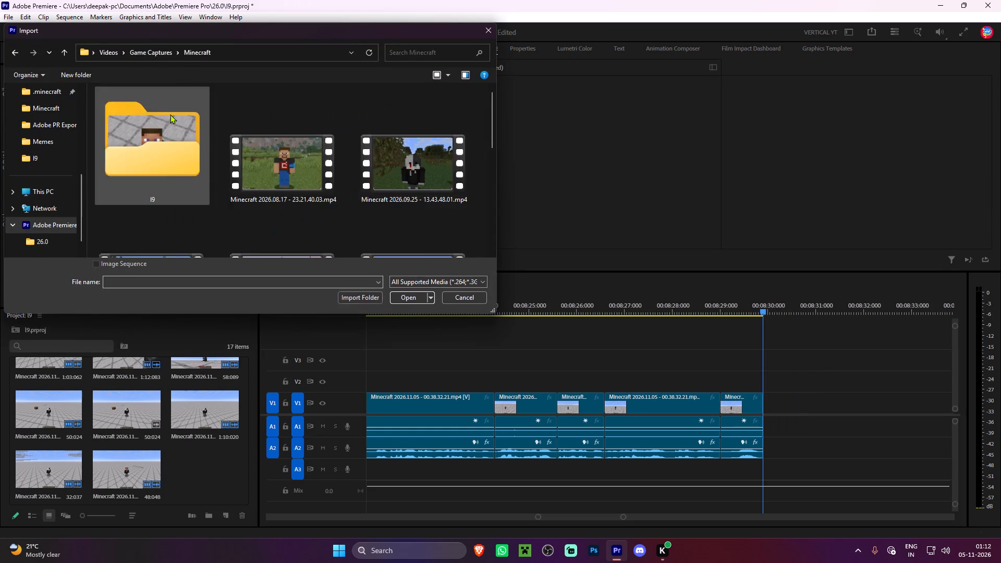
pyautogui.scroll(-11, 350, 183)
pyautogui.doubleClick(173, 222)
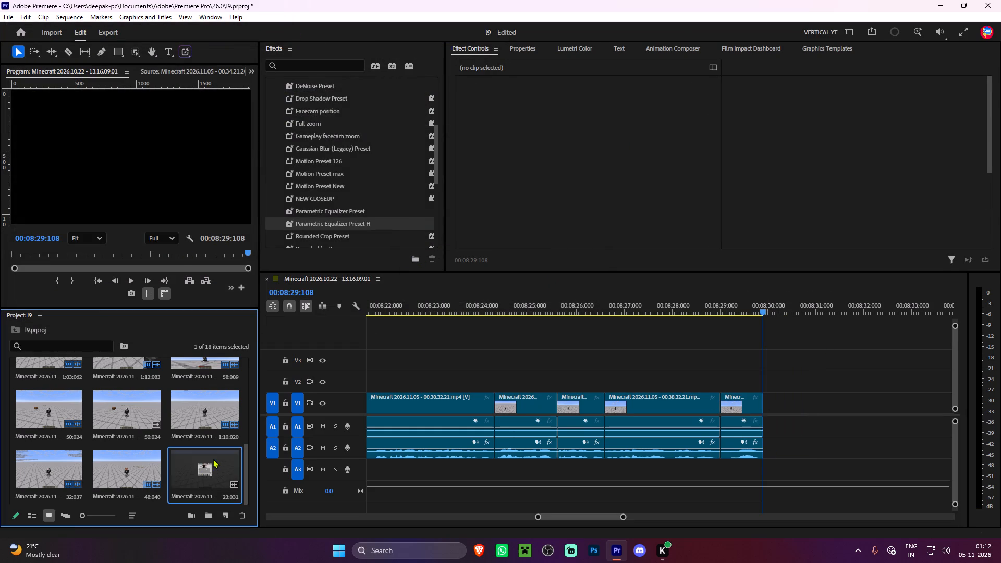
# Open the newly imported recording for preview and append it to the sequence directly after the last segment, at 00:08:29:108.
pyautogui.doubleClick(198, 467)
pyautogui.doubleClick(193, 473)
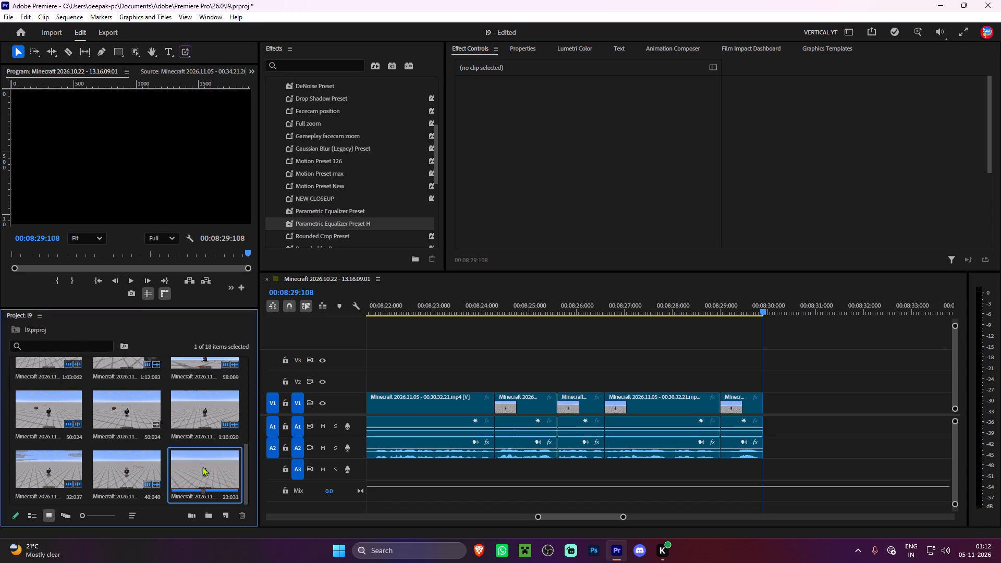
pyautogui.doubleClick(201, 467)
pyautogui.keyDown('alt'); pyautogui.scroll(-6, 200, 468); pyautogui.keyUp('alt')
pyautogui.moveTo(194, 473); pyautogui.dragTo(807, 392)
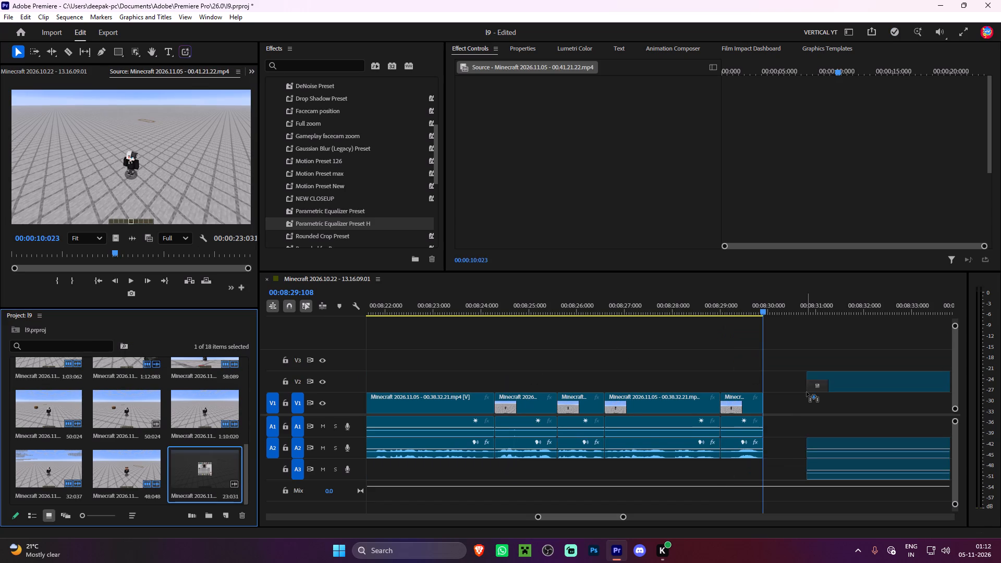
pyautogui.moveTo(807, 392); pyautogui.dragTo(768, 405)
# Ripple-trim the silent lead-in of the newly appended clip up to where the speech starts.
pyautogui.keyDown('alt'); pyautogui.scroll(-20, 786, 361); pyautogui.keyUp('alt')
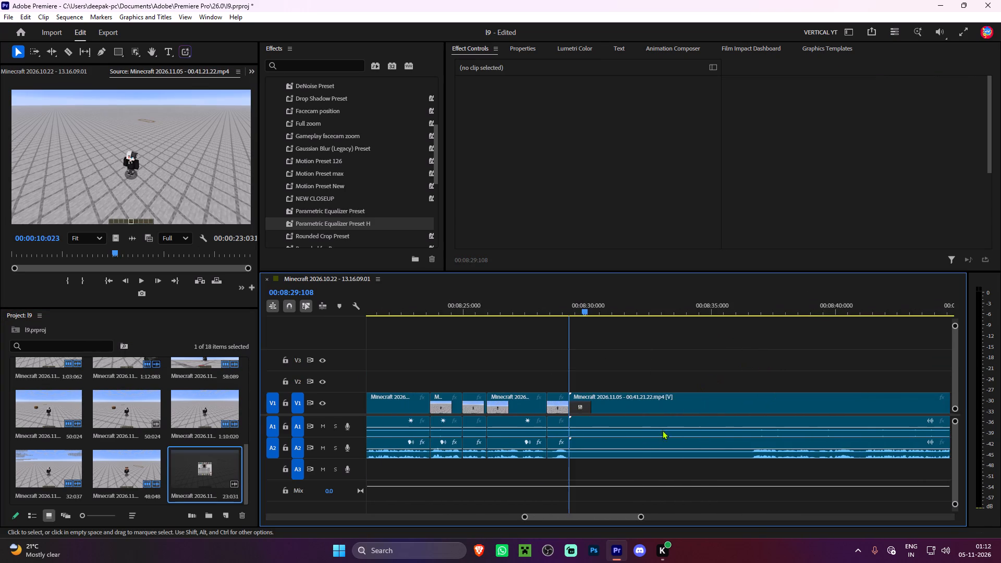
pyautogui.keyDown('alt'); pyautogui.click(635, 444); pyautogui.keyUp('alt')
pyautogui.moveTo(718, 299); pyautogui.dragTo(735, 308)
pyautogui.press('q')
# Apply Parametric Equalizer Preset, Single-band Compressor Preset, Parametric Equalizer Preset H and DeNoise Preset to the new clip's A2 voice audio.
pyautogui.moveTo(339, 207); pyautogui.dragTo(337, 213)
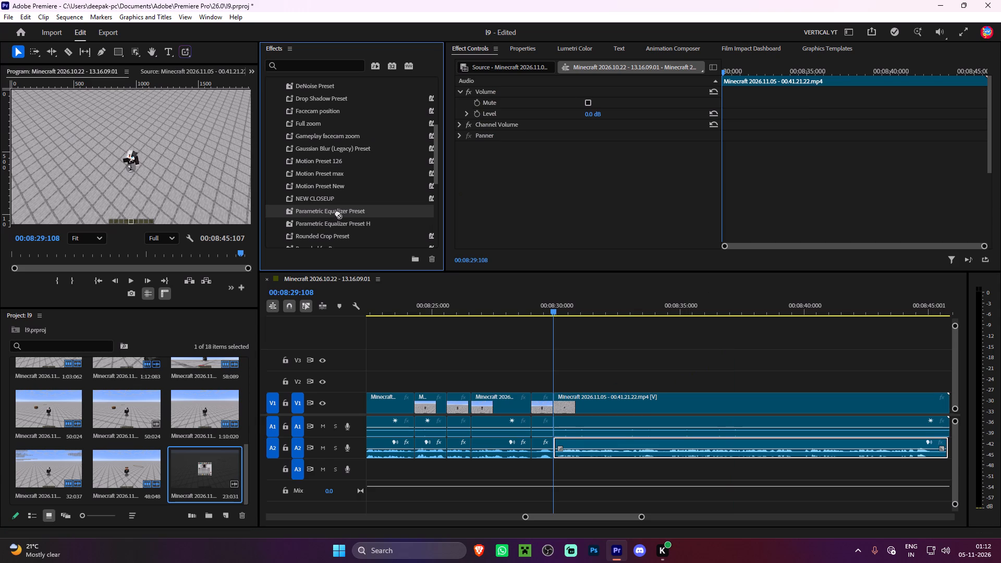
pyautogui.moveTo(337, 213); pyautogui.dragTo(587, 451)
pyautogui.scroll(-5, 331, 239)
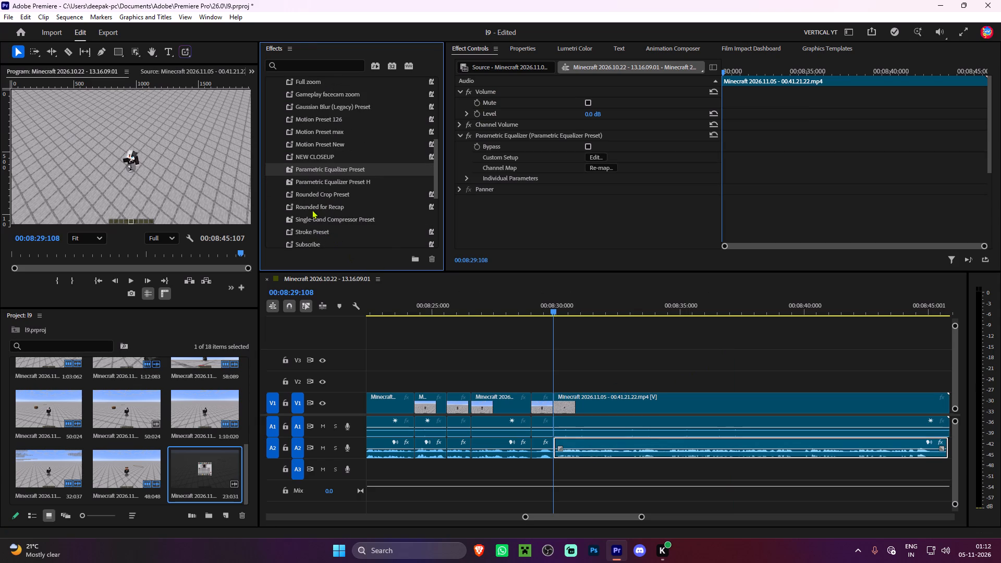
pyautogui.moveTo(307, 209); pyautogui.dragTo(592, 446)
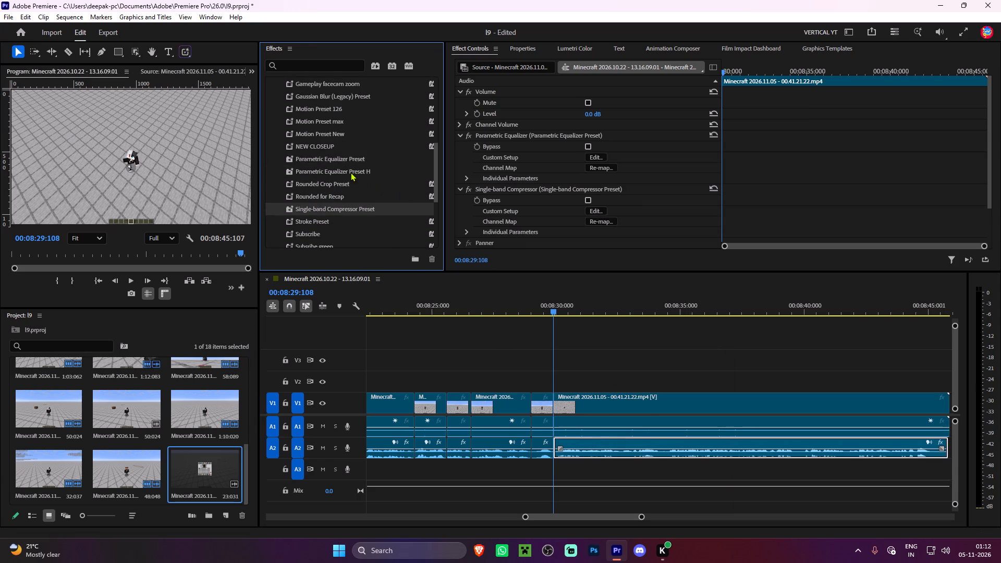
pyautogui.moveTo(350, 172); pyautogui.dragTo(605, 444)
pyautogui.scroll(7, 315, 169)
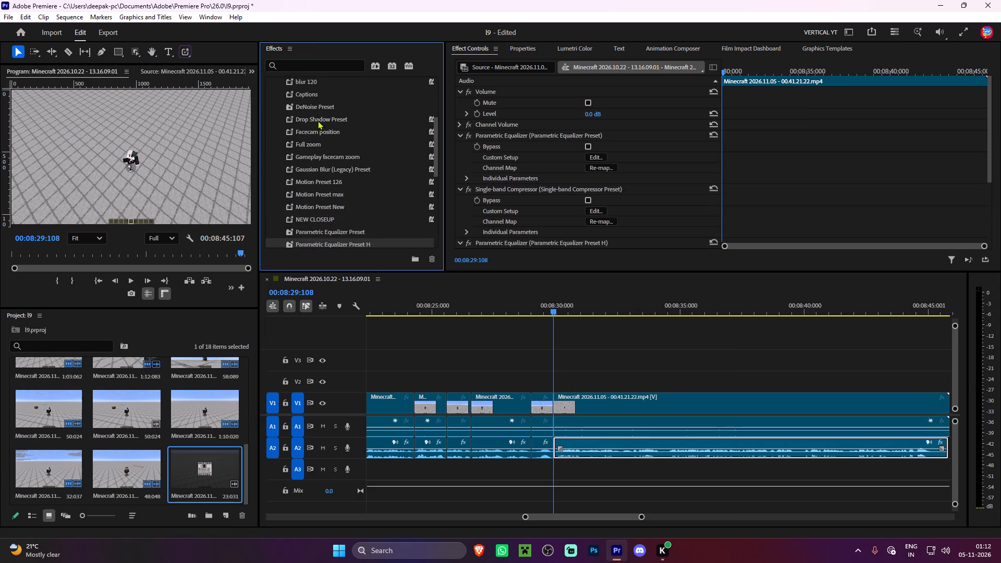
pyautogui.moveTo(313, 108); pyautogui.dragTo(584, 443)
# Play the new clip and split it at the end of the phrase, at 00:08:34:023.
pyautogui.press('space')
pyautogui.click(599, 350)
pyautogui.keyDown('alt'); pyautogui.scroll(4, 607, 365); pyautogui.keyUp('alt')
pyautogui.keyDown('alt'); pyautogui.scroll(-6, 607, 365); pyautogui.keyUp('alt')
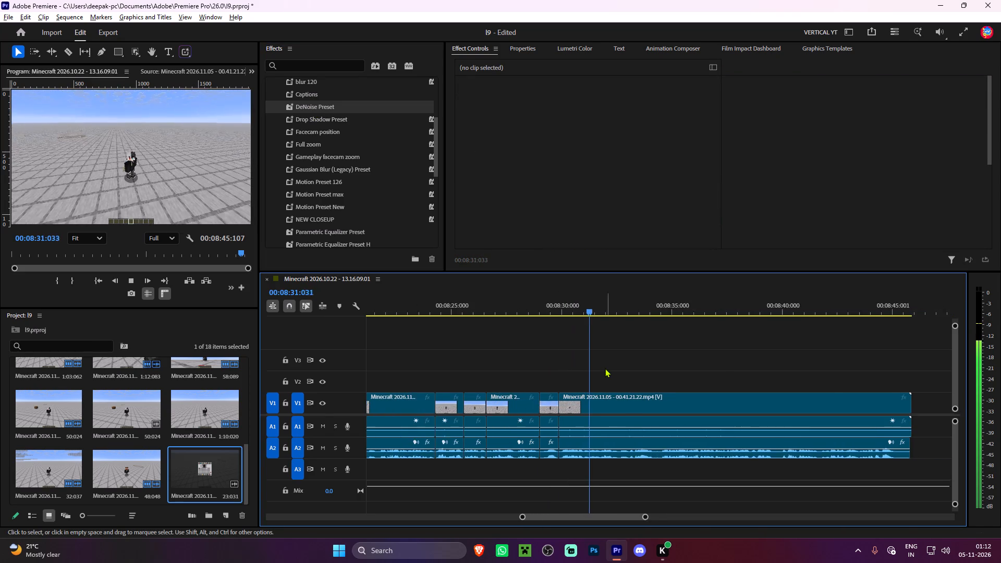
pyautogui.keyDown('alt'); pyautogui.scroll(-3, 605, 368); pyautogui.keyUp('alt')
pyautogui.click(656, 334)
pyautogui.keyDown('alt'); pyautogui.scroll(4, 687, 366); pyautogui.keyUp('alt')
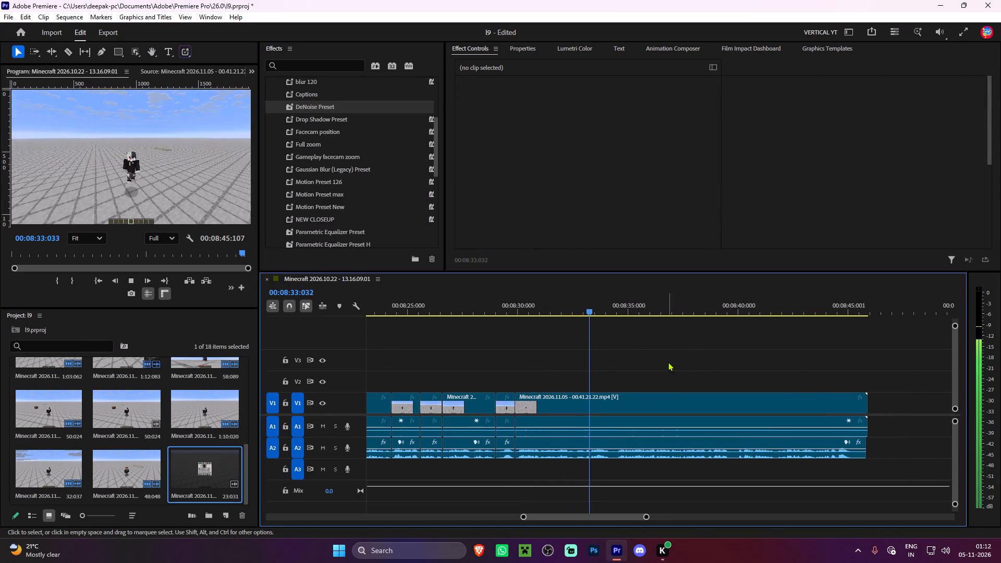
pyautogui.keyDown('alt'); pyautogui.scroll(4, 667, 362); pyautogui.keyUp('alt')
pyautogui.press('space')
pyautogui.press('space')
pyautogui.press('space')
pyautogui.press('space')
pyautogui.press('space')
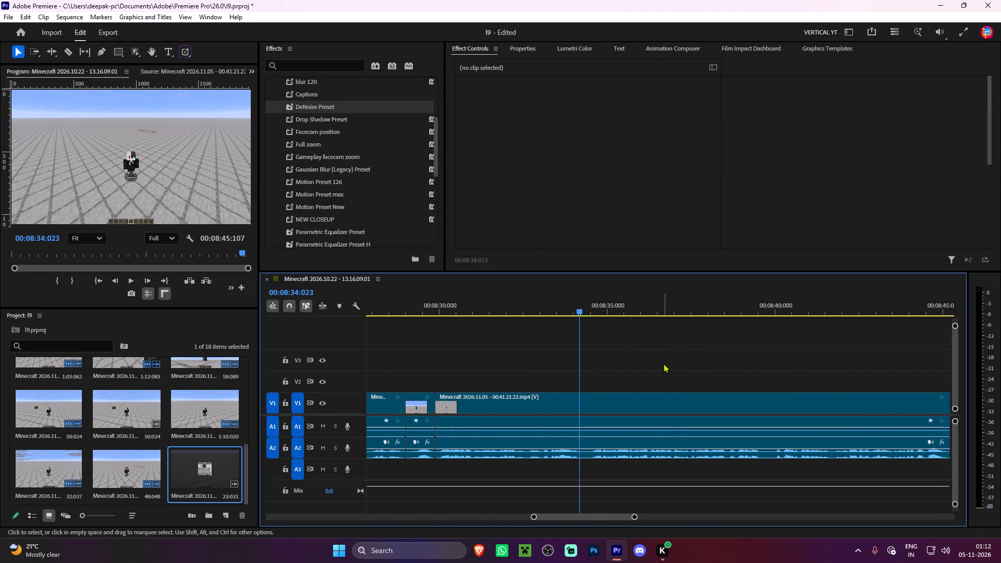
pyautogui.hotkey('ctrl', 'k')
# Ripple-trim the pause right after the 00:08:34:023 cut up to the next phrase.
pyautogui.press('space')
pyautogui.press('space')
pyautogui.write('q')
# Play on from the latest join and split the last segment at the next pause, at 00:08:39:032.
pyautogui.press('space')
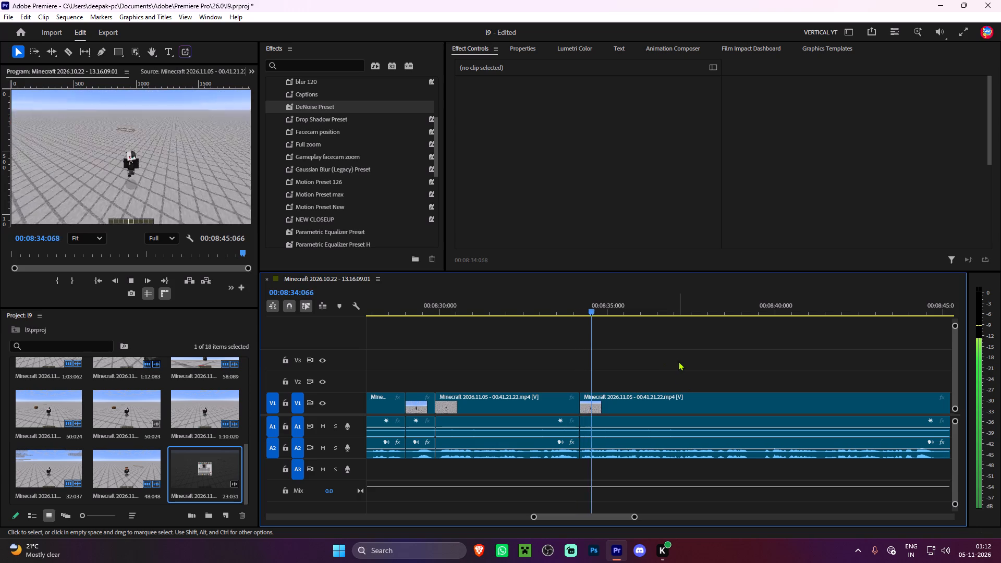
pyautogui.click(667, 322)
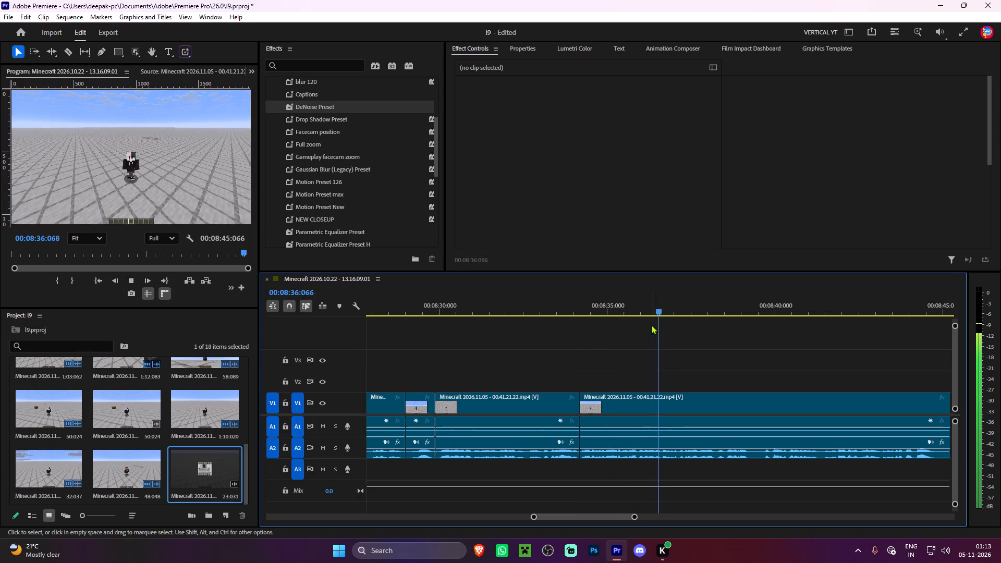
pyautogui.scroll(-9, 651, 325)
pyautogui.keyDown('alt'); pyautogui.scroll(3, 626, 355); pyautogui.keyUp('alt')
pyautogui.keyDown('alt'); pyautogui.scroll(-3, 625, 355); pyautogui.keyUp('alt')
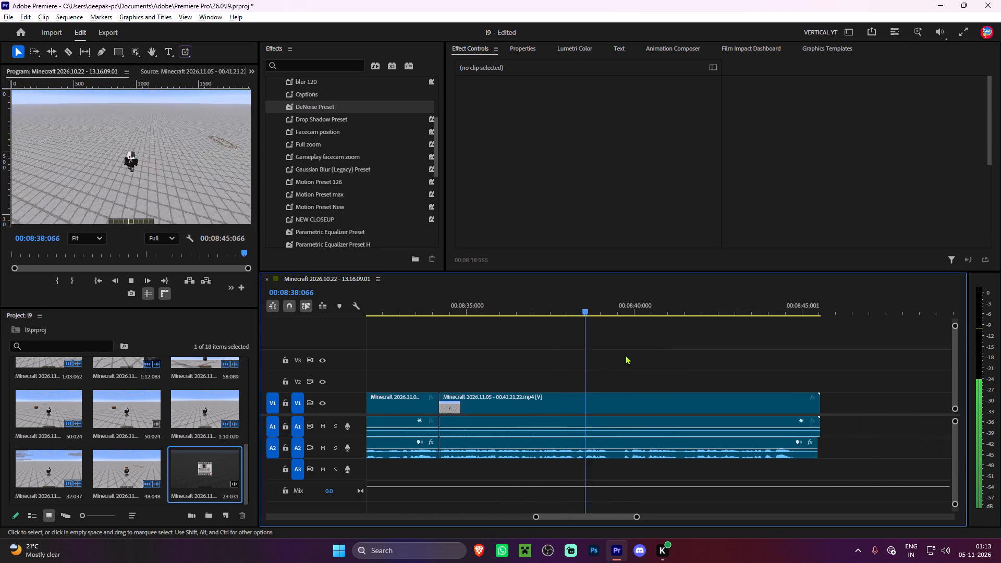
pyautogui.press('space')
pyautogui.hotkey('ctrl', 'k')
# Ripple-trim the pause right after the 00:08:39:032 cut up to the next phrase.
pyautogui.press('space')
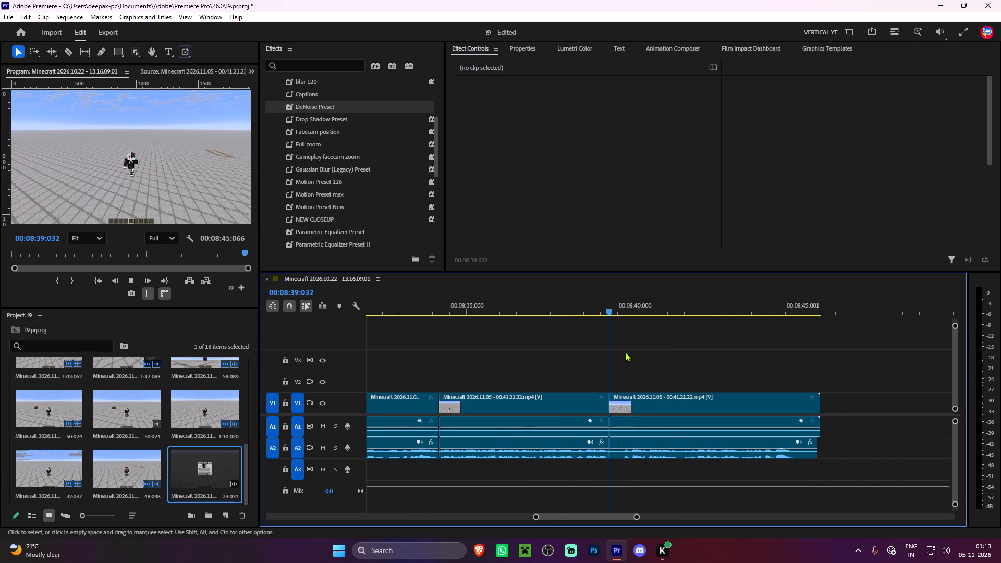
pyautogui.press('space')
pyautogui.press('space')
pyautogui.press('space')
pyautogui.write('q')
# Play to the end of the speech, ripple-trim the last segment's end at 00:08:44:053, and delete the leftover sliver.
pyautogui.press('space')
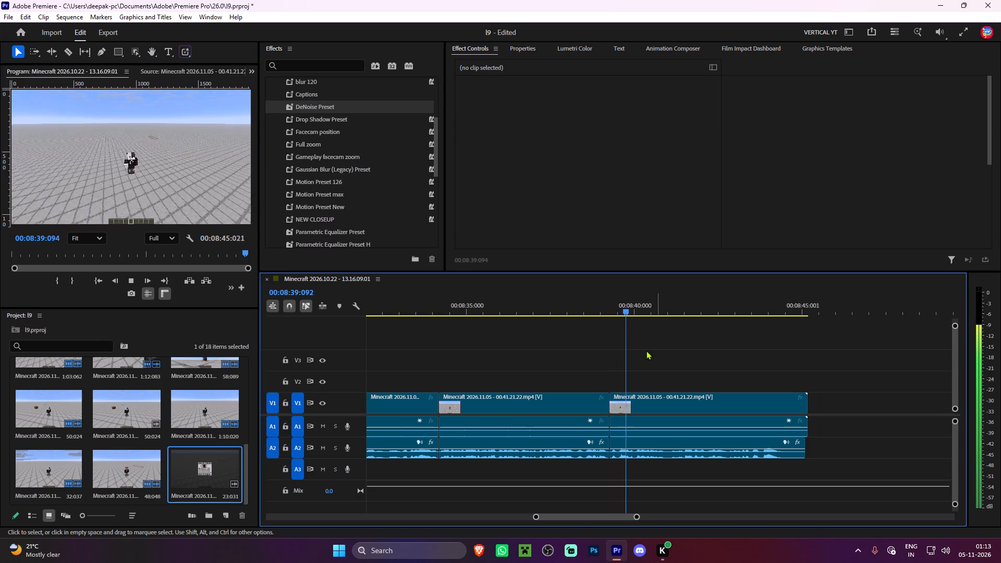
pyautogui.click(585, 336)
pyautogui.scroll(-6, 657, 378)
pyautogui.keyDown('alt'); pyautogui.scroll(3, 652, 376); pyautogui.keyUp('alt')
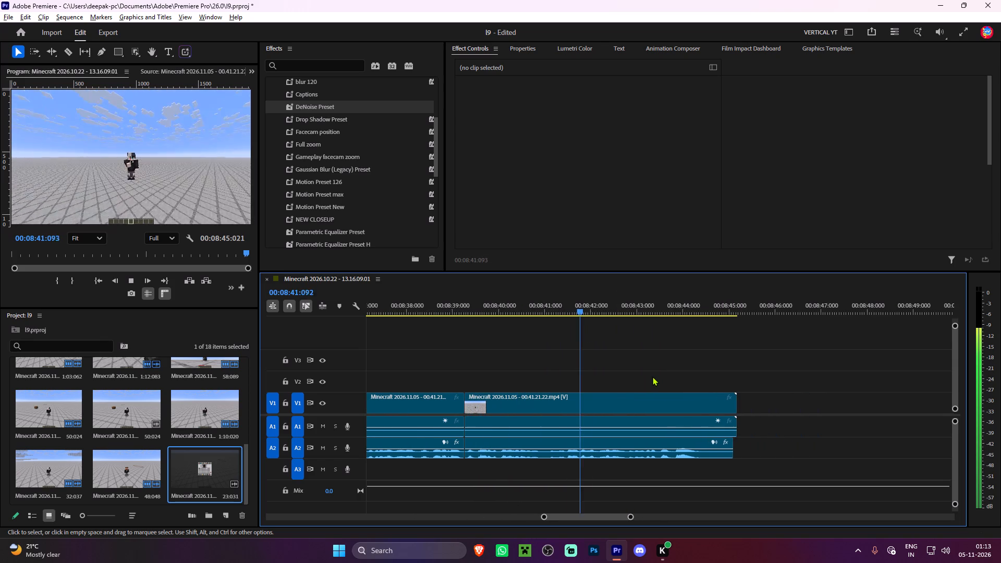
pyautogui.keyDown('alt'); pyautogui.scroll(-3, 652, 376); pyautogui.keyUp('alt')
pyautogui.click(666, 333)
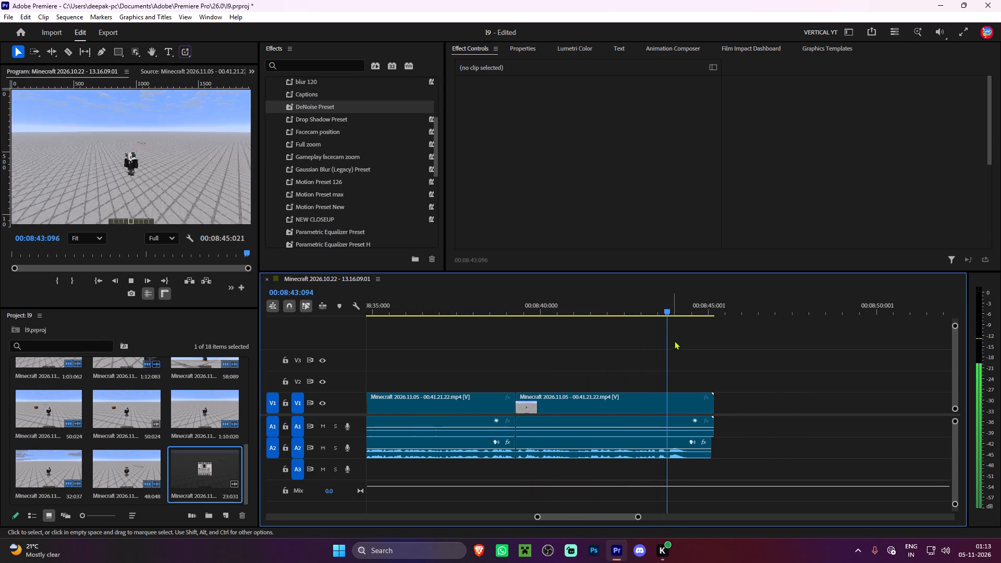
pyautogui.press('space')
pyautogui.press('space')
pyautogui.press('space')
pyautogui.press('space')
pyautogui.press('space')
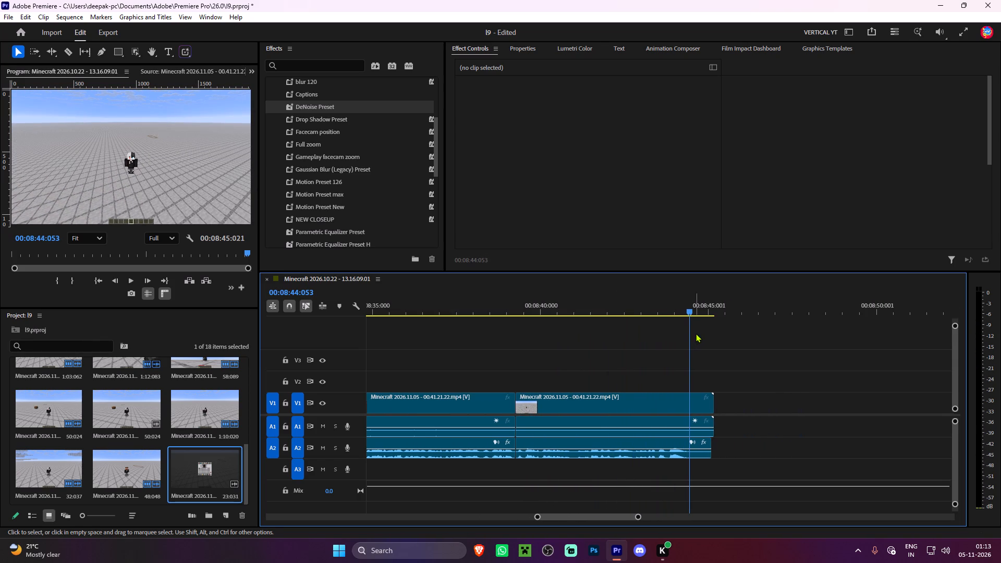
pyautogui.press('w')
pyautogui.keyDown('alt'); pyautogui.moveTo(720, 375); pyautogui.dragTo(691, 462); pyautogui.keyUp('alt')
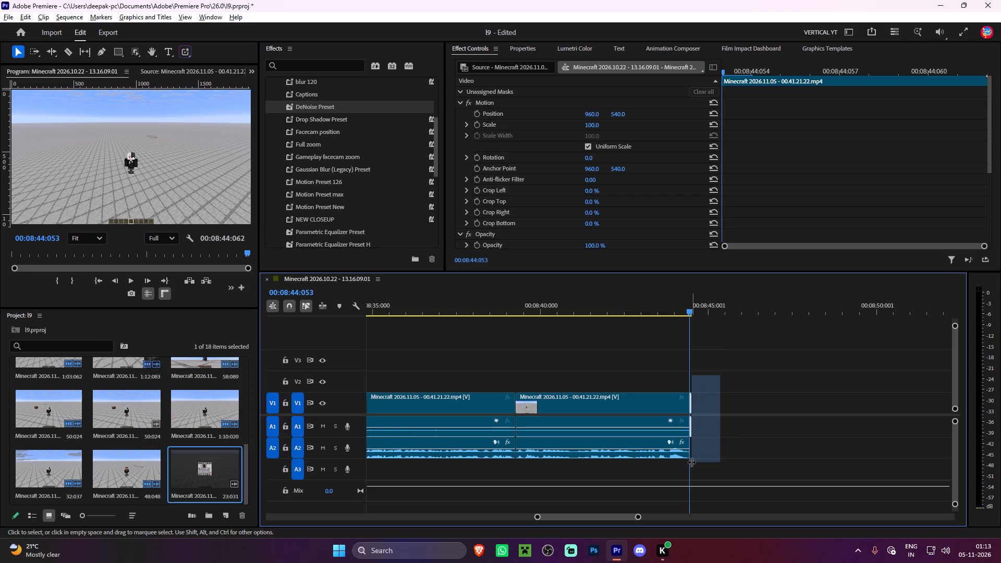
pyautogui.press('Delete')
# Add the Zoom In camera transition with sound from Animation Composer at 00:08:43:100 near the end of the last segment.
pyautogui.moveTo(685, 313); pyautogui.dragTo(665, 316)
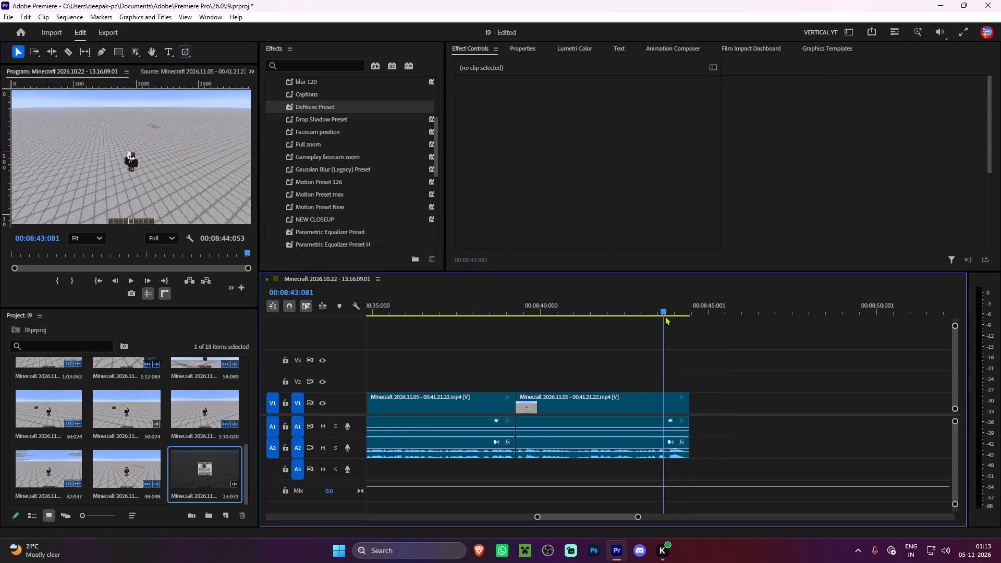
pyautogui.moveTo(665, 316); pyautogui.dragTo(670, 319)
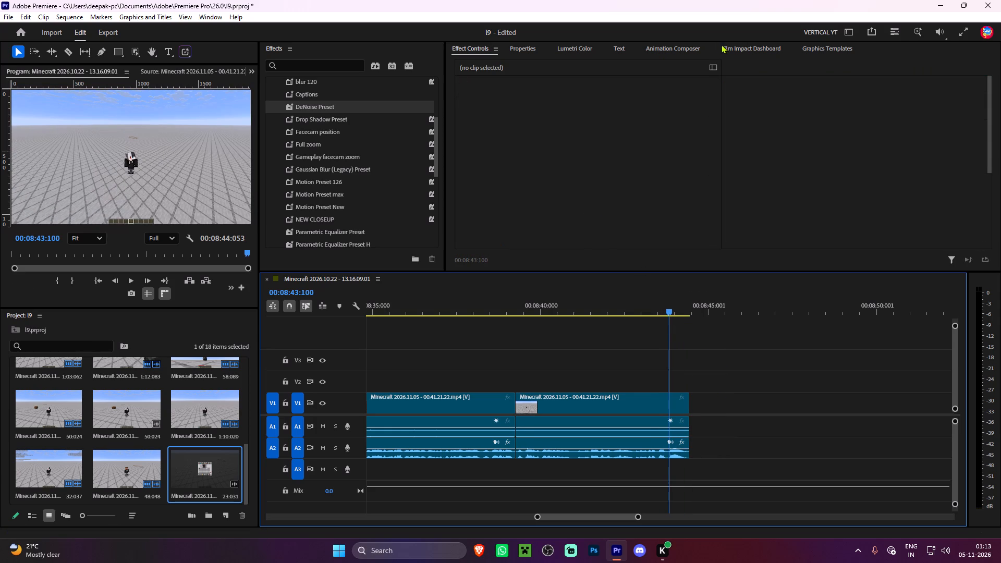
pyautogui.click(727, 44)
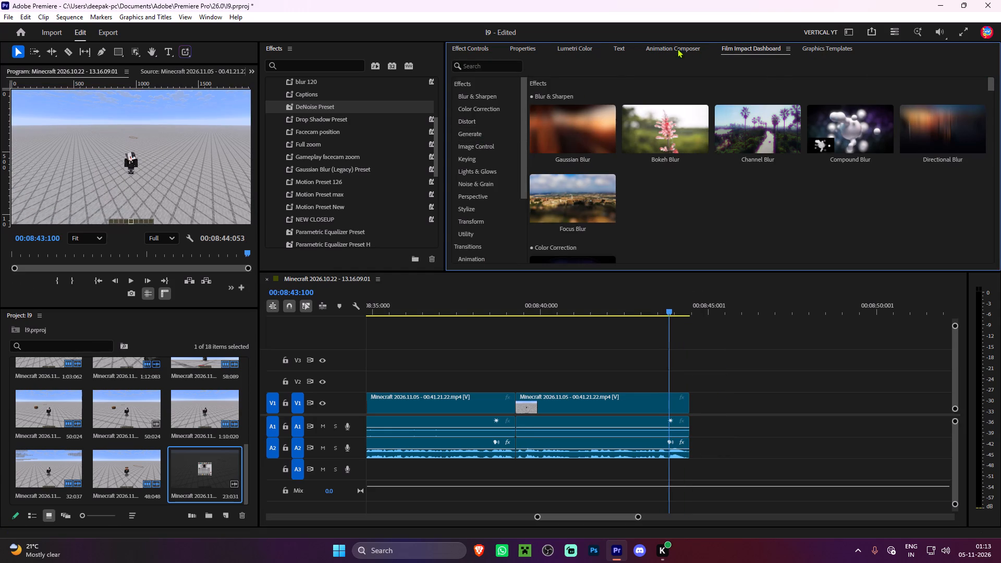
pyautogui.click(673, 47)
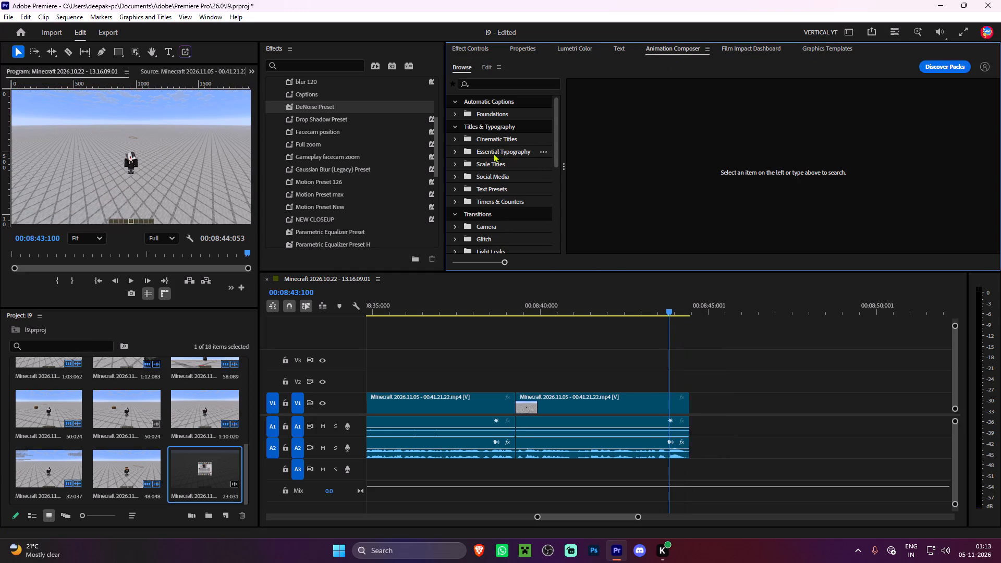
pyautogui.scroll(-2, 501, 150)
pyautogui.scroll(1, 497, 150)
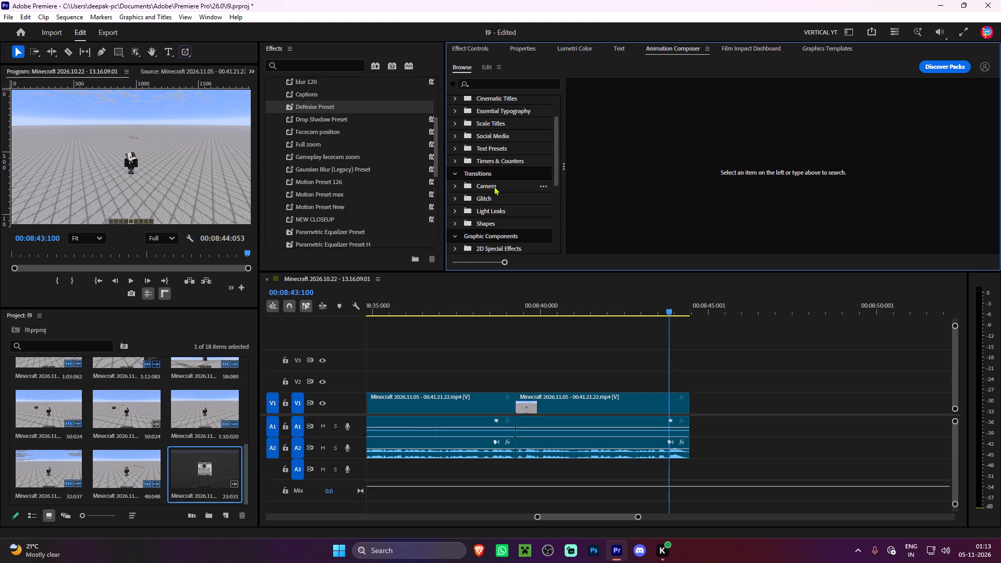
pyautogui.click(492, 186)
pyautogui.scroll(-1, 794, 140)
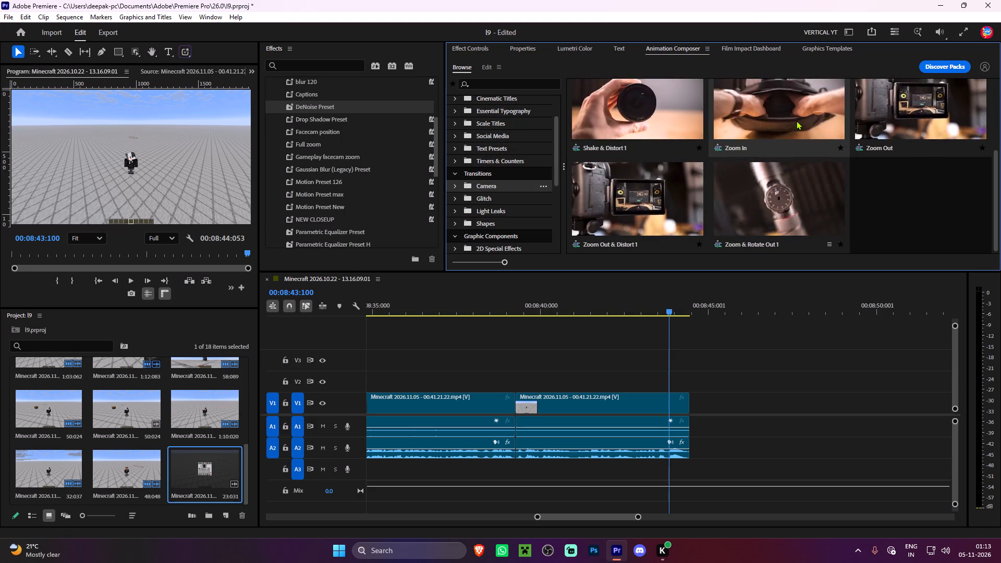
pyautogui.doubleClick(793, 118)
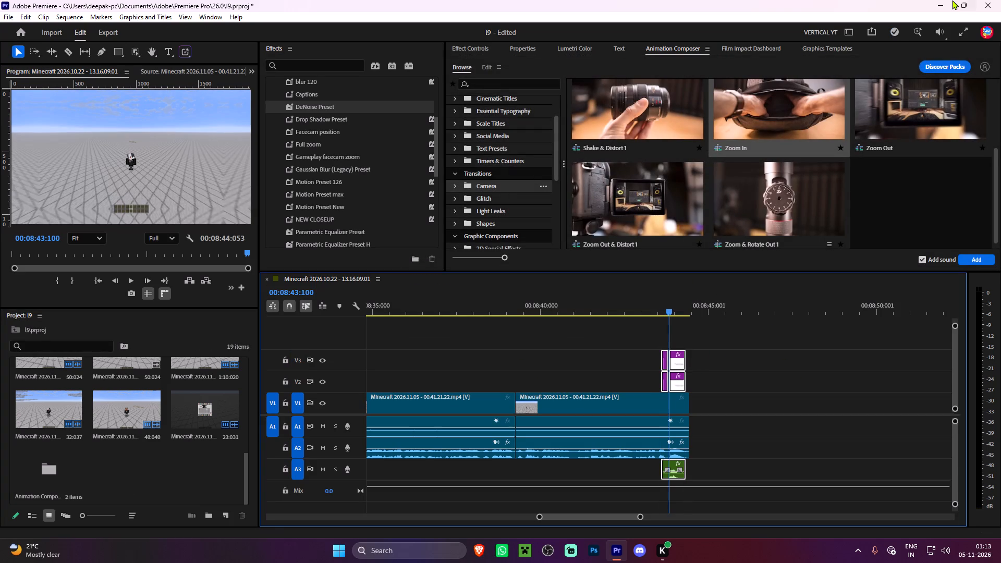
# Preview the Zoom In transition and move its layers and sound later so they end flush with the last segment at 00:08:44:053.
pyautogui.click(651, 308)
pyautogui.press('space')
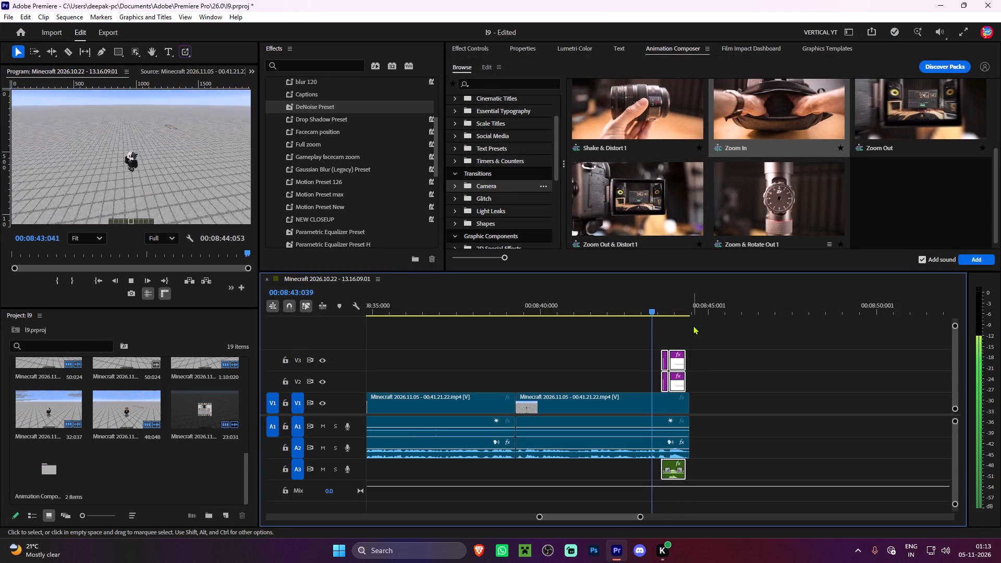
pyautogui.press('space')
pyautogui.keyDown('alt'); pyautogui.scroll(10, 693, 324); pyautogui.keyUp('alt')
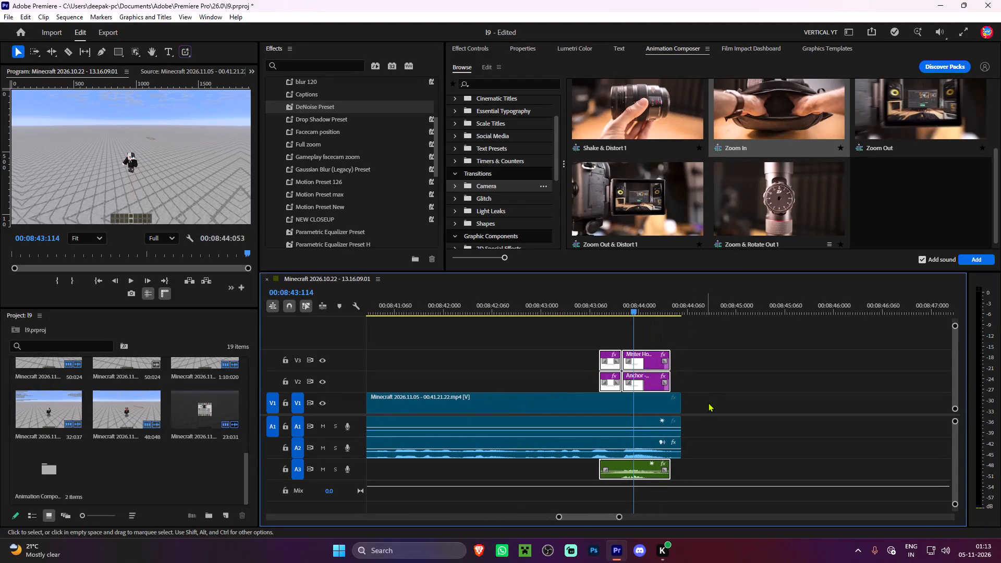
pyautogui.click(713, 399)
pyautogui.moveTo(607, 330); pyautogui.dragTo(641, 375)
pyautogui.moveTo(643, 361); pyautogui.dragTo(653, 361)
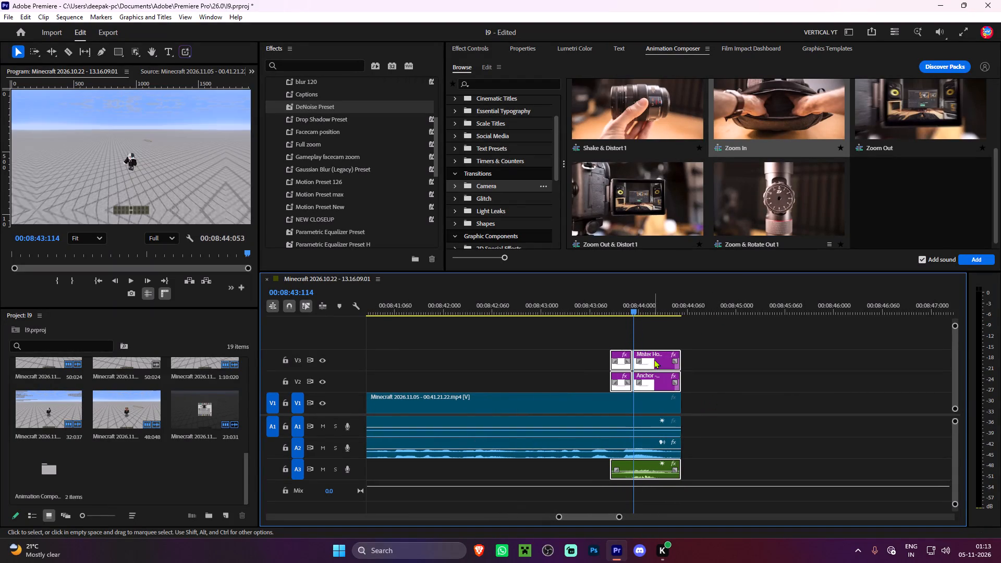
pyautogui.moveTo(610, 302); pyautogui.dragTo(624, 314)
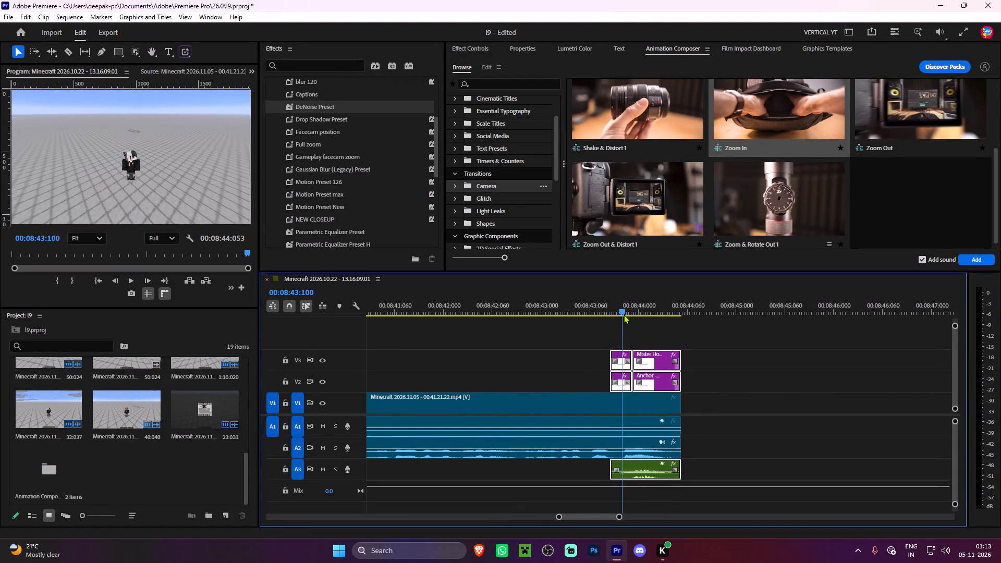
pyautogui.moveTo(624, 314); pyautogui.dragTo(687, 330)
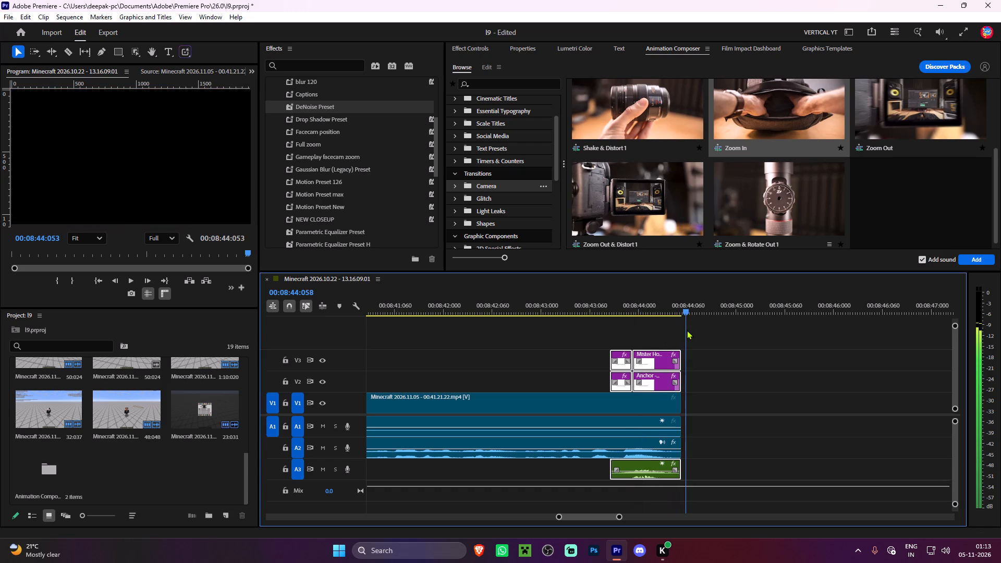
pyautogui.moveTo(687, 330); pyautogui.dragTo(662, 331)
# Delete the second pair of transition layers on V2 and V3, including the Mirror and Anchor layers.
pyautogui.click(687, 335)
pyautogui.keyDown('alt'); pyautogui.moveTo(678, 335); pyautogui.dragTo(674, 374); pyautogui.keyUp('alt')
pyautogui.rightClick(673, 362)
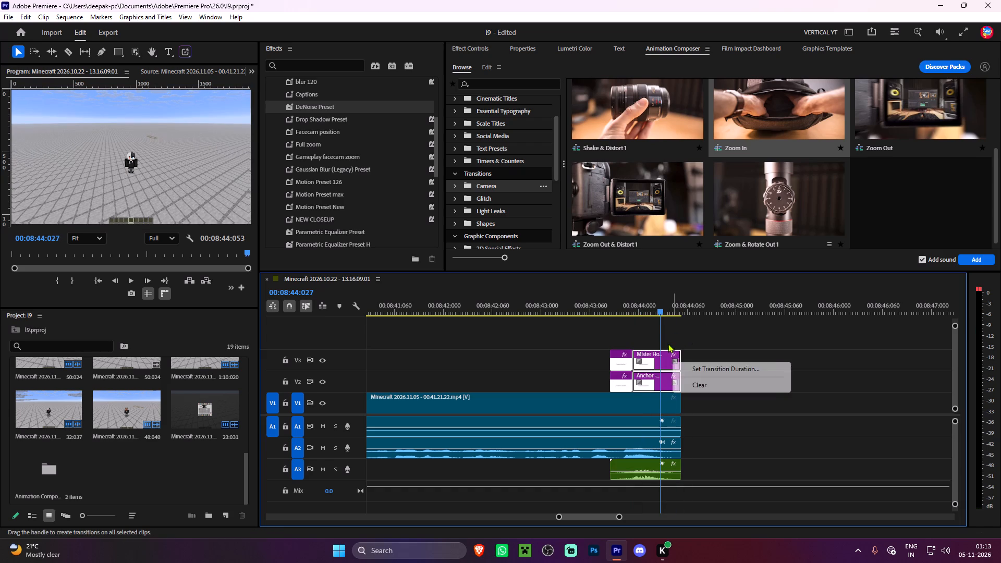
pyautogui.click(701, 389)
# Move the remaining pair of transition layers on V2 and V3 to start at about 00:08:44:000 and preview it.
pyautogui.keyDown('alt'); pyautogui.moveTo(632, 335); pyautogui.dragTo(627, 373); pyautogui.keyUp('alt')
pyautogui.moveTo(626, 387); pyautogui.dragTo(629, 388)
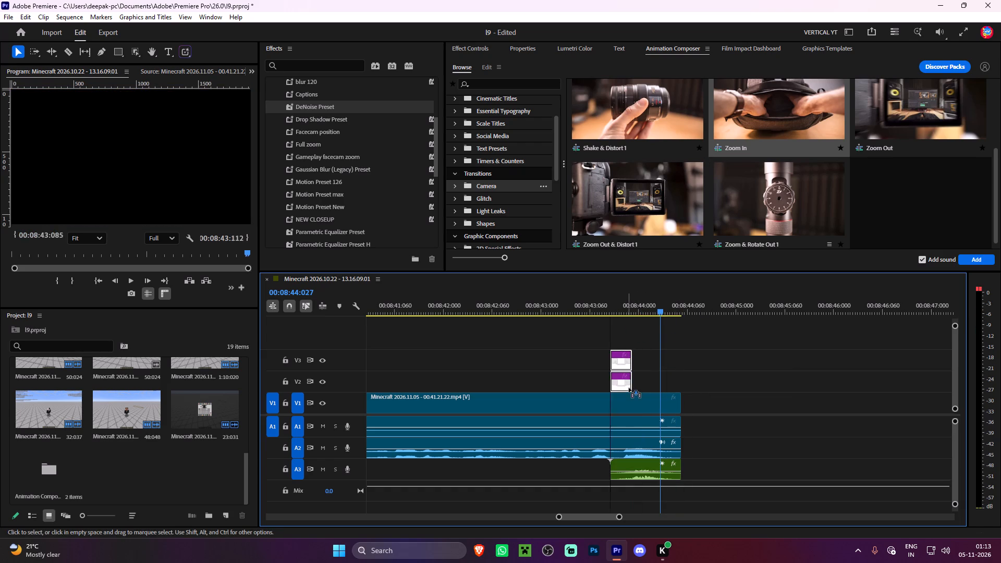
pyautogui.moveTo(629, 388); pyautogui.dragTo(654, 392)
pyautogui.click(619, 306)
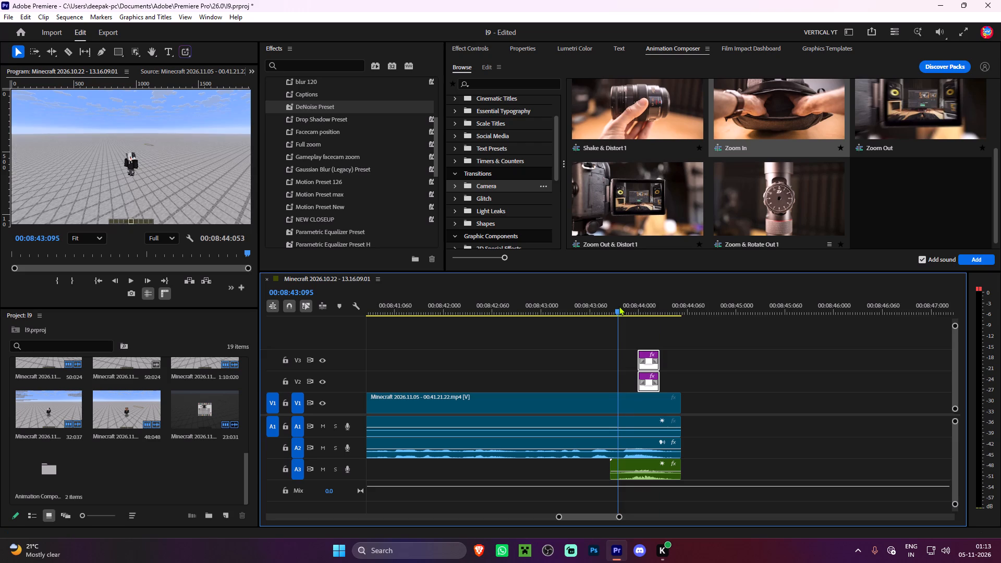
pyautogui.press('space')
pyautogui.press('space')
pyautogui.click(592, 300)
pyautogui.press('space')
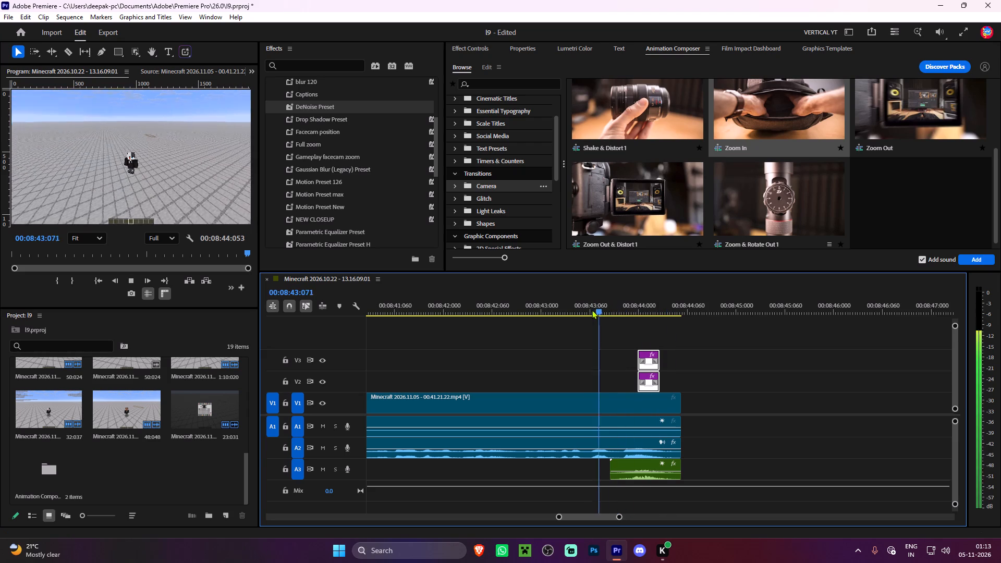
pyautogui.press('space')
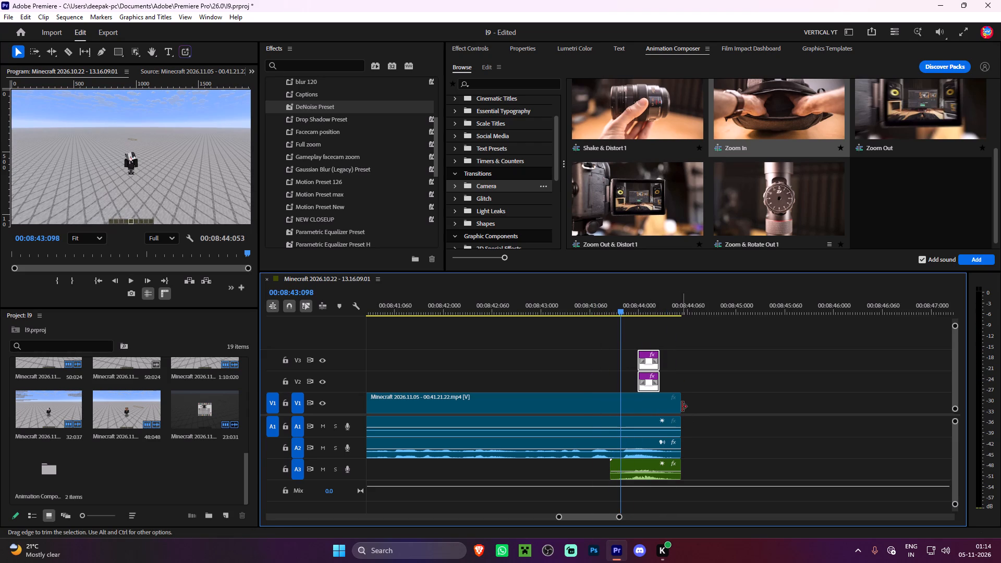
# Trim only the video of the last segment to end at about 00:08:44:005, leaving its audio full length.
pyautogui.click(682, 407)
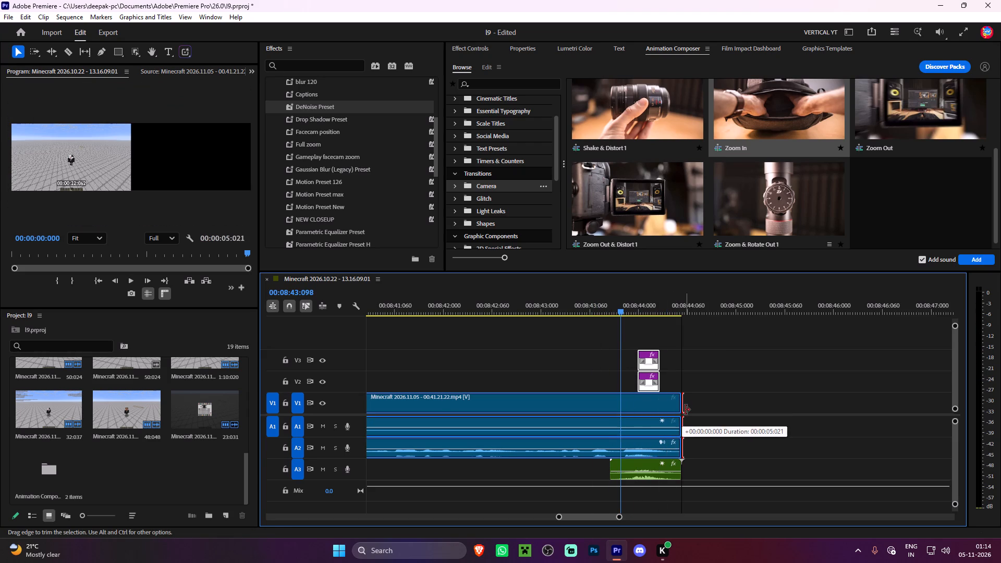
pyautogui.click(707, 397)
pyautogui.keyDown('alt'); pyautogui.moveTo(686, 400); pyautogui.dragTo(644, 399); pyautogui.keyUp('alt')
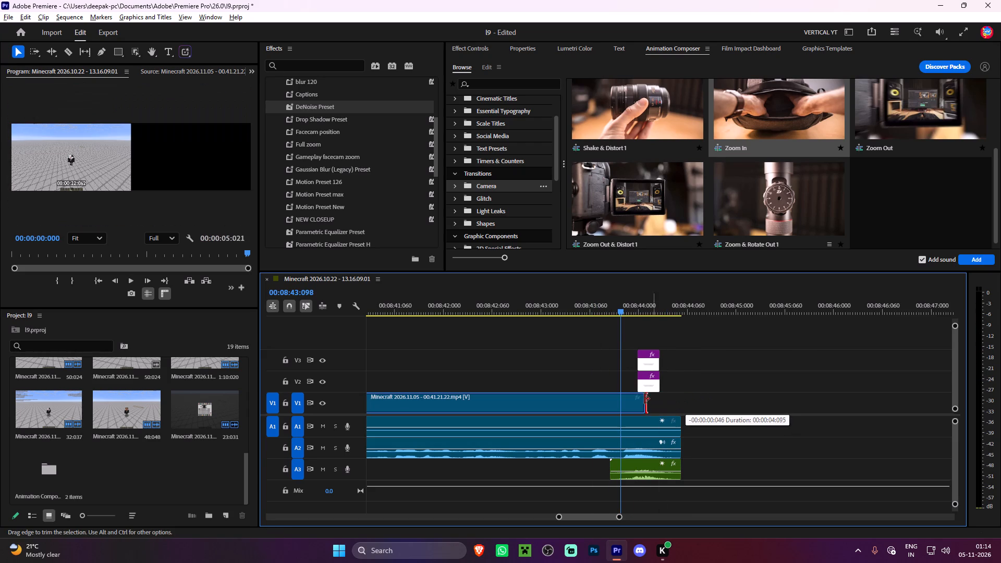
pyautogui.keyDown('alt'); pyautogui.moveTo(644, 399); pyautogui.dragTo(633, 399); pyautogui.keyUp('alt')
pyautogui.click(631, 403)
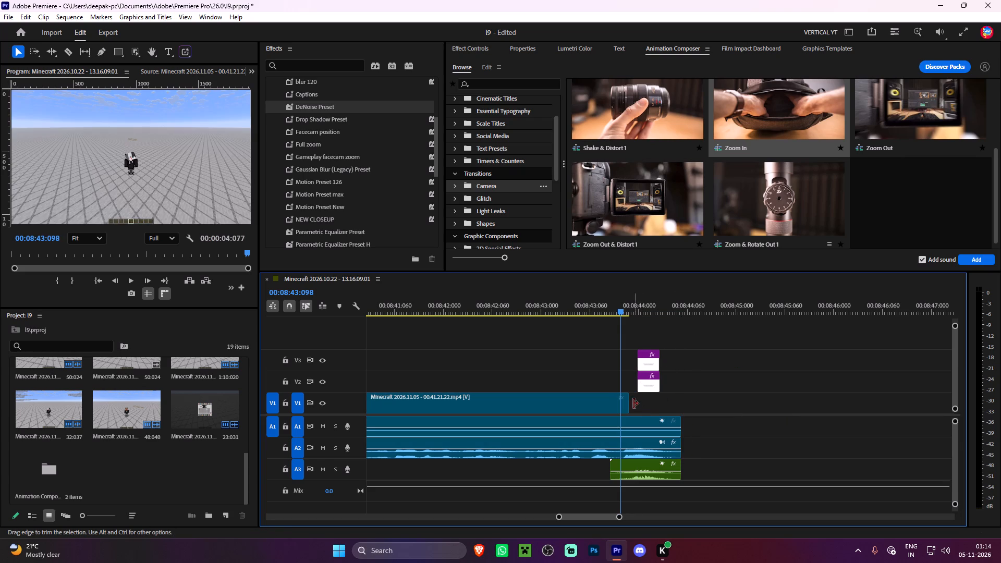
pyautogui.keyDown('alt'); pyautogui.moveTo(632, 403); pyautogui.dragTo(645, 405); pyautogui.keyUp('alt')
# Place a copy of the V2 and V3 transition layers so it ends at the trimmed video's end, and play it through.
pyautogui.moveTo(680, 347); pyautogui.dragTo(658, 377)
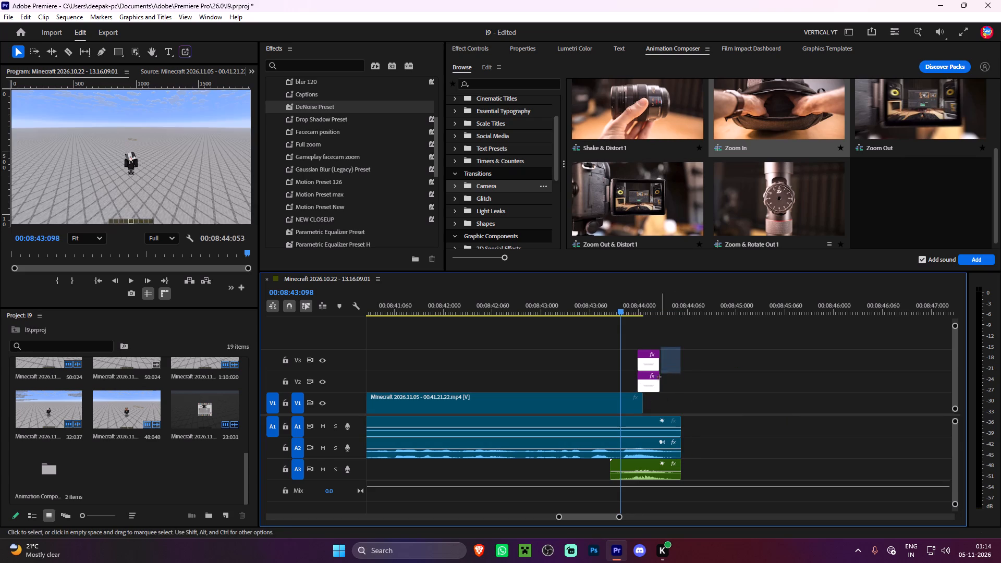
pyautogui.moveTo(658, 377); pyautogui.dragTo(652, 384)
pyautogui.click(694, 341)
pyautogui.keyDown('alt'); pyautogui.moveTo(649, 337); pyautogui.dragTo(651, 385); pyautogui.keyUp('alt')
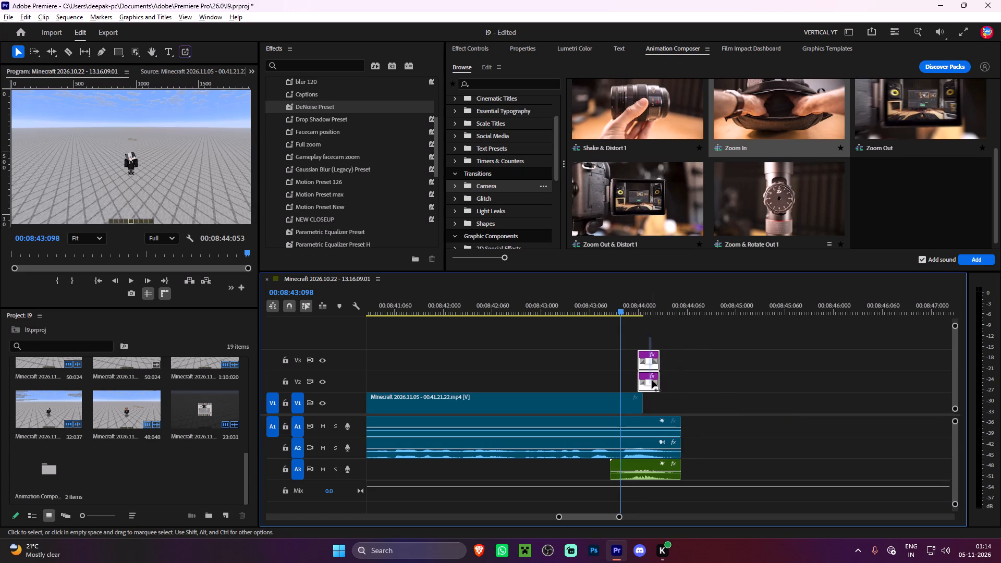
pyautogui.keyDown('alt'); pyautogui.moveTo(652, 384); pyautogui.dragTo(637, 386); pyautogui.keyUp('alt')
pyautogui.hotkey('ctrl', 'z')
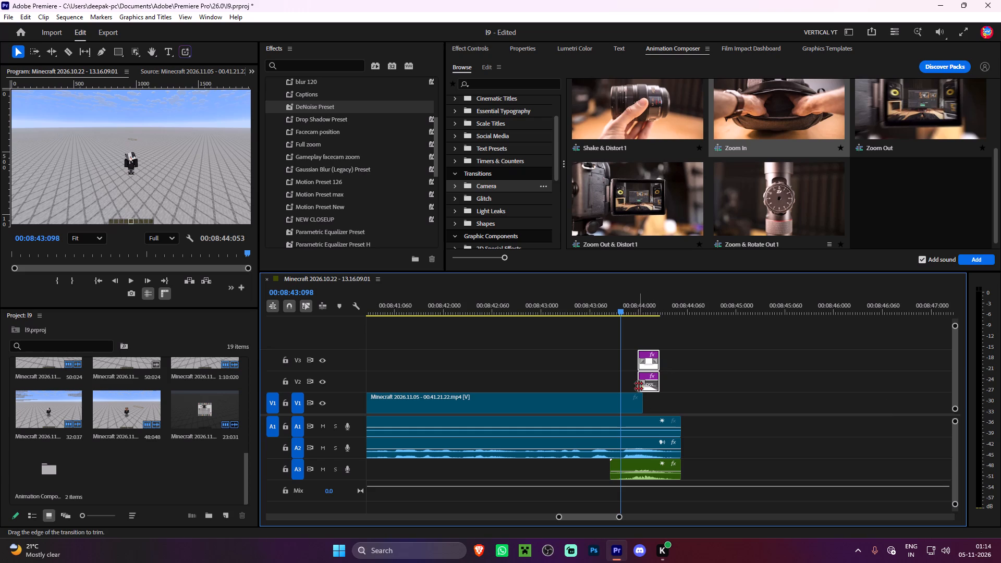
pyautogui.keyDown('alt'); pyautogui.moveTo(649, 389); pyautogui.dragTo(637, 387); pyautogui.keyUp('alt')
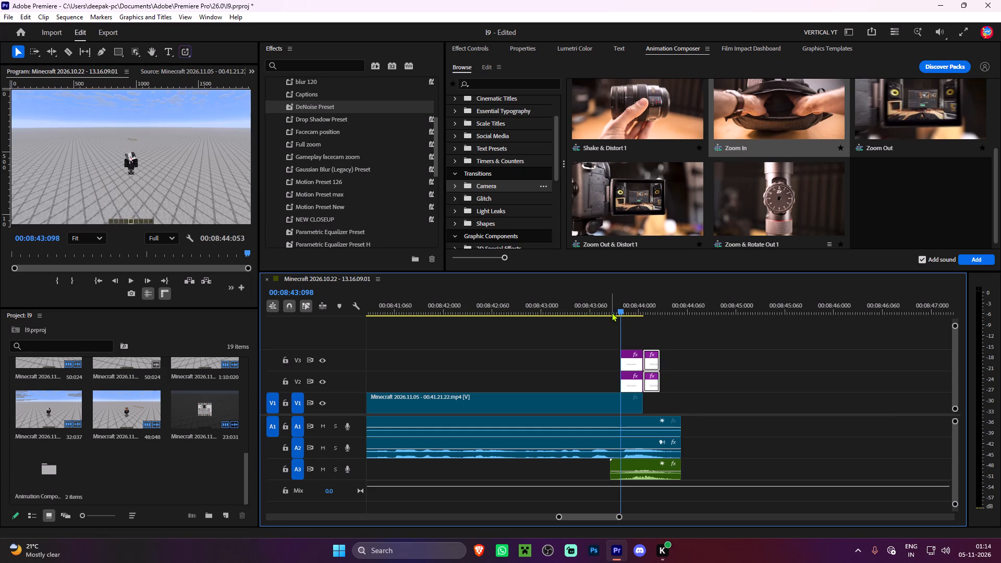
pyautogui.click(612, 312)
pyautogui.press('space')
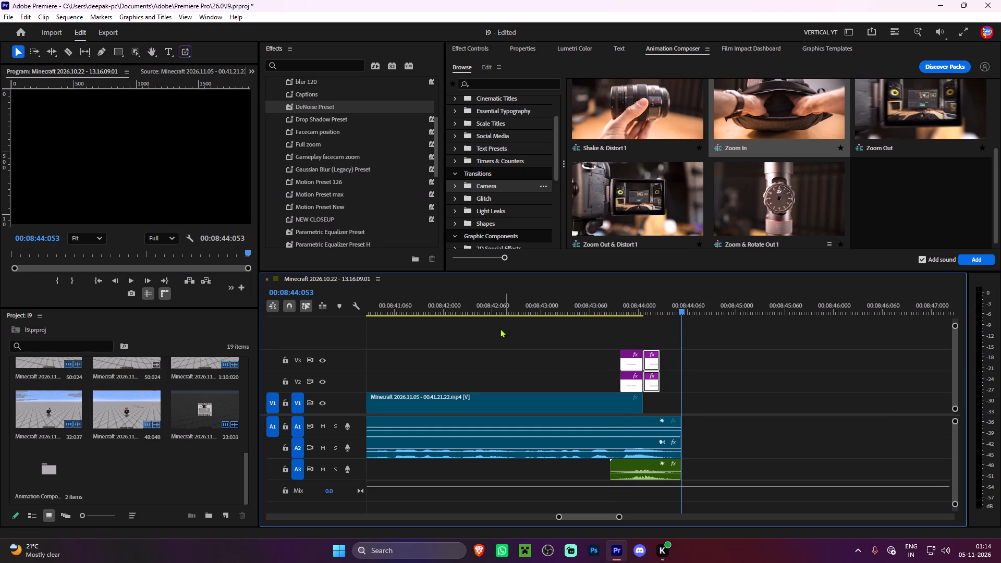
# Import the Forever Sunset track from the Music folder and place it on A3 at the start of the sequence.
pyautogui.click(96, 281)
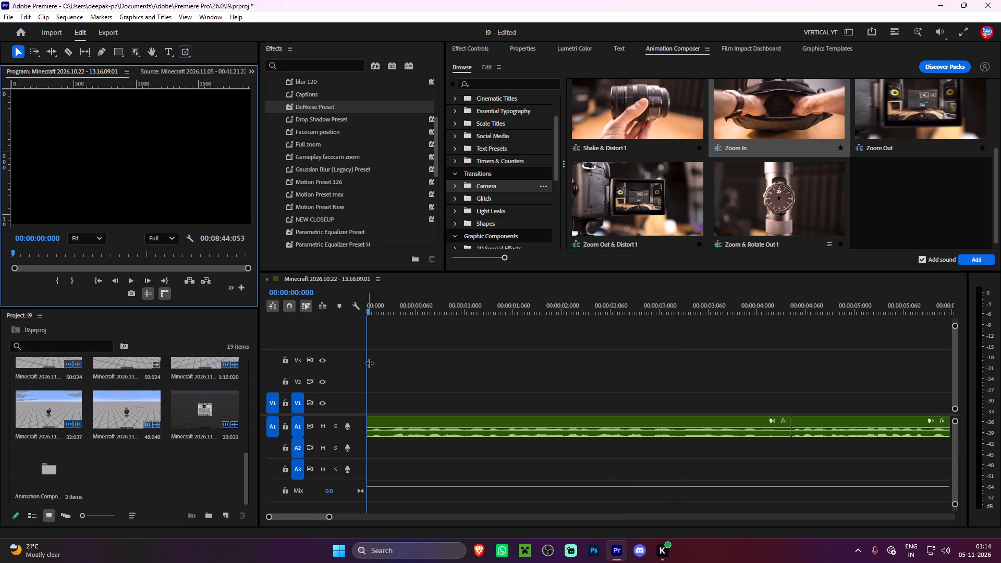
pyautogui.keyDown('alt'); pyautogui.scroll(-18, 419, 364); pyautogui.keyUp('alt')
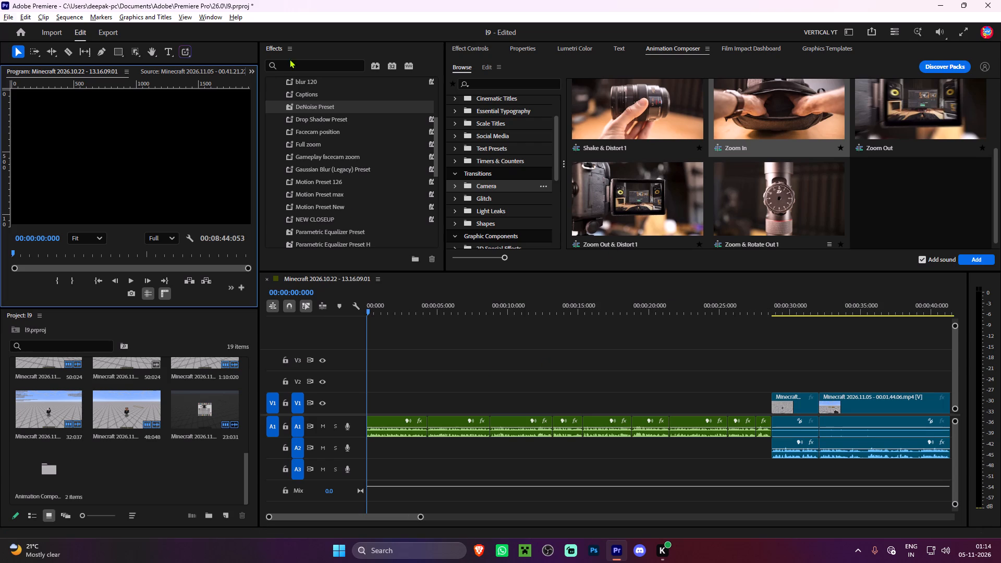
pyautogui.doubleClick(111, 472)
pyautogui.scroll(2, 44, 132)
pyautogui.click(50, 229)
pyautogui.click(46, 248)
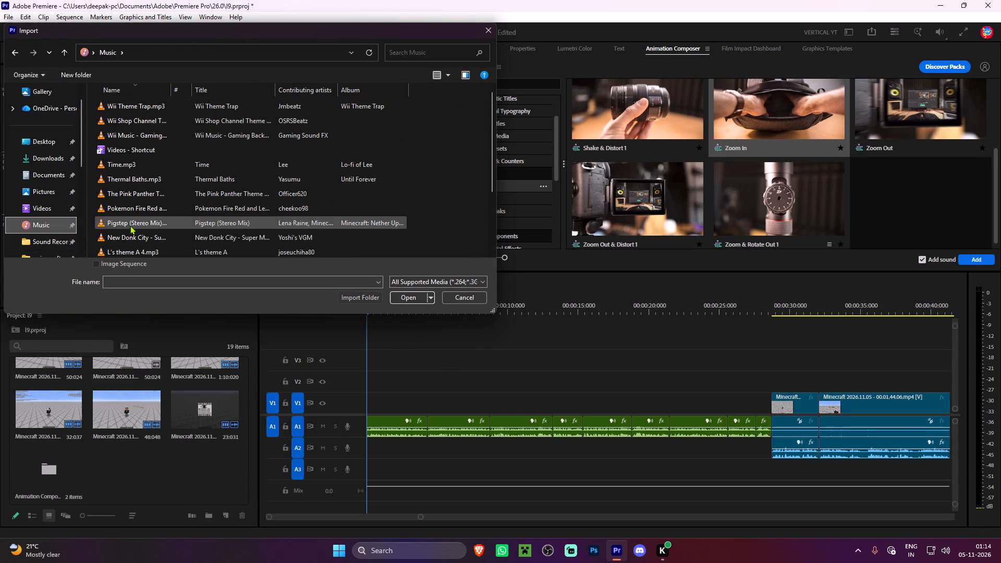
pyautogui.scroll(-3, 131, 227)
pyautogui.doubleClick(136, 179)
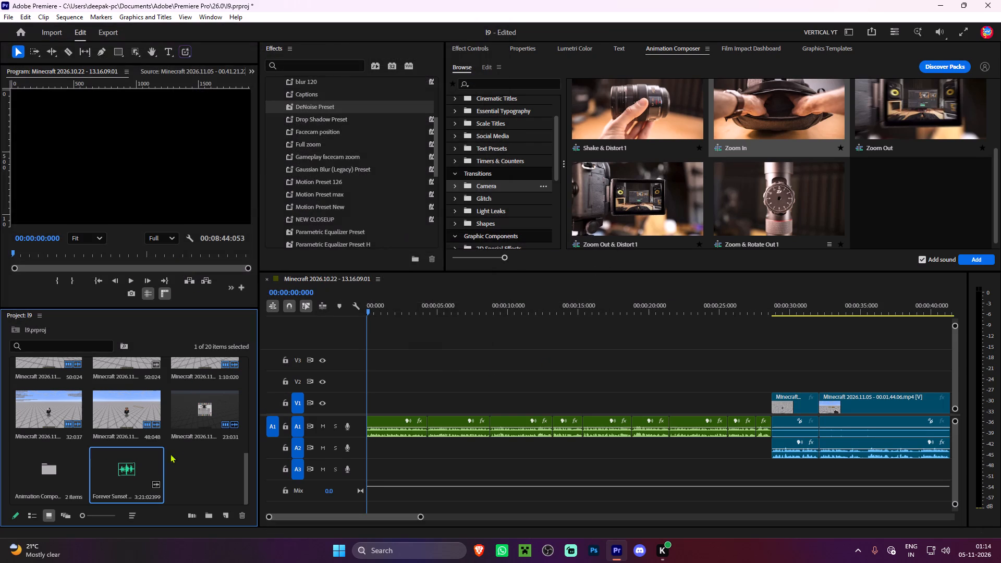
pyautogui.moveTo(140, 478); pyautogui.dragTo(372, 473)
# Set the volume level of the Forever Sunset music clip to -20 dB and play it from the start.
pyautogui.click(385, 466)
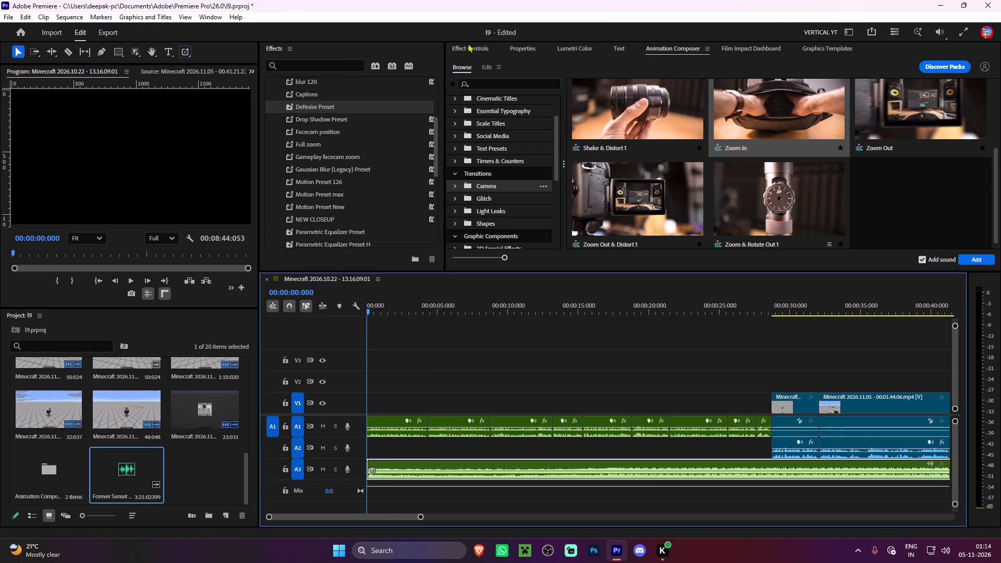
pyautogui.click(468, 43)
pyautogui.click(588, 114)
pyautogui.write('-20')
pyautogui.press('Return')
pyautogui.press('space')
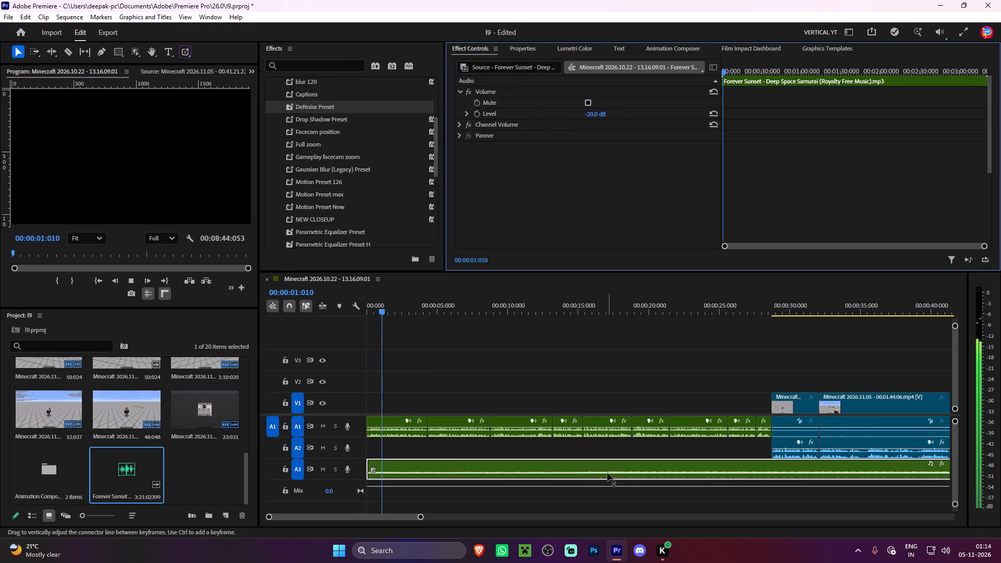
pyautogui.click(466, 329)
# Split the music on A3 where the first gameplay video begins and delete the part after the cut.
pyautogui.keyDown('alt'); pyautogui.scroll(-4, 470, 324); pyautogui.keyUp('alt')
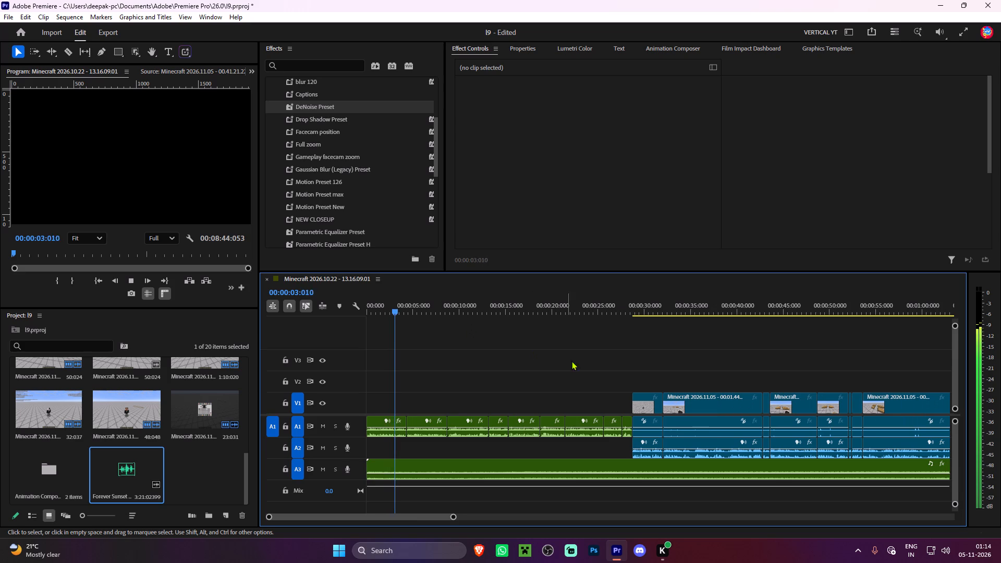
pyautogui.click(655, 466)
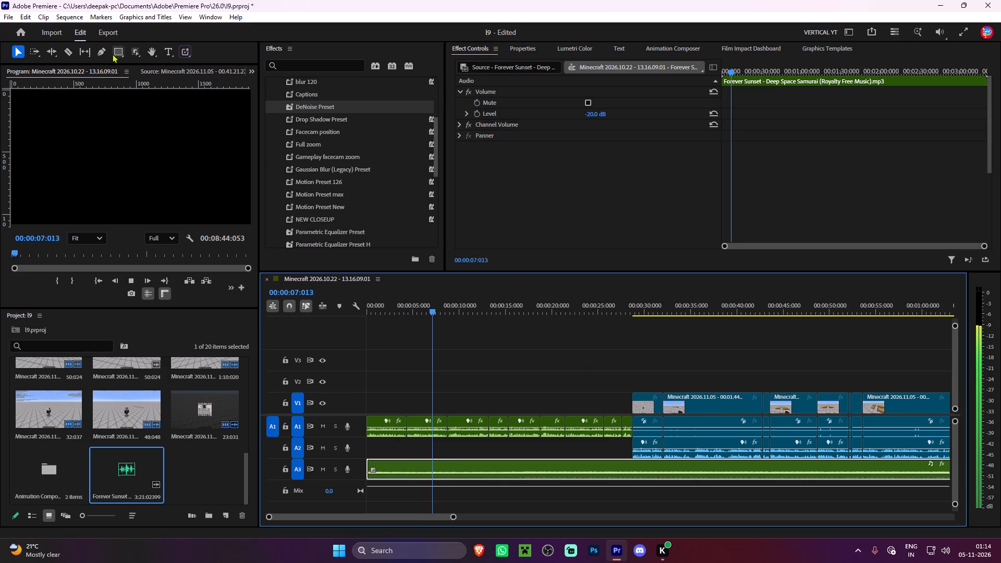
pyautogui.click(70, 52)
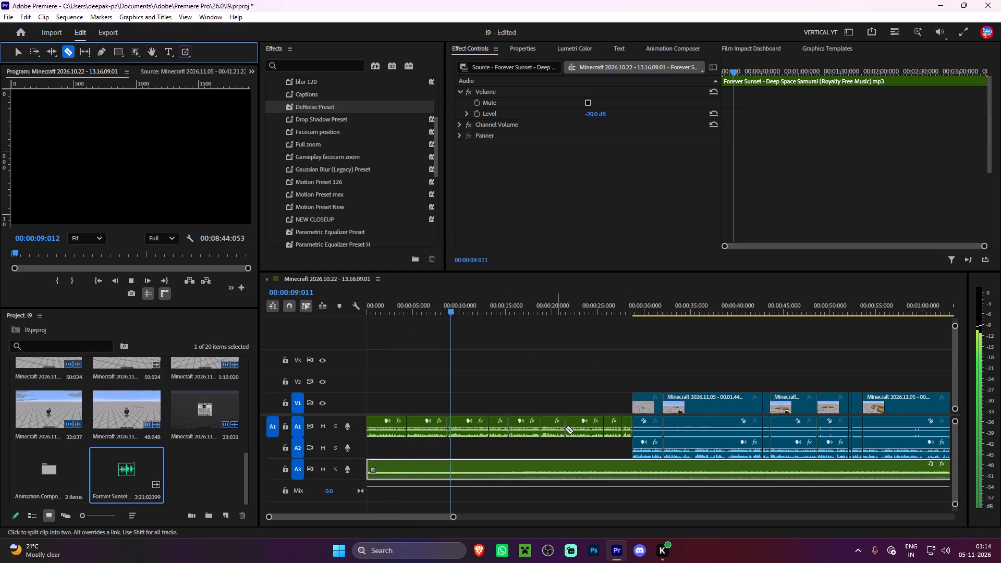
pyautogui.click(633, 464)
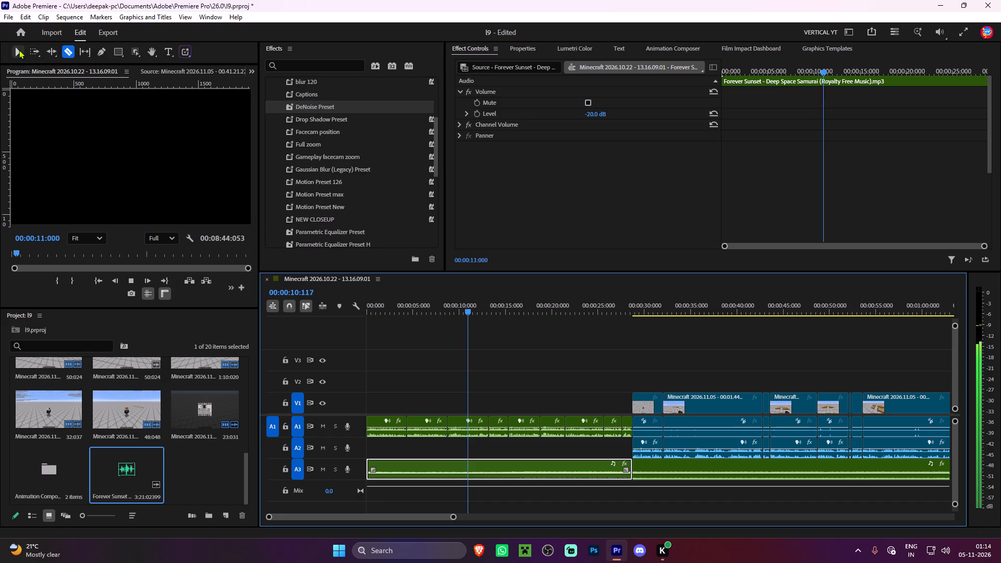
pyautogui.click(19, 50)
pyautogui.keyDown('alt'); pyautogui.scroll(4, 706, 475); pyautogui.keyUp('alt')
pyautogui.click(792, 467)
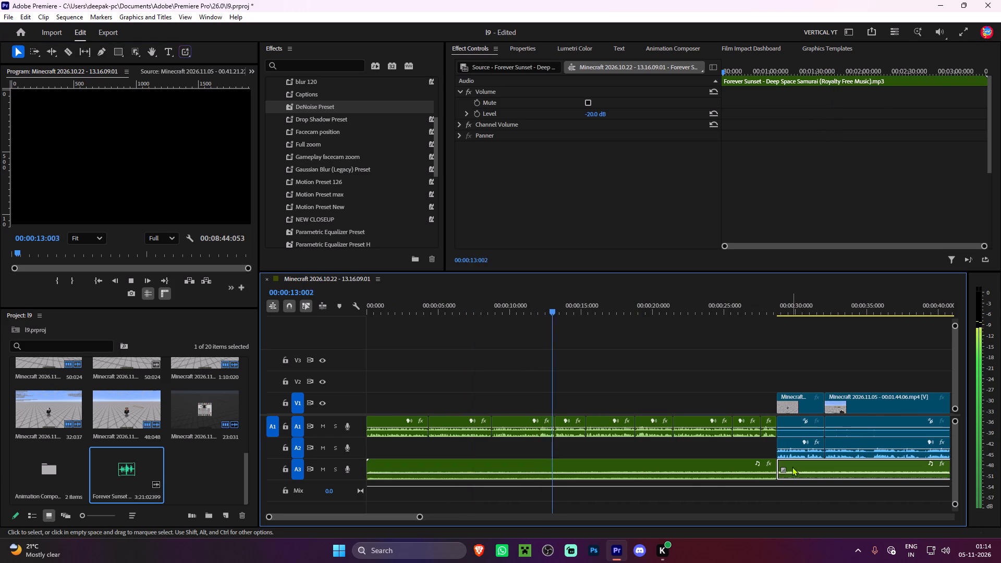
pyautogui.press('Delete')
# Import Chill Day.mp3 from the Music folder into the project.
pyautogui.doubleClick(191, 482)
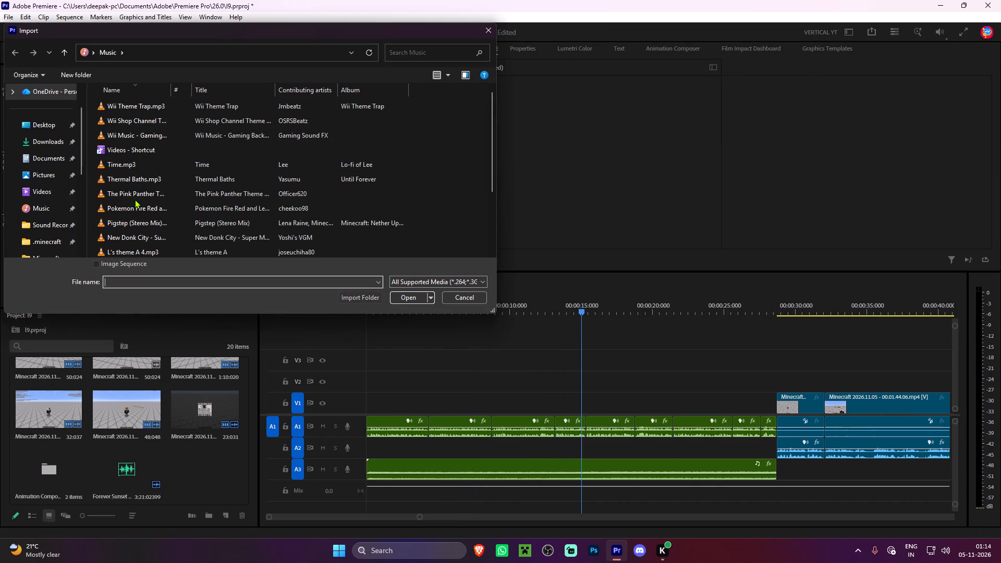
pyautogui.scroll(-1, 151, 195)
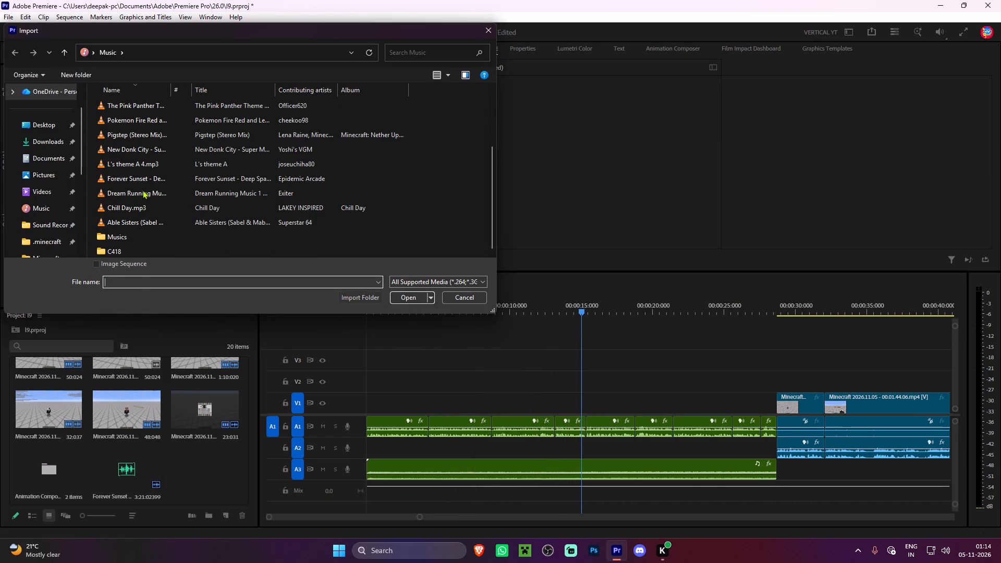
pyautogui.doubleClick(136, 212)
# Play on through the intro and set the volume level of the Forever Sunset clip on A3 to -23 dB.
pyautogui.press('space')
pyautogui.click(664, 368)
pyautogui.keyDown('alt'); pyautogui.scroll(-2, 664, 368); pyautogui.keyUp('alt')
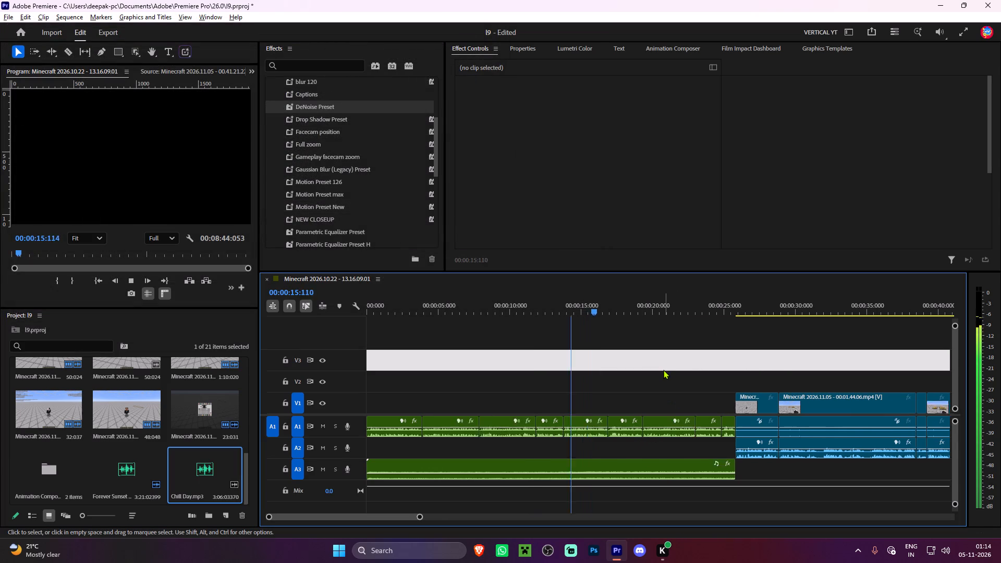
pyautogui.keyDown('alt'); pyautogui.scroll(-1, 663, 370); pyautogui.keyUp('alt')
pyautogui.click(594, 327)
pyautogui.keyDown('alt'); pyautogui.scroll(-2, 594, 326); pyautogui.keyUp('alt')
pyautogui.keyDown('alt'); pyautogui.click(528, 464); pyautogui.keyUp('alt')
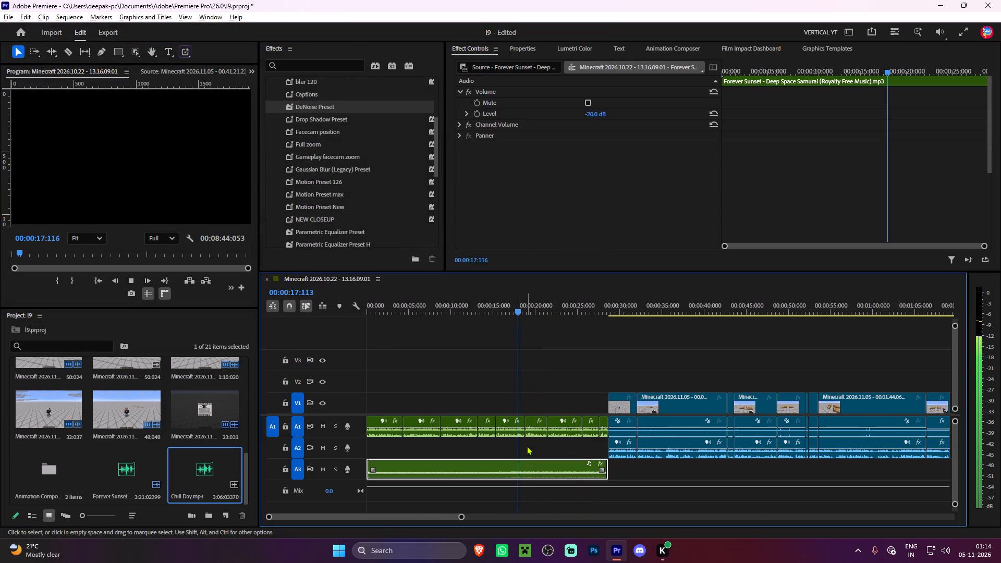
pyautogui.click(594, 114)
pyautogui.write('-23')
pyautogui.press('Return')
pyautogui.click(617, 346)
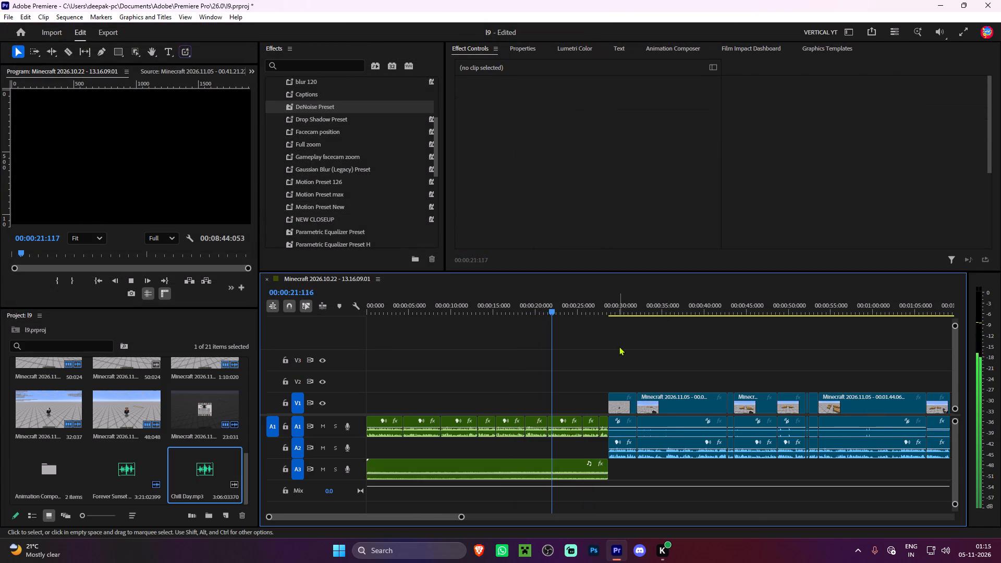
# Extend the Forever Sunset clip on A3 slightly past the start of the first gameplay video and fade out its end.
pyautogui.keyDown('alt'); pyautogui.scroll(1, 619, 348); pyautogui.keyUp('alt')
pyautogui.keyDown('alt'); pyautogui.scroll(-2, 624, 348); pyautogui.keyUp('alt')
pyautogui.keyDown('alt'); pyautogui.scroll(8, 624, 348); pyautogui.keyUp('alt')
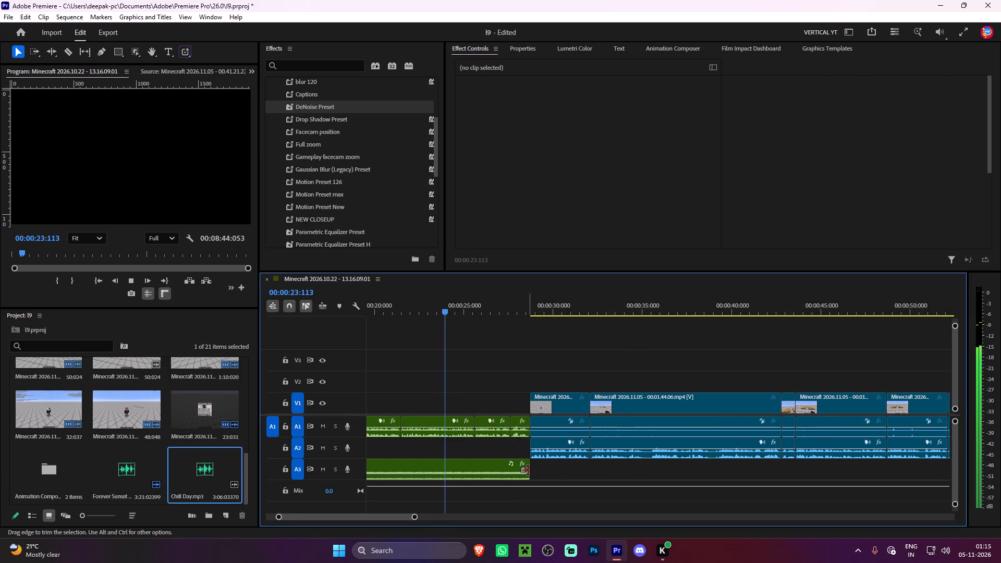
pyautogui.keyDown('alt'); pyautogui.moveTo(528, 470); pyautogui.dragTo(553, 470); pyautogui.keyUp('alt')
pyautogui.moveTo(547, 470); pyautogui.dragTo(532, 470)
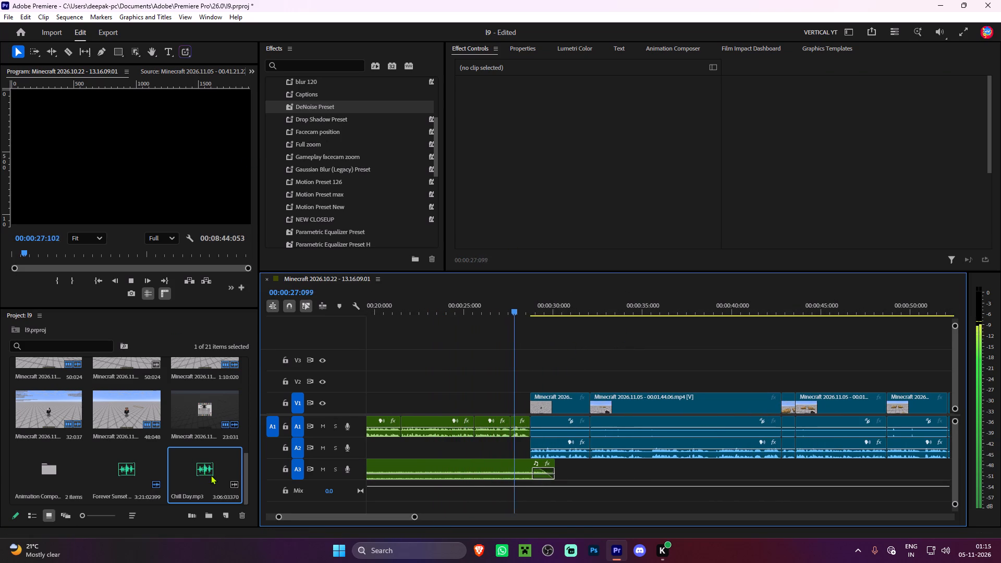
# Place Chill Day.mp3 on A4 at the start of the first gameplay video and add a short fade-in.
pyautogui.moveTo(202, 474); pyautogui.dragTo(534, 509)
pyautogui.press('space')
pyautogui.click(571, 461)
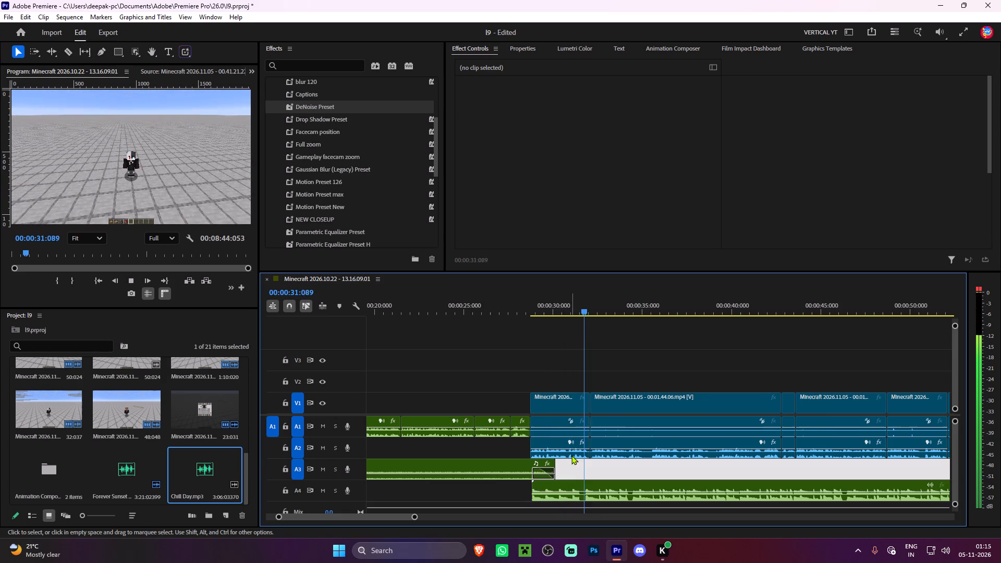
pyautogui.moveTo(539, 304); pyautogui.dragTo(540, 310)
pyautogui.moveTo(541, 490); pyautogui.dragTo(565, 487)
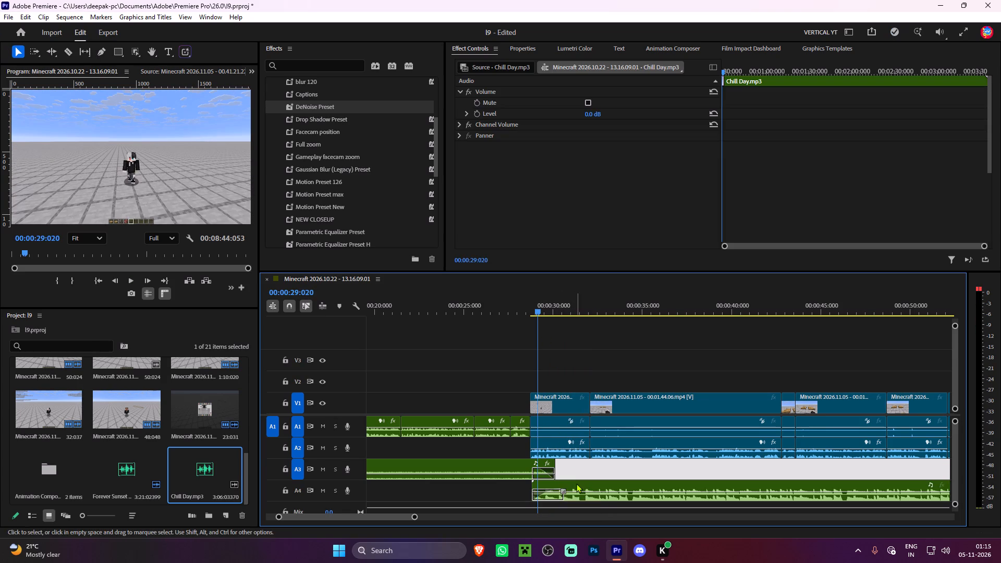
# Set the volume level of the Chill Day clip on A4 to -15 dB and play across the music change.
pyautogui.click(576, 483)
pyautogui.click(596, 114)
pyautogui.write('-15')
pyautogui.press('Return')
pyautogui.click(505, 292)
pyautogui.press('space')
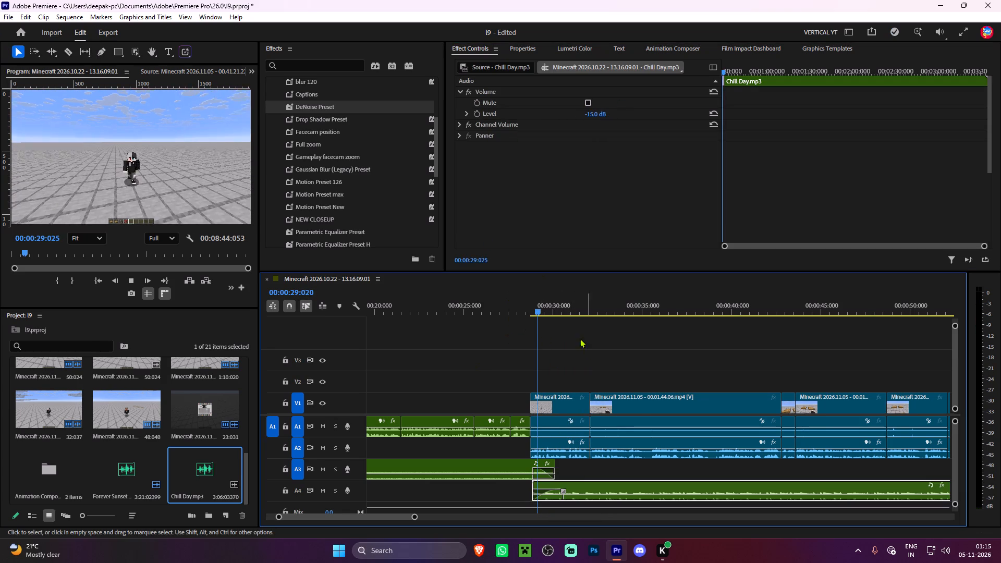
pyautogui.click(522, 303)
pyautogui.press('space')
pyautogui.click(579, 332)
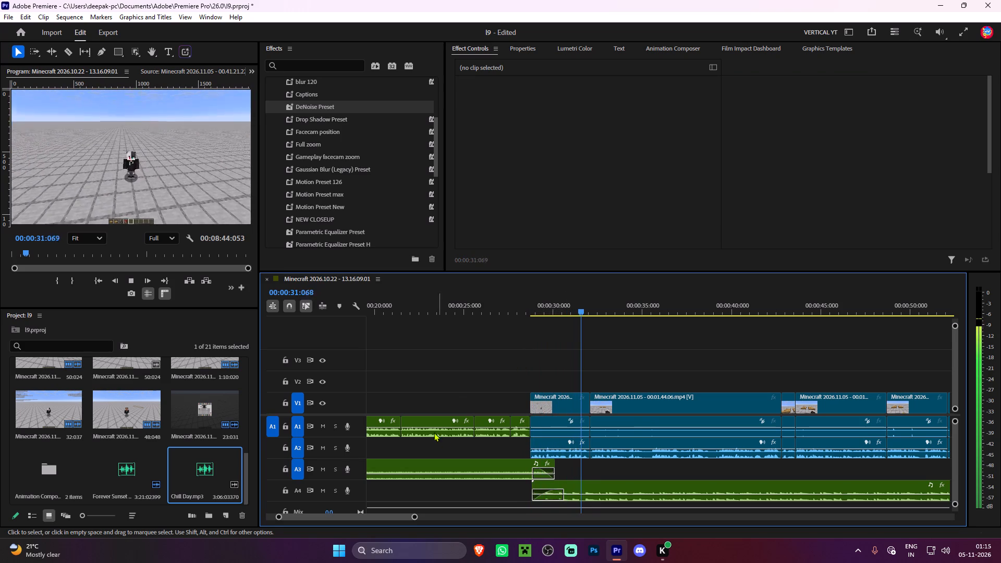
# Lengthen the Forever Sunset fade-out and the Chill Day fade-in, and replay the crossover from before the gameplay starts.
pyautogui.moveTo(532, 469); pyautogui.dragTo(517, 468)
pyautogui.moveTo(563, 489); pyautogui.dragTo(595, 493)
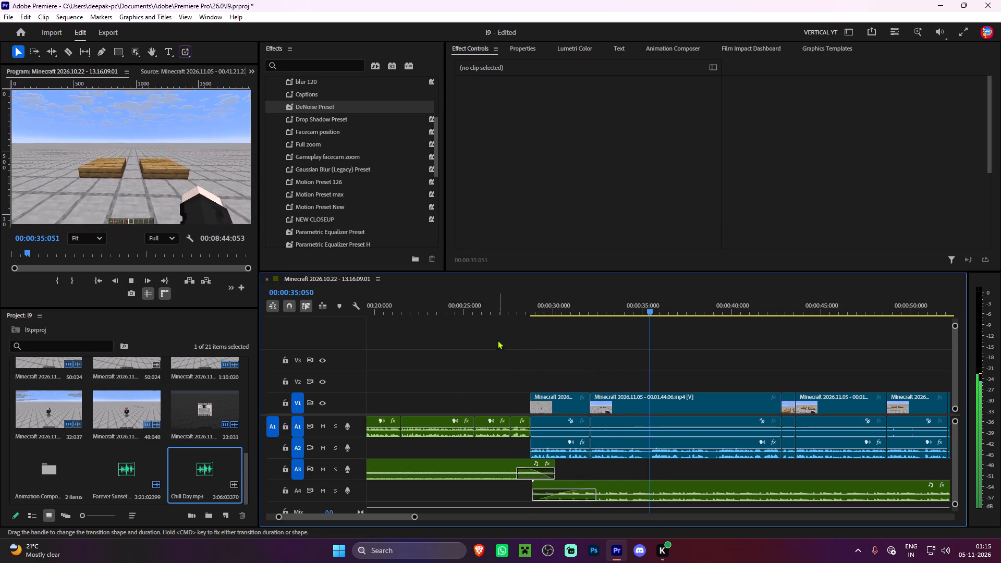
pyautogui.click(496, 311)
pyautogui.press('space')
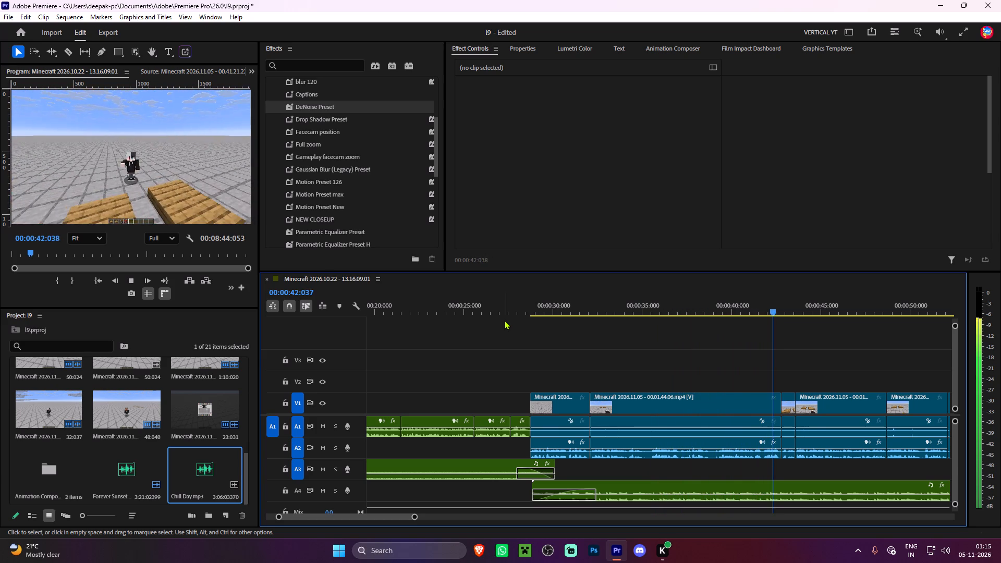
# Duplicate the Chill Day clip from A4 onto A3, overlapping the end of the original.
pyautogui.keyDown('alt'); pyautogui.scroll(-17, 574, 360); pyautogui.keyUp('alt')
pyautogui.keyDown('alt'); pyautogui.scroll(-5, 604, 400); pyautogui.keyUp('alt')
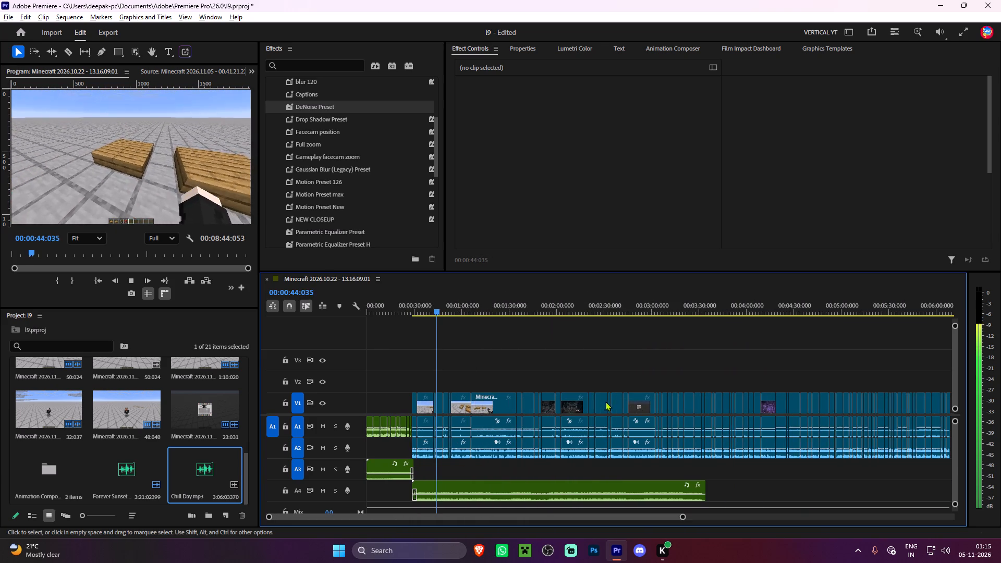
pyautogui.keyDown('alt'); pyautogui.moveTo(520, 485); pyautogui.dragTo(795, 469); pyautogui.keyUp('alt')
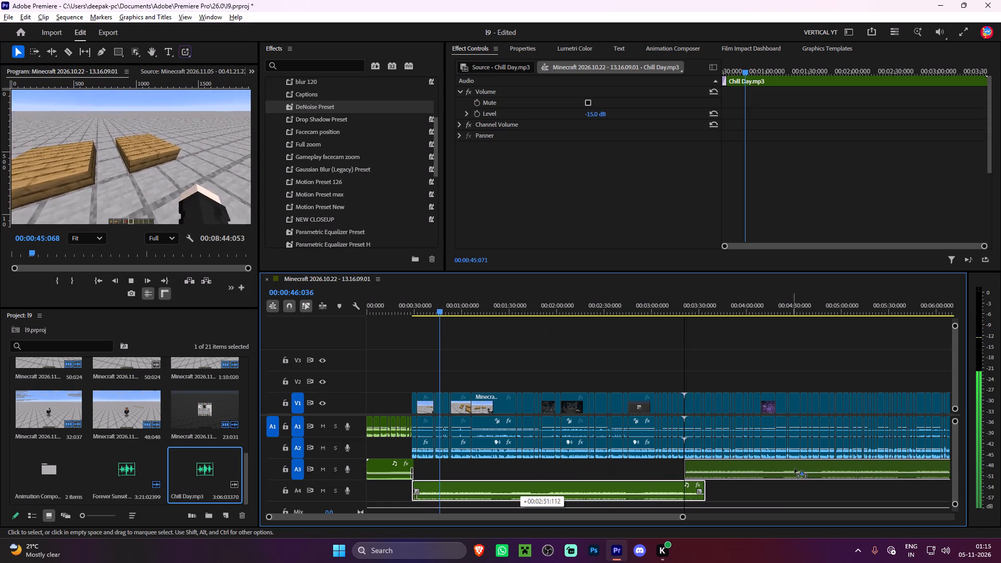
pyautogui.keyDown('alt'); pyautogui.moveTo(795, 469); pyautogui.dragTo(804, 468); pyautogui.keyUp('alt')
pyautogui.keyDown('alt'); pyautogui.scroll(11, 765, 476); pyautogui.keyUp('alt')
pyautogui.scroll(-5, 744, 472)
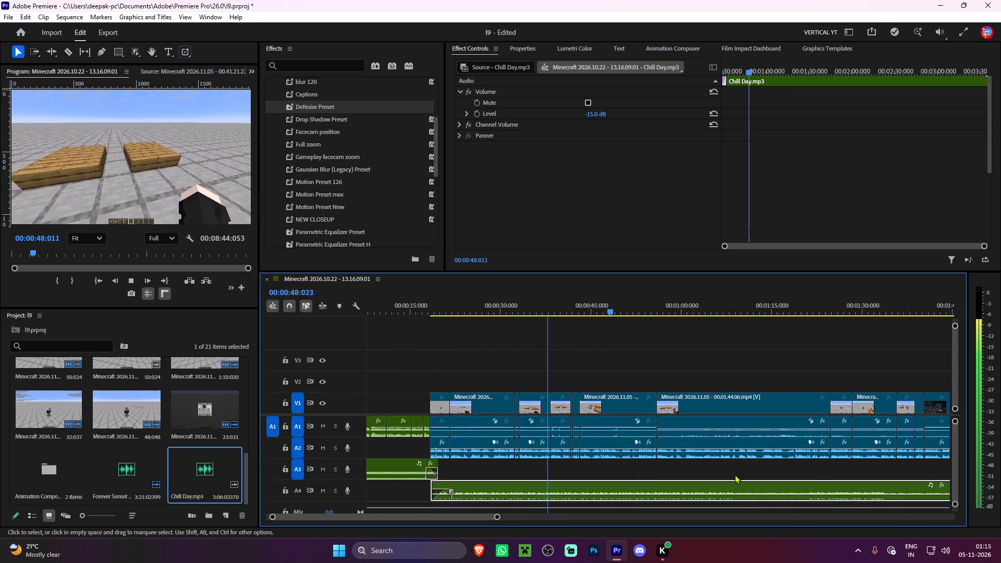
pyautogui.scroll(-8, 735, 474)
pyautogui.click(502, 361)
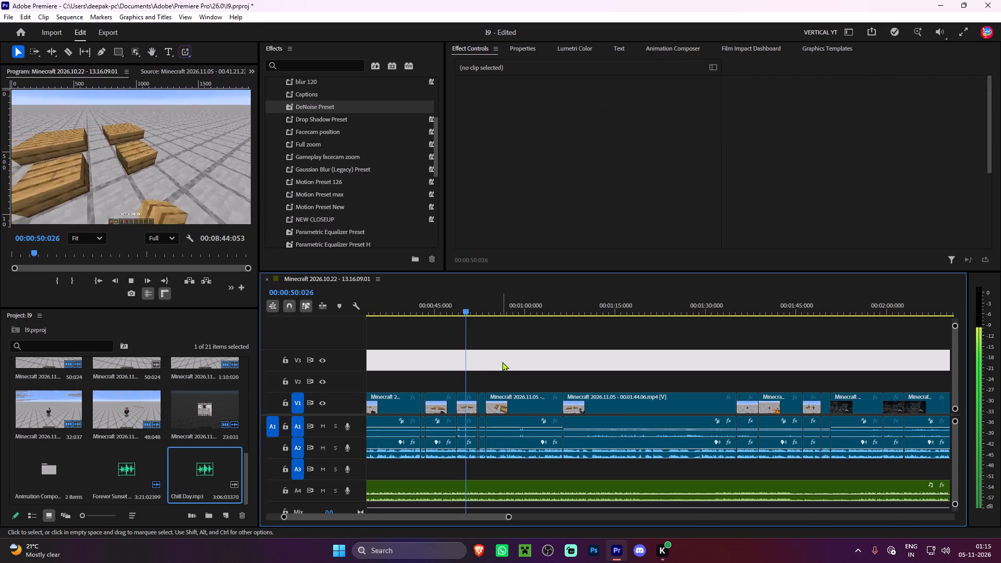
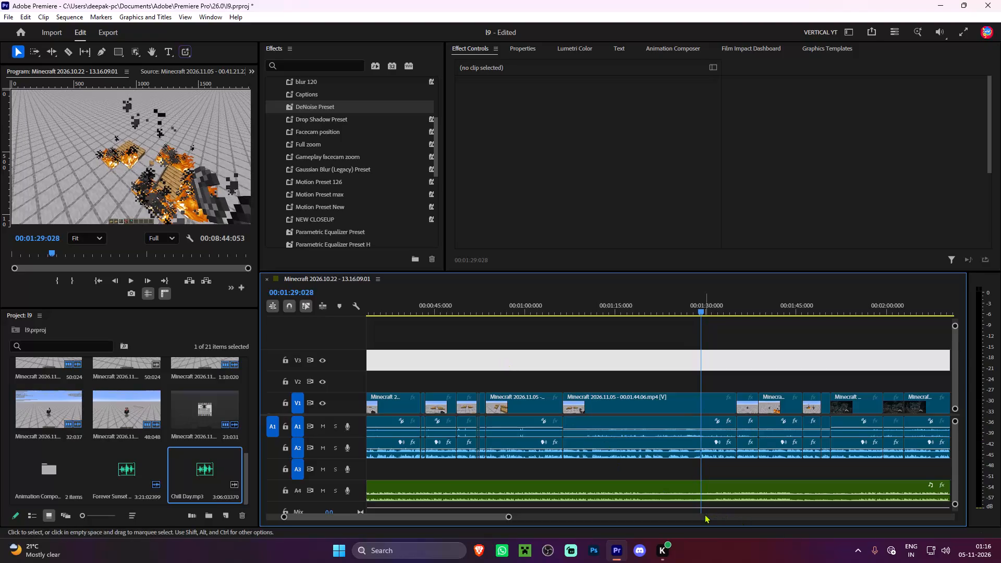
# Play the sequence from the current playhead to review the Minecraft fire footage, and deselect the empty gap on track V3.
pyautogui.press('space')
pyautogui.scroll(-5, 649, 397)
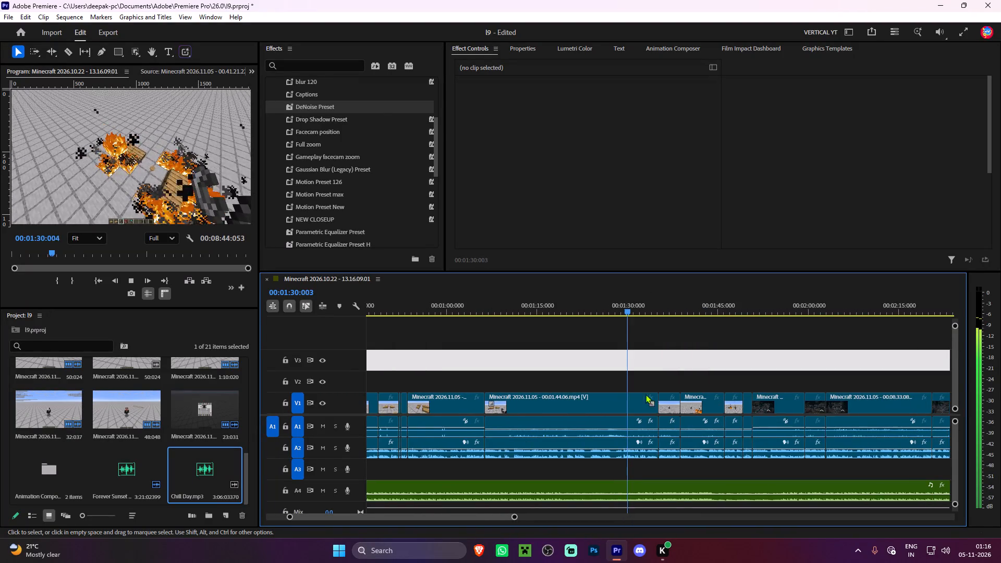
pyautogui.scroll(-5, 645, 394)
pyautogui.click(608, 331)
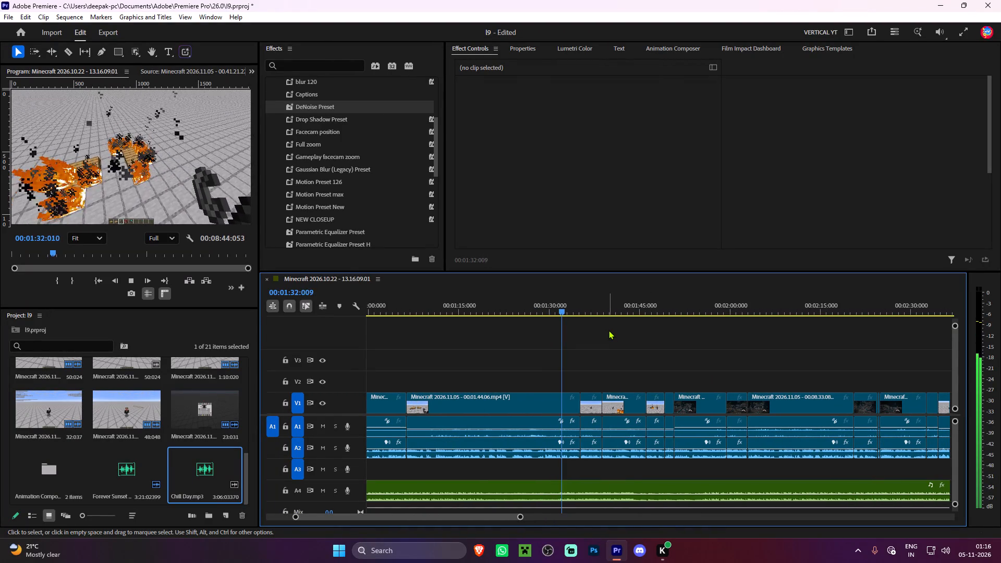
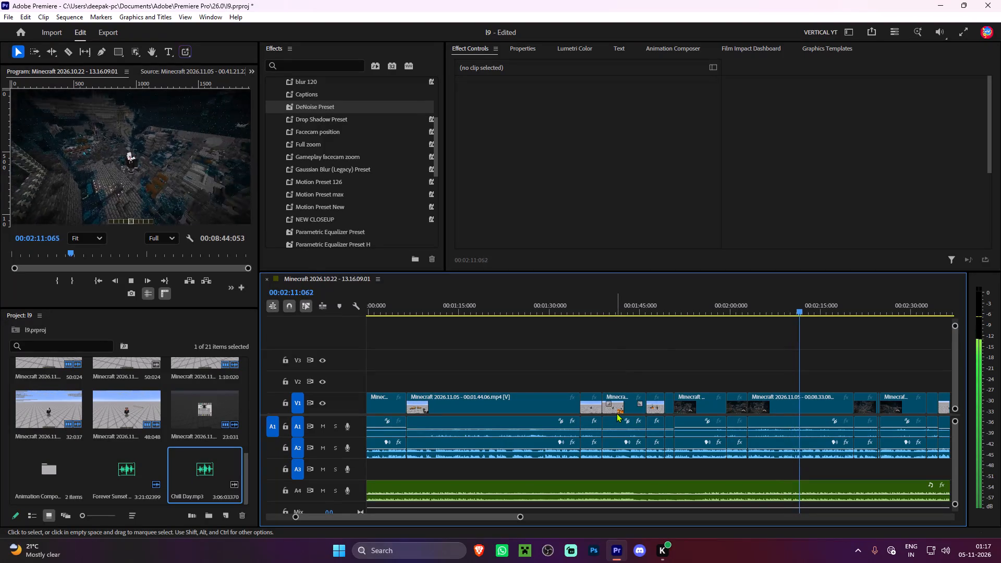
# Move the Chill Day.mp3 clip on track A3 slightly later, shortening its overlap with the music ending on track A4.
pyautogui.keyDown('alt'); pyautogui.scroll(-5, 677, 329); pyautogui.keyUp('alt')
pyautogui.scroll(-11, 683, 347)
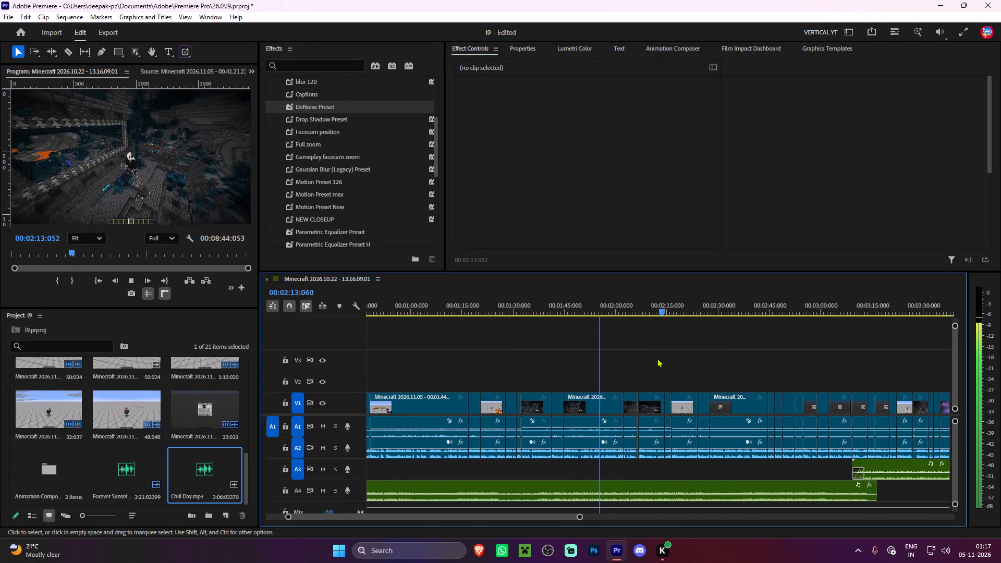
pyautogui.keyDown('alt'); pyautogui.scroll(-2, 597, 382); pyautogui.keyUp('alt')
pyautogui.scroll(-3, 574, 383)
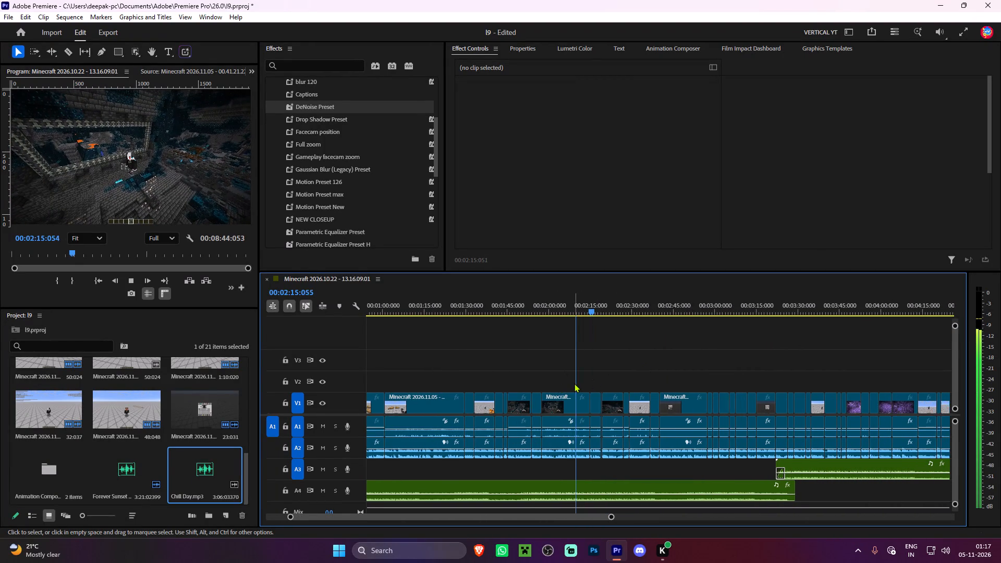
pyautogui.scroll(-3, 574, 383)
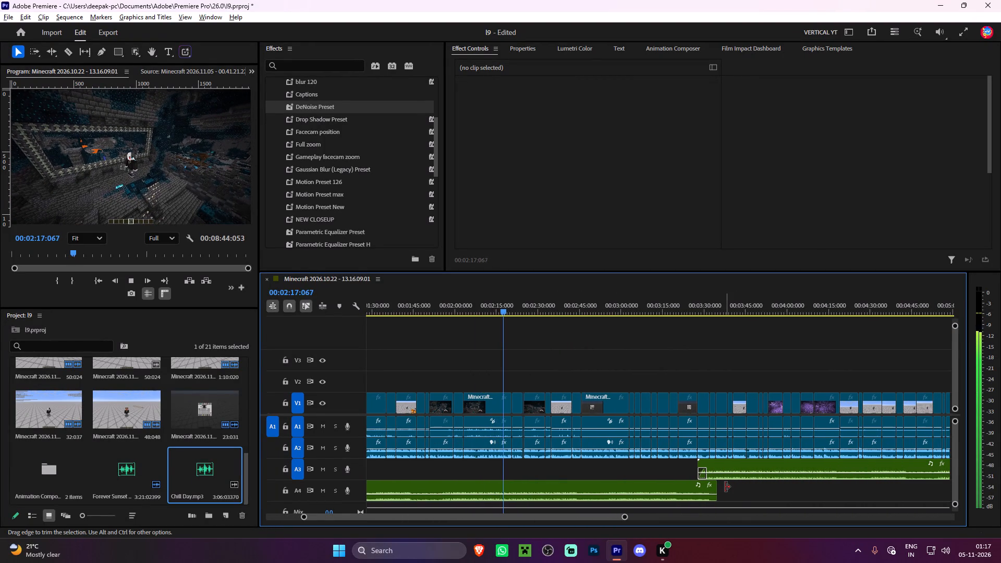
pyautogui.keyDown('alt'); pyautogui.scroll(5, 725, 487); pyautogui.keyUp('alt')
pyautogui.scroll(-20, 763, 483)
pyautogui.scroll(-8, 763, 483)
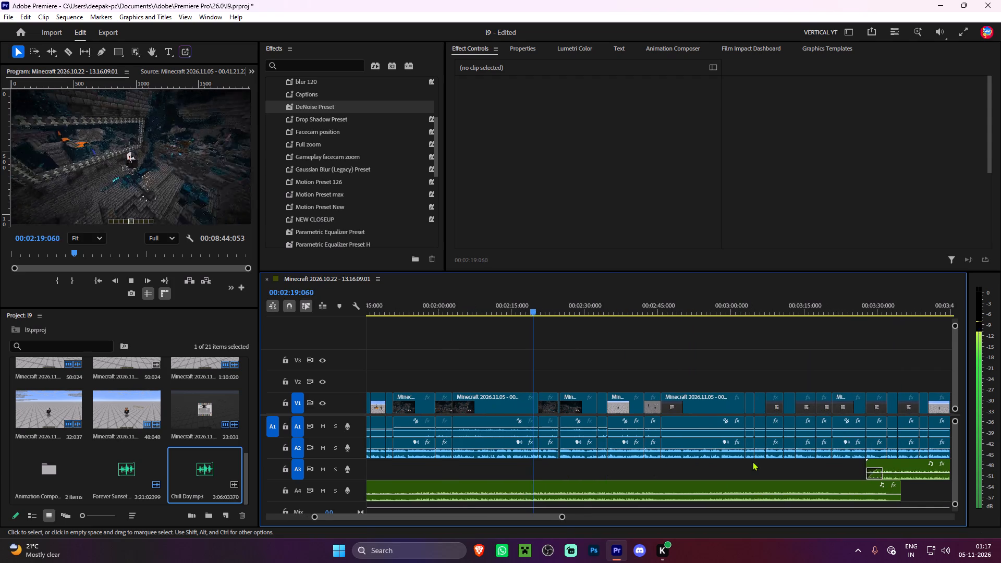
pyautogui.scroll(-2, 752, 461)
pyautogui.moveTo(836, 463); pyautogui.dragTo(854, 466)
# Add a fade-out about 7 seconds long to the end of the music clip on track A4.
pyautogui.moveTo(819, 489); pyautogui.dragTo(788, 496)
# Shift Chill Day.mp3 on track A3 slightly earlier so it starts at about 00:03:29, and clear the selection.
pyautogui.moveTo(841, 463); pyautogui.dragTo(834, 463)
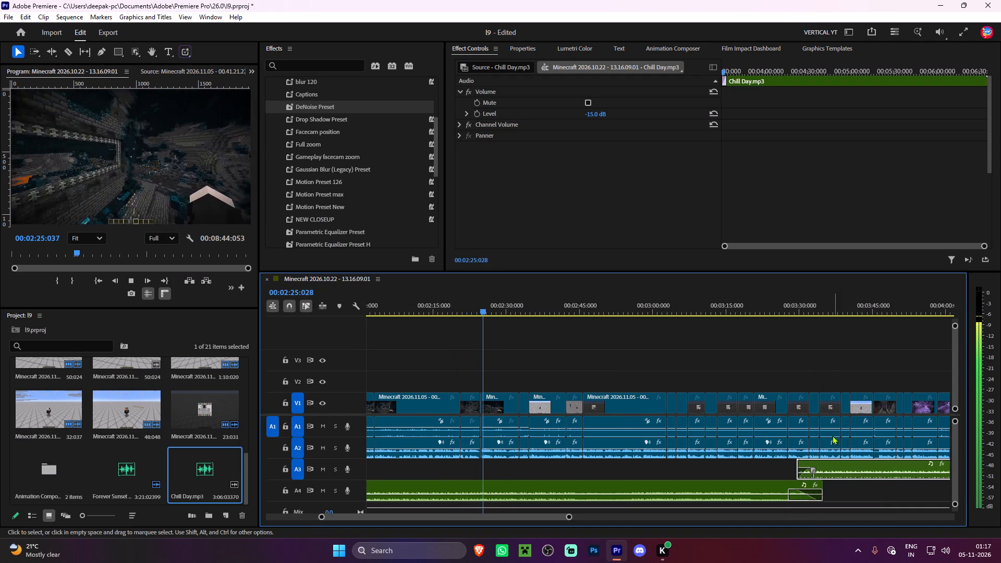
pyautogui.scroll(-5, 594, 347)
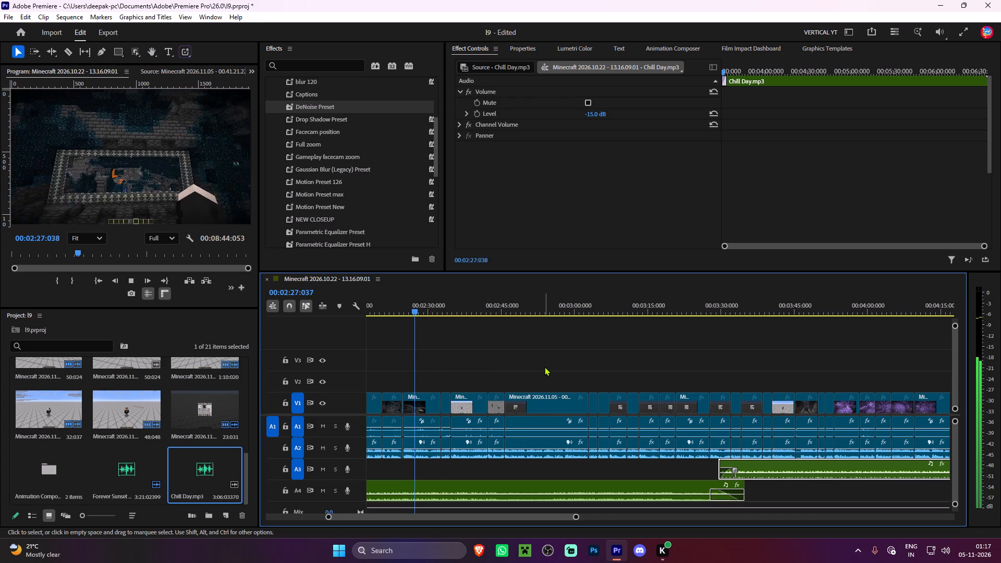
pyautogui.click(474, 338)
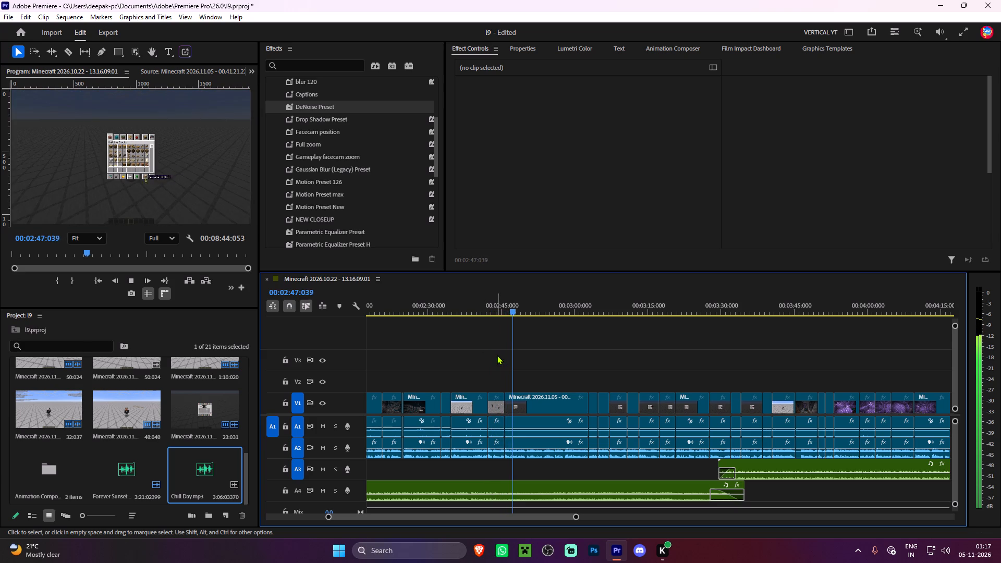
# Follow the playback through the overlap of the A4 and A3 music clips around 00:03:30 to check the transition.
pyautogui.click(495, 341)
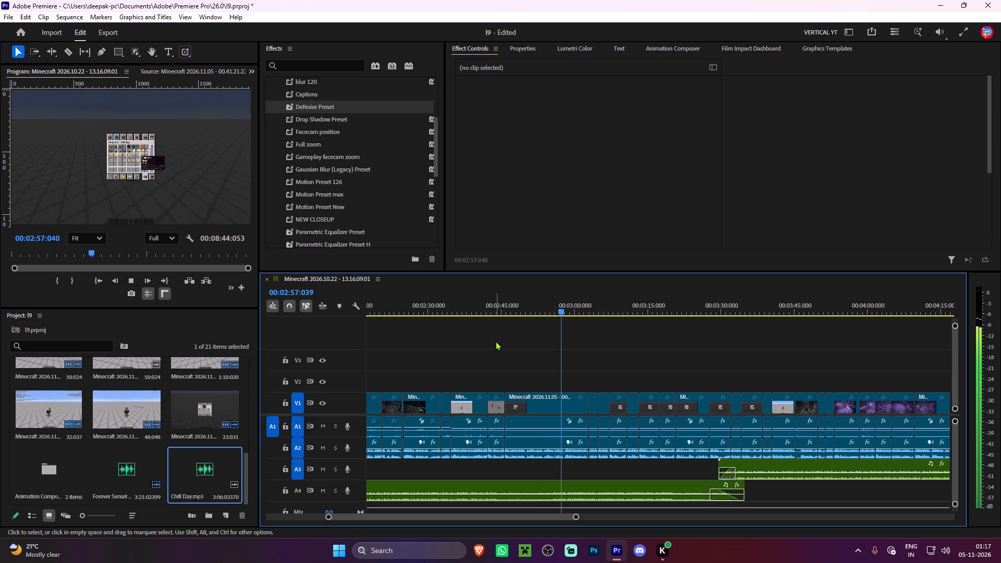
pyautogui.scroll(-5, 493, 340)
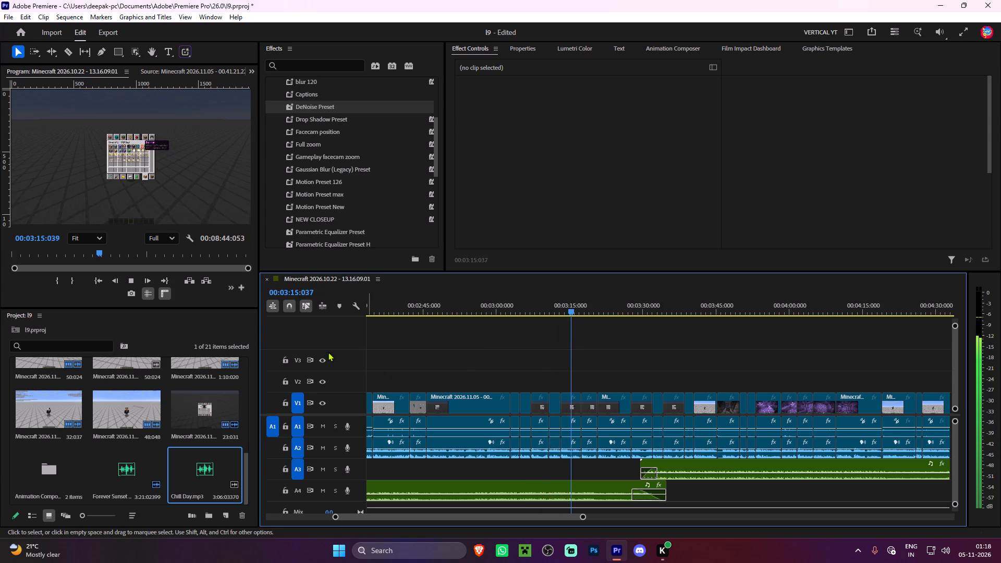
pyautogui.click(511, 338)
pyautogui.scroll(-5, 511, 337)
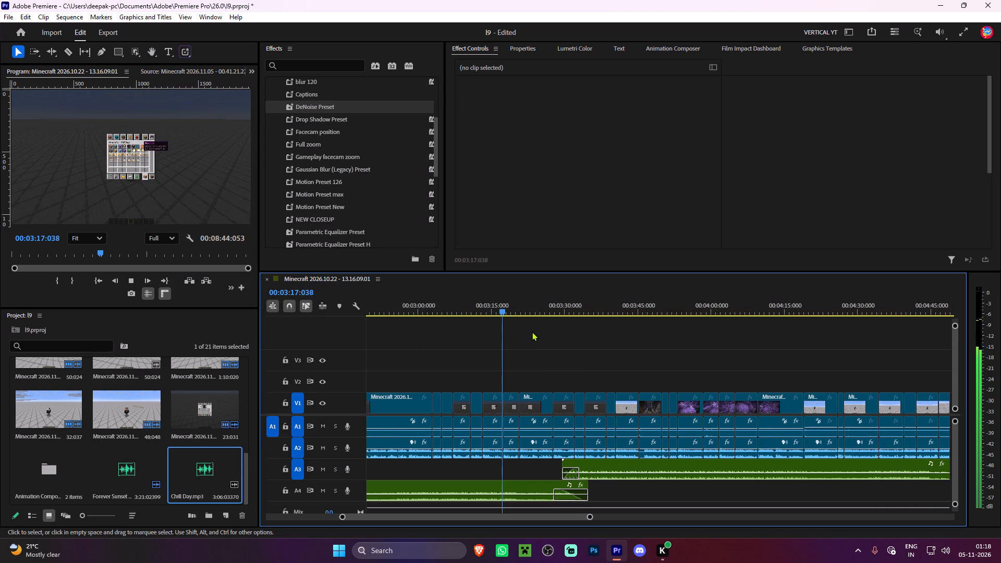
pyautogui.scroll(-5, 546, 327)
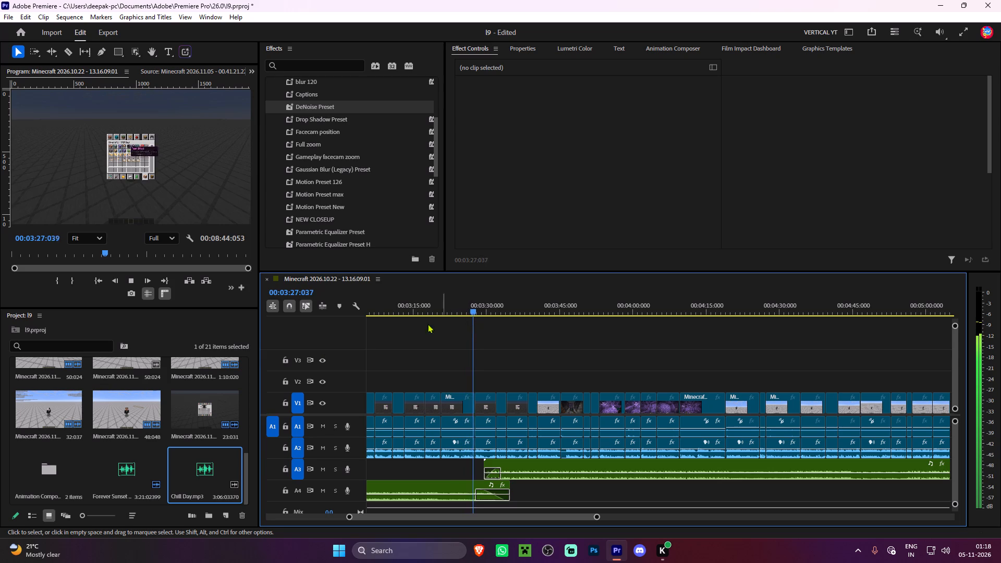
pyautogui.scroll(-6, 192, 406)
pyautogui.scroll(6, 193, 432)
pyautogui.scroll(-6, 191, 429)
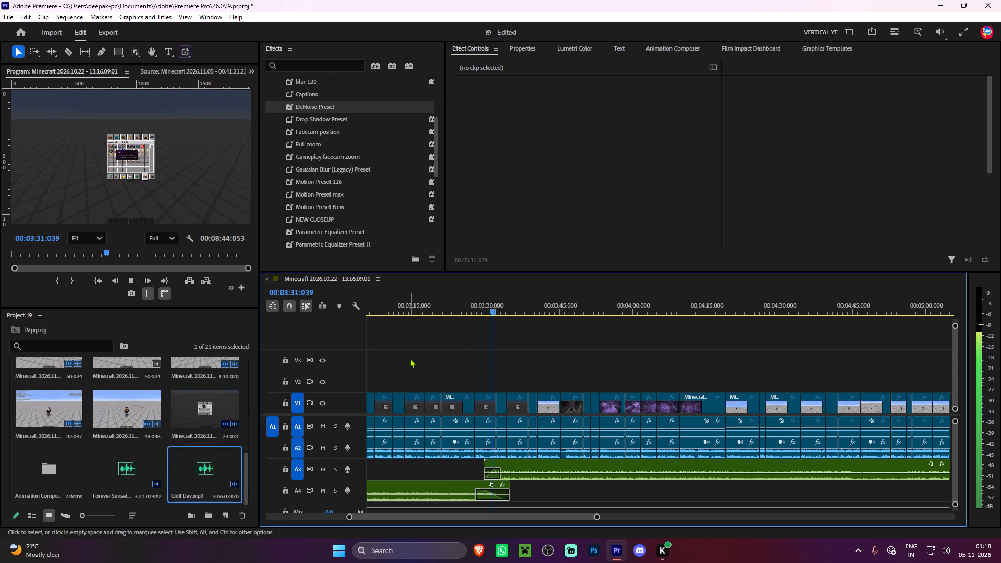
pyautogui.scroll(-5, 408, 353)
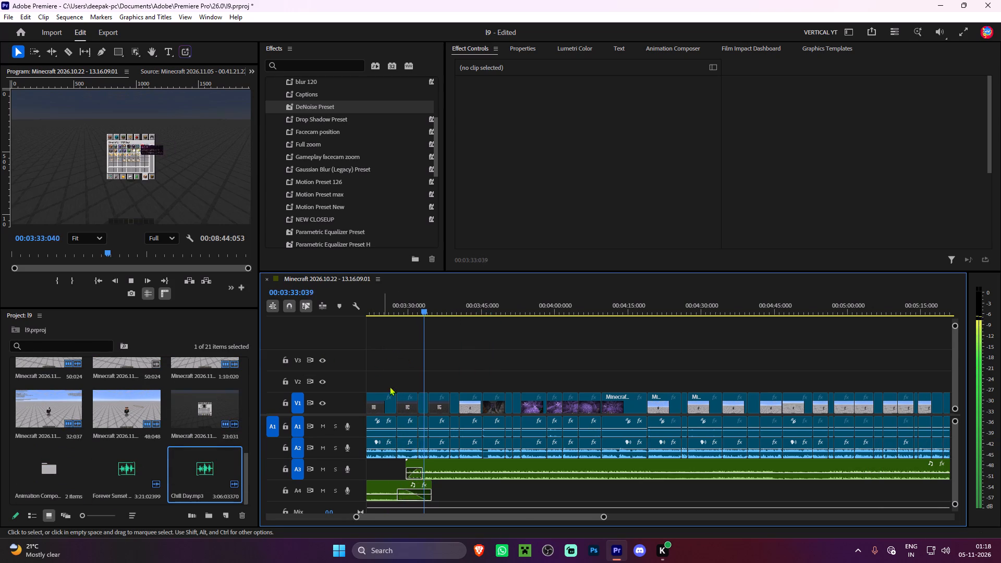
# Lengthen the fade-in of Chill Day.mp3 on track A3 to about 5 seconds, ending where the A4 music clip ends.
pyautogui.moveTo(424, 470); pyautogui.dragTo(432, 470)
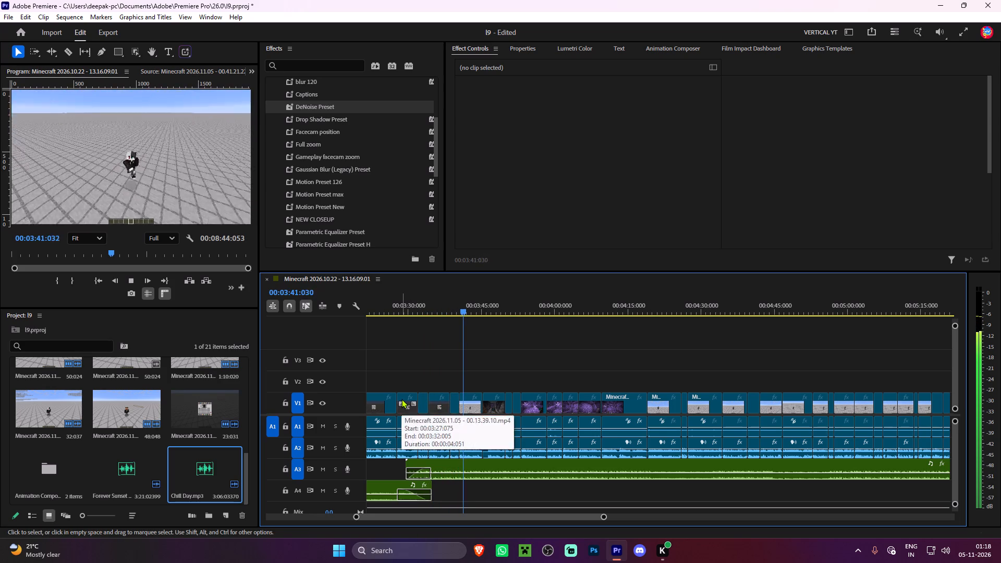
pyautogui.click(431, 347)
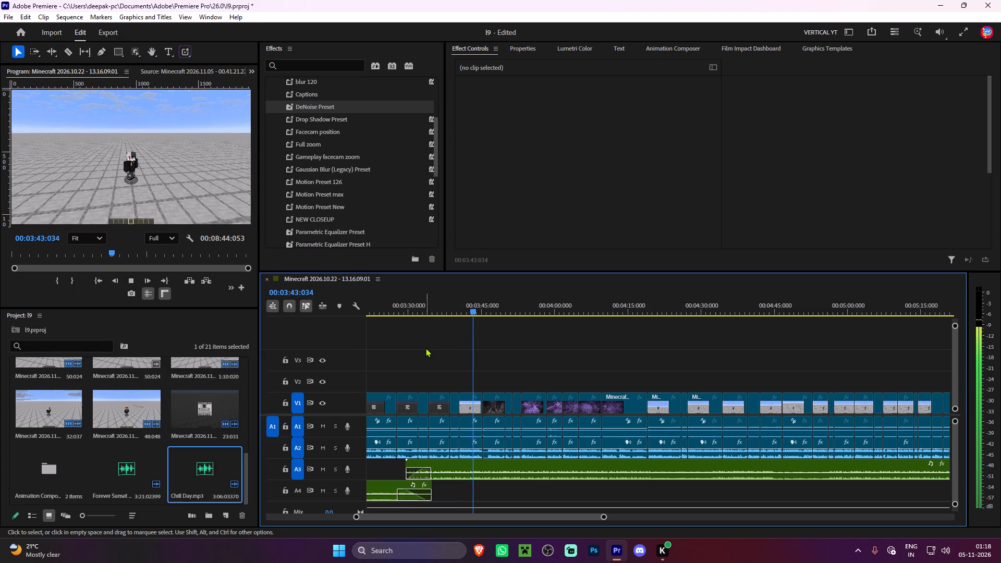
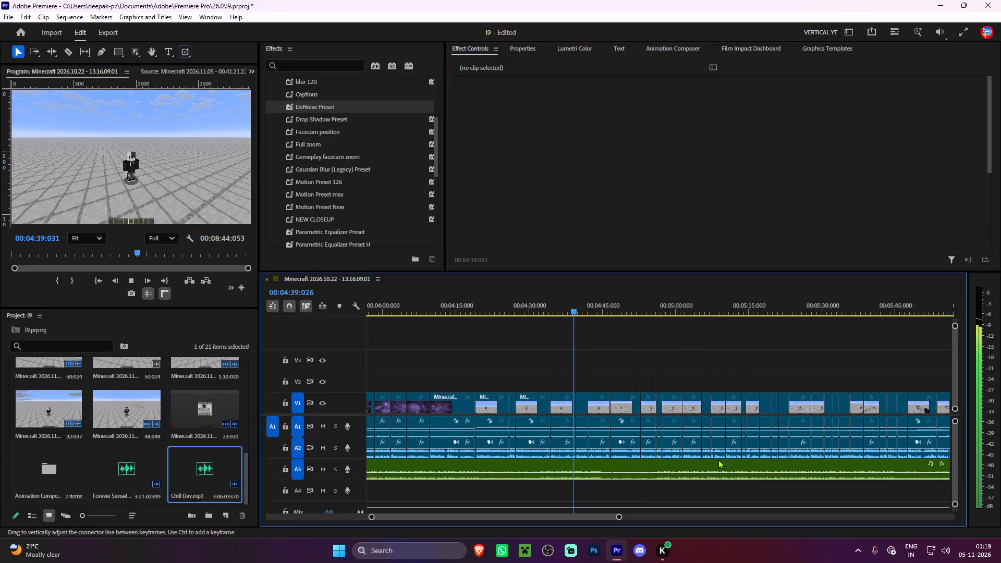
# Duplicate Chill Day.mp3 from track A3 onto track A4, starting at about 00:06:32 so it slightly overlaps the end of the A3 clip.
pyautogui.scroll(-6, 700, 463)
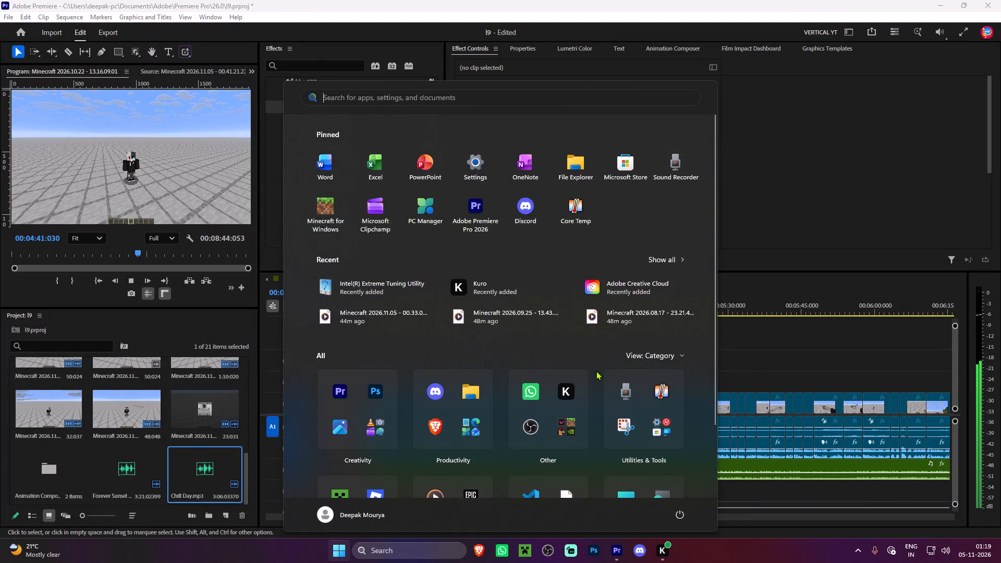
pyautogui.click(579, 359)
pyautogui.keyDown('alt'); pyautogui.scroll(-4, 575, 359); pyautogui.keyUp('alt')
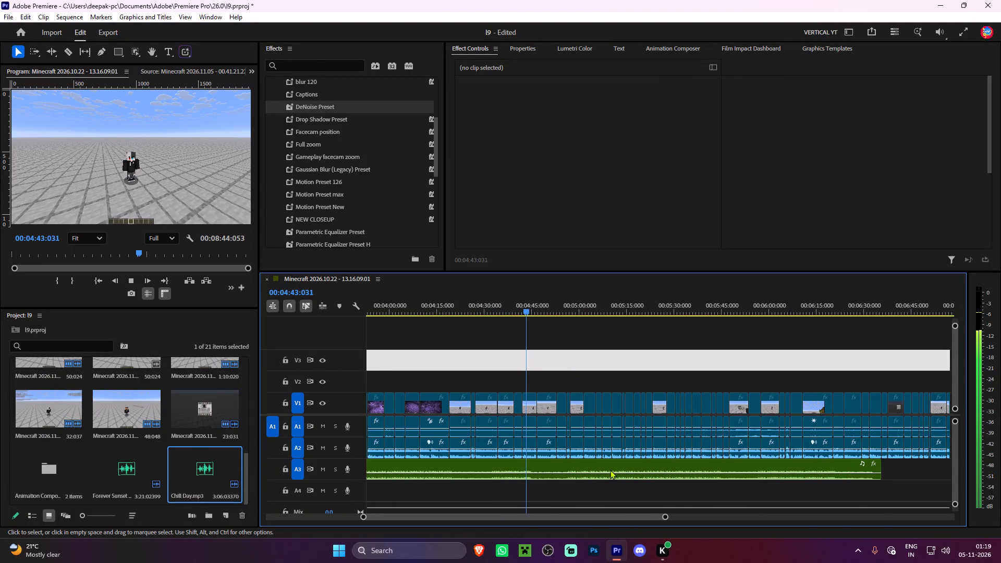
pyautogui.keyDown('alt'); pyautogui.scroll(-4, 593, 463); pyautogui.keyUp('alt')
pyautogui.keyDown('alt'); pyautogui.moveTo(558, 467); pyautogui.dragTo(759, 484); pyautogui.keyUp('alt')
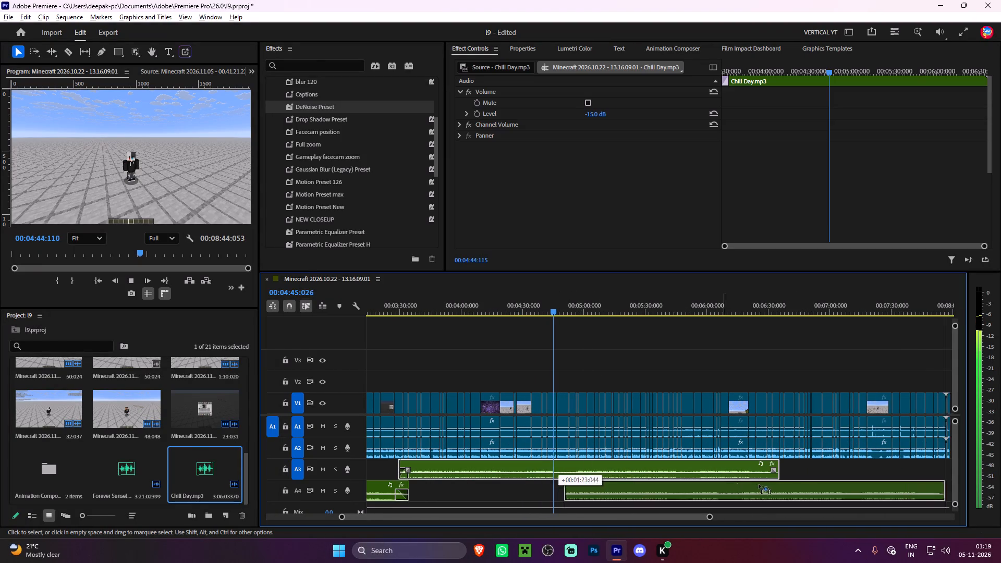
pyautogui.keyDown('alt'); pyautogui.moveTo(759, 484); pyautogui.dragTo(932, 487); pyautogui.keyUp('alt')
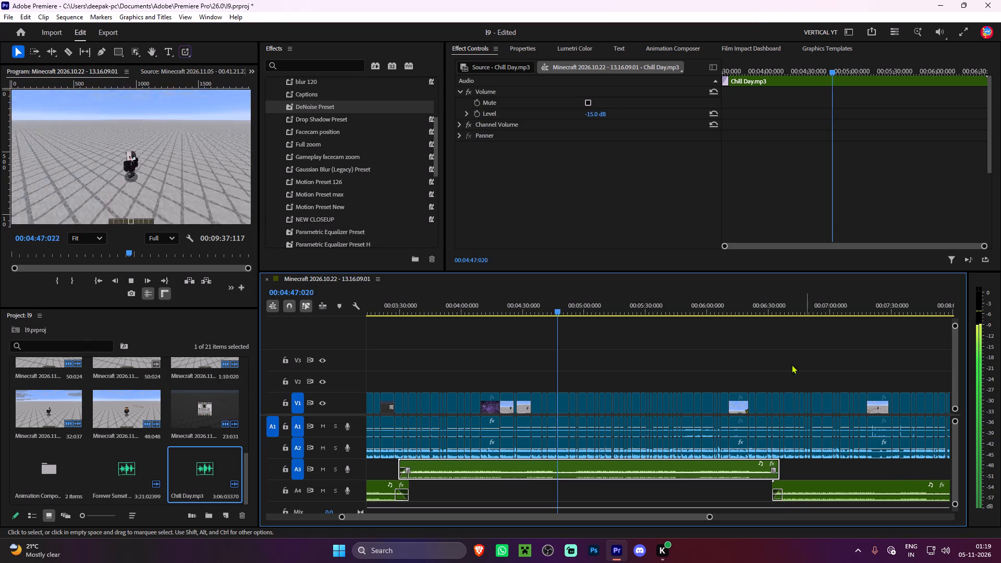
# Add a fade-out about 6 seconds long to the end of Chill Day.mp3 on track A3.
pyautogui.keyDown('alt'); pyautogui.scroll(5, 721, 352); pyautogui.keyUp('alt')
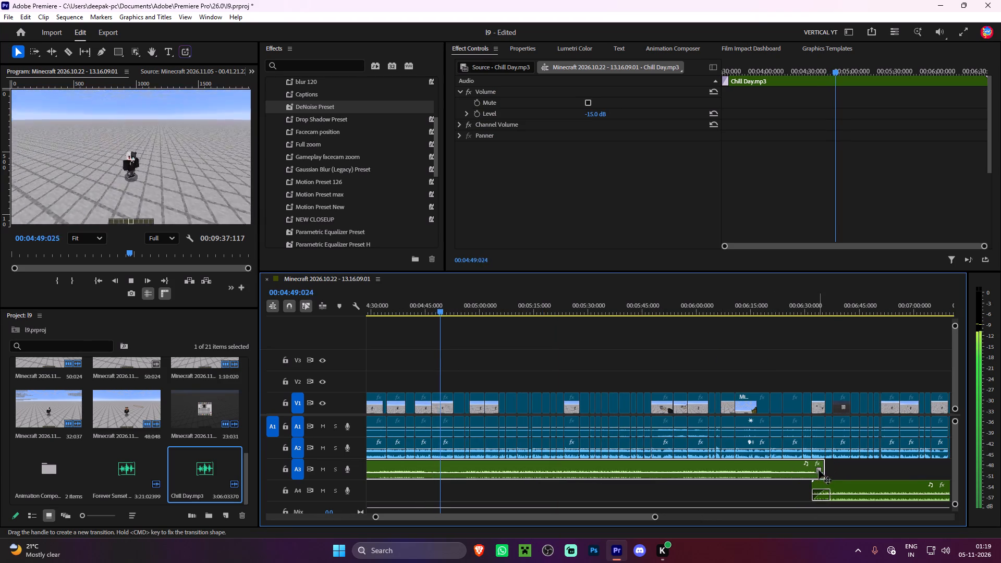
pyautogui.moveTo(819, 470); pyautogui.dragTo(812, 470)
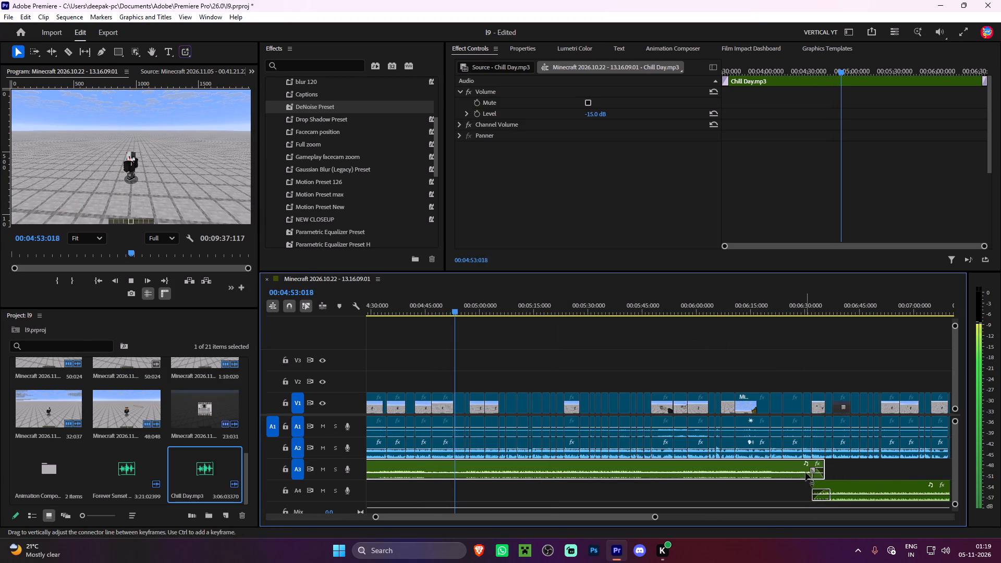
pyautogui.moveTo(811, 469); pyautogui.dragTo(801, 469)
# Shift the Chill Day.mp3 copy on track A4 earlier to about 00:06:29 and lengthen its fade-in to about 13 seconds.
pyautogui.moveTo(852, 483); pyautogui.dragTo(845, 484)
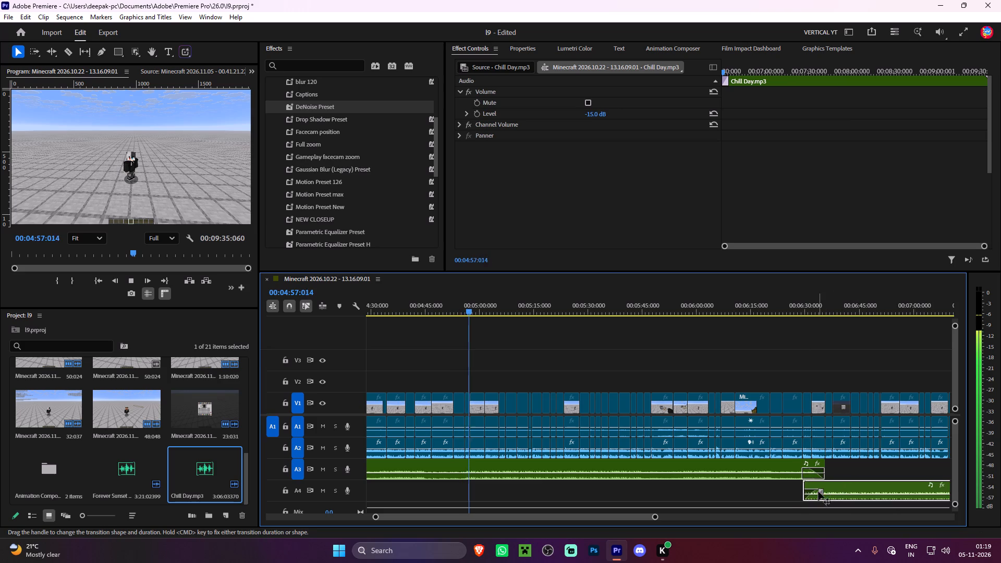
pyautogui.moveTo(820, 489); pyautogui.dragTo(848, 488)
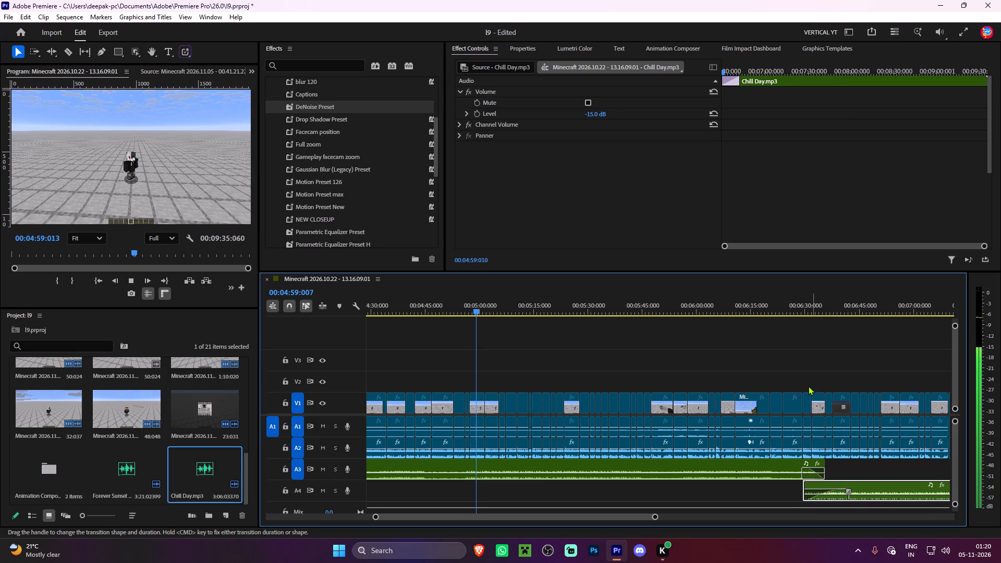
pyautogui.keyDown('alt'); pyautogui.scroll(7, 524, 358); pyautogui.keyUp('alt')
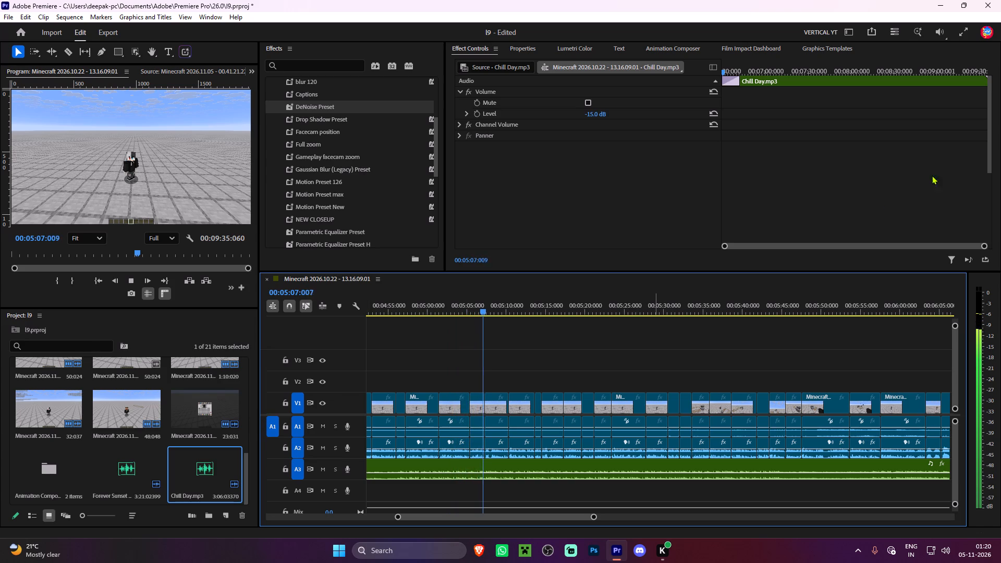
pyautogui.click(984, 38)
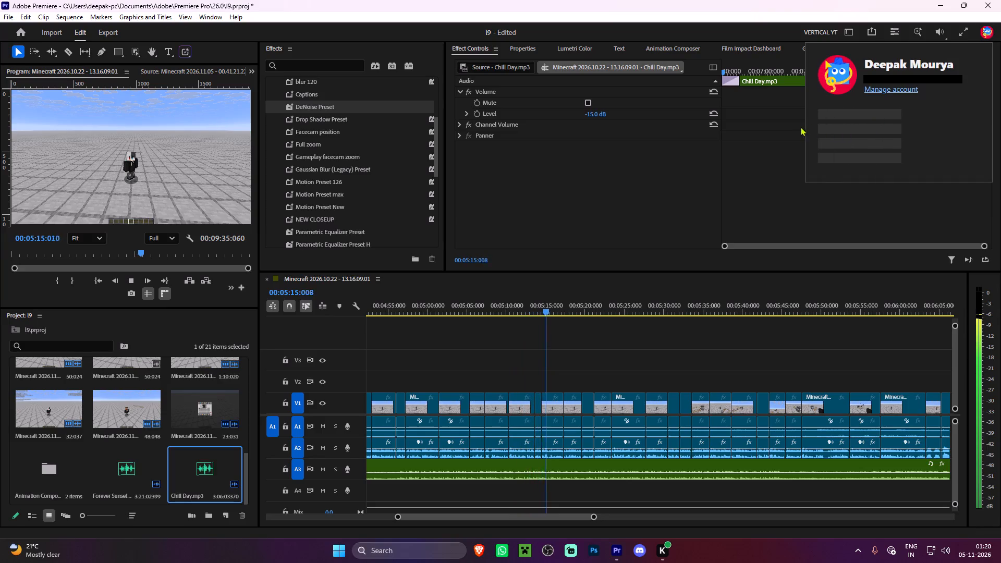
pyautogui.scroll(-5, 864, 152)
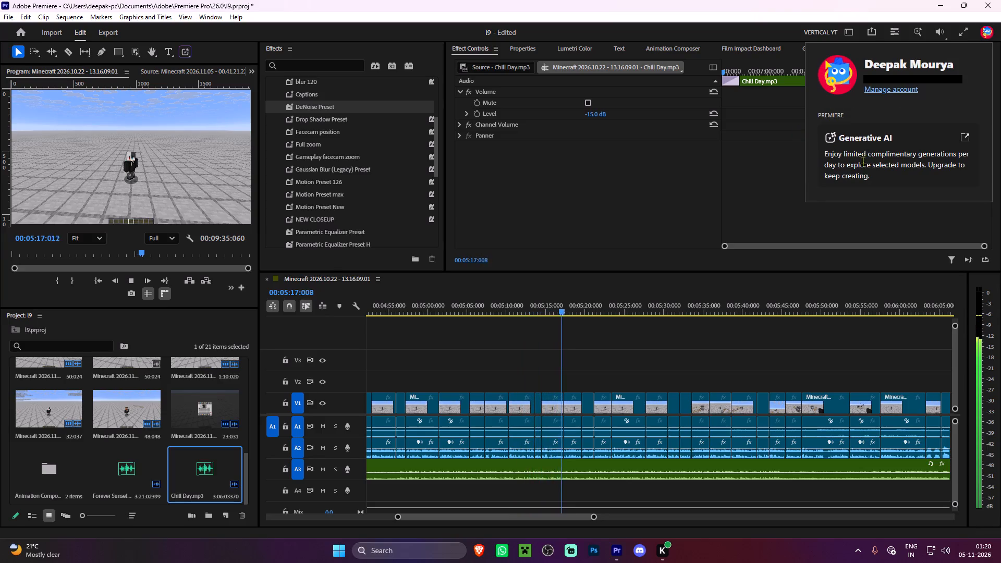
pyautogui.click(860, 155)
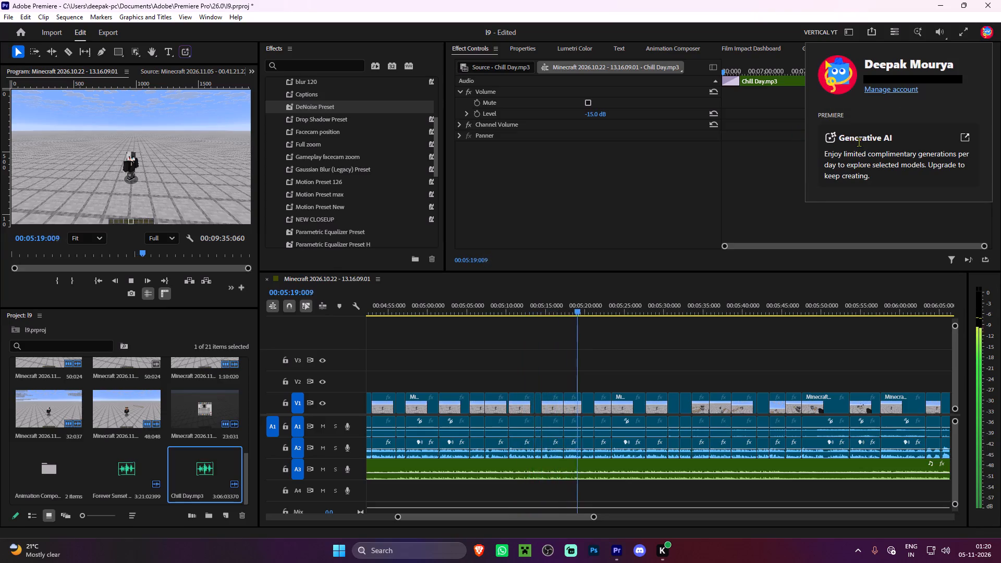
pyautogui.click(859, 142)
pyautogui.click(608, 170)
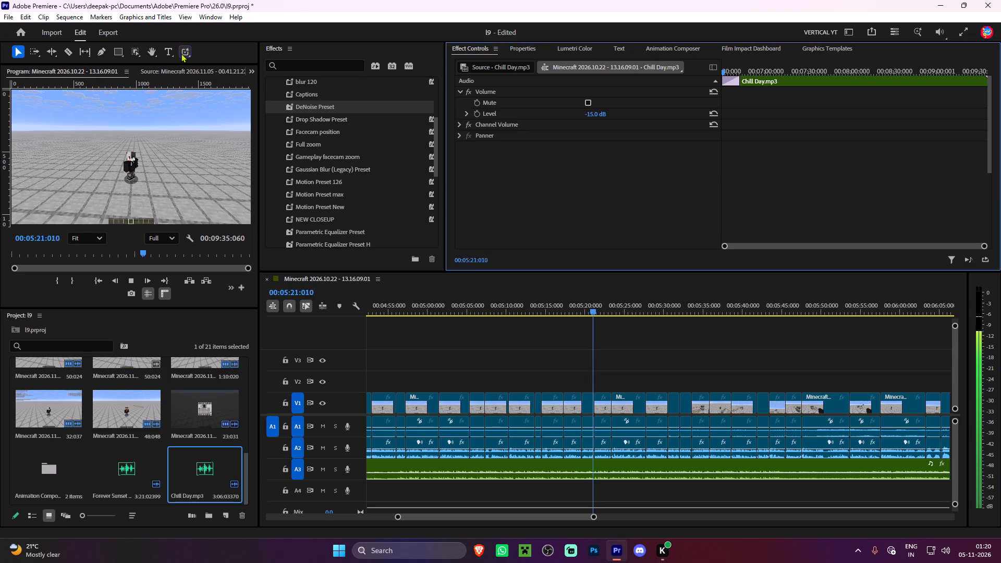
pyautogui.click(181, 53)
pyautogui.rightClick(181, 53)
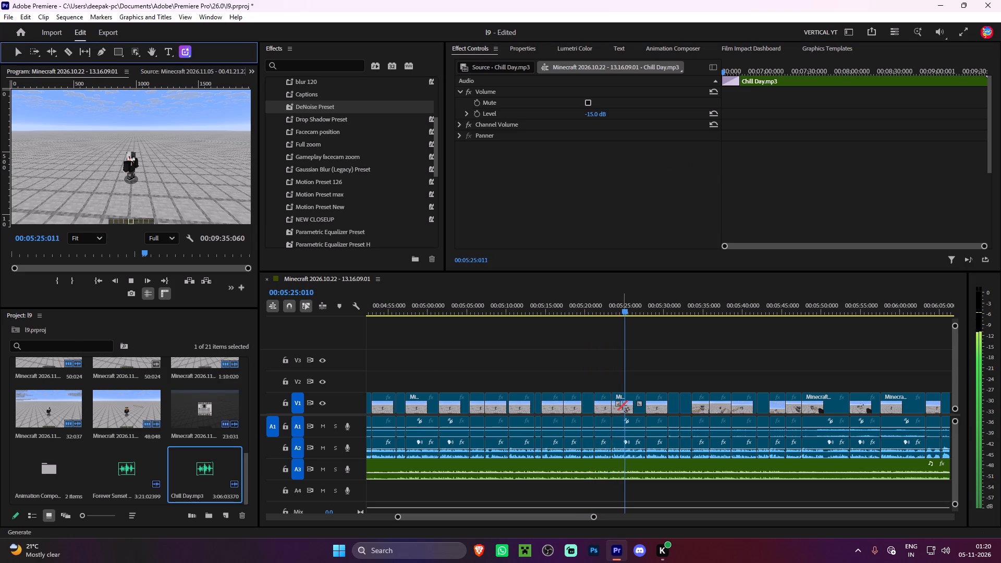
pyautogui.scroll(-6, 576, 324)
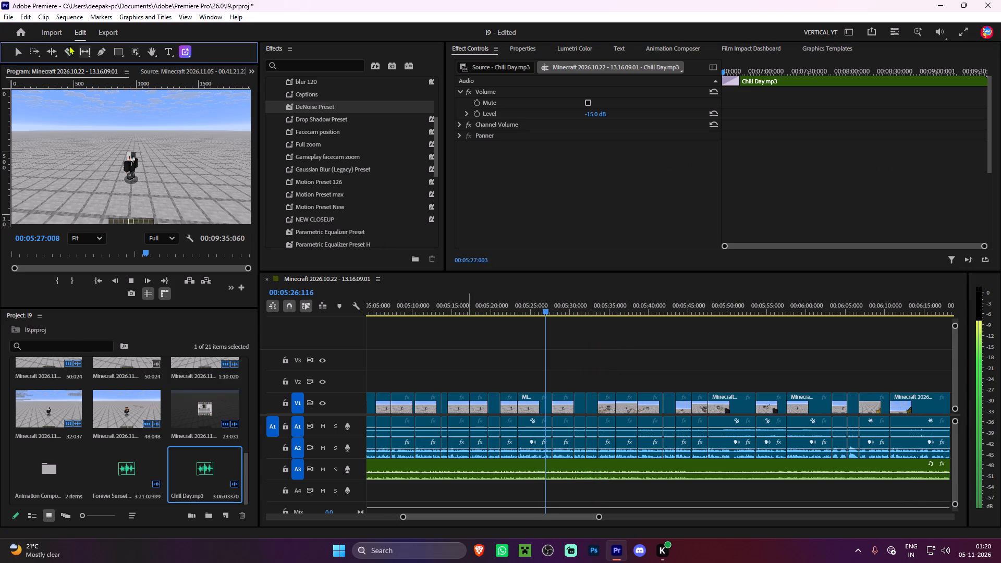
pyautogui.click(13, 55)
# Clear the selection and follow the playback from about 00:05:59 up to the A3 and A4 music overlap near 00:06:30.
pyautogui.scroll(-5, 438, 330)
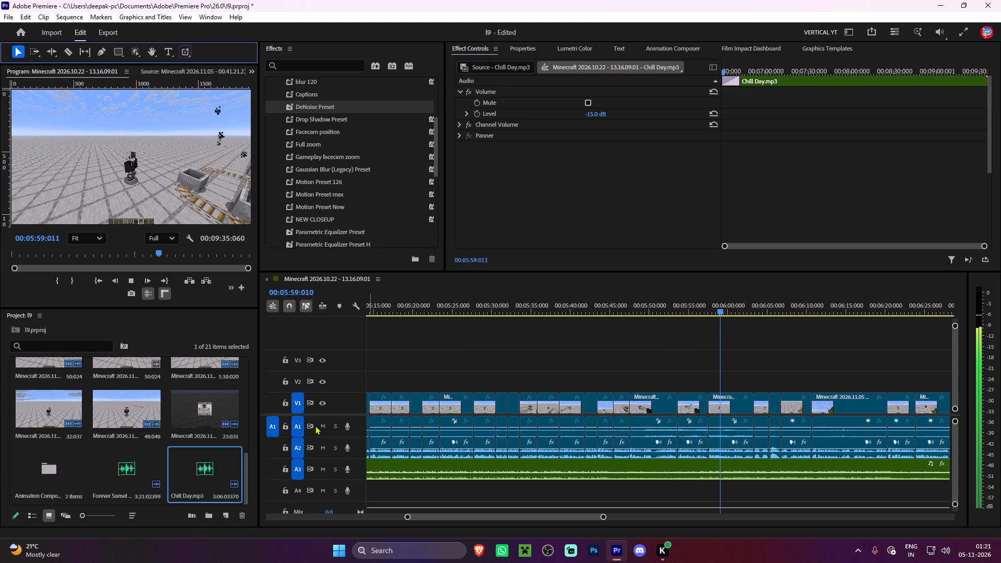
pyautogui.scroll(-6, 527, 337)
pyautogui.scroll(1, 533, 341)
pyautogui.scroll(-13, 534, 341)
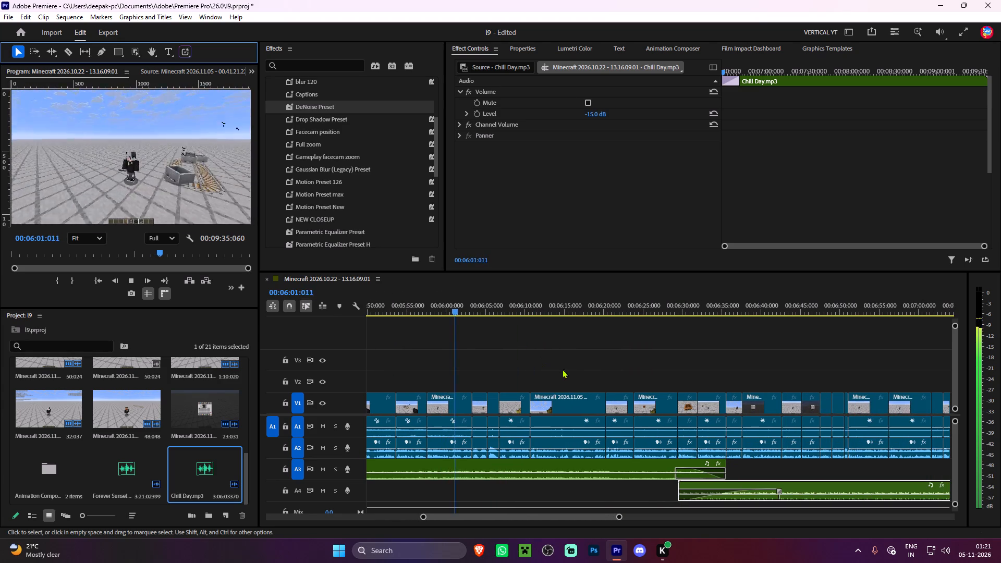
pyautogui.click(587, 345)
pyautogui.scroll(-4, 583, 345)
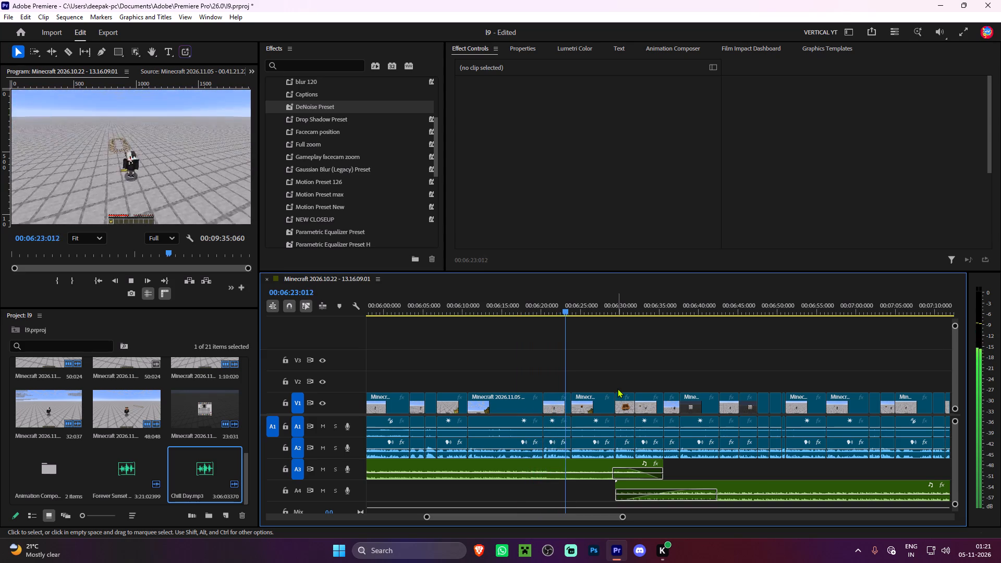
# Set the volume level of Chill Day.mp3 on track A3 to -18 dB.
pyautogui.click(479, 462)
pyautogui.click(591, 114)
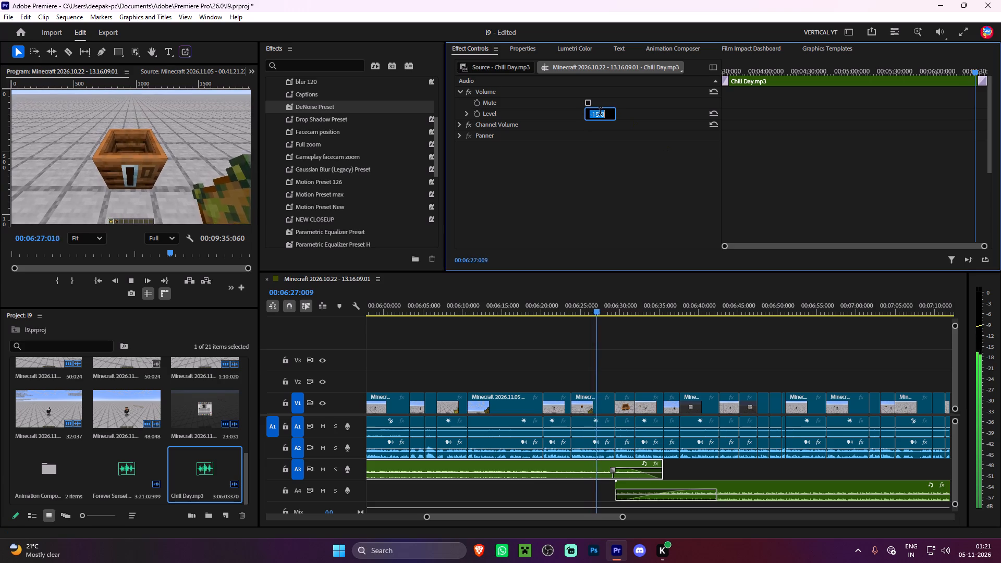
pyautogui.write('-18')
pyautogui.press('Return')
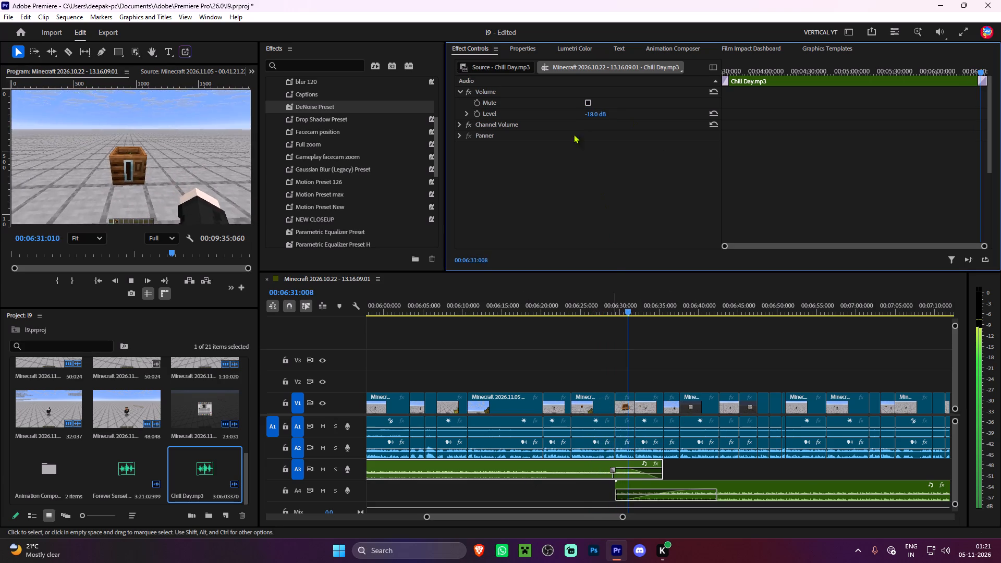
# Copy the Volume effect from Chill Day.mp3 on track A3 and paste it onto the main music clips on tracks A3 and A4, leaving out the intro clip.
pyautogui.rightClick(509, 89)
pyautogui.click(543, 133)
pyautogui.keyDown('alt'); pyautogui.scroll(-9, 592, 298); pyautogui.keyUp('alt')
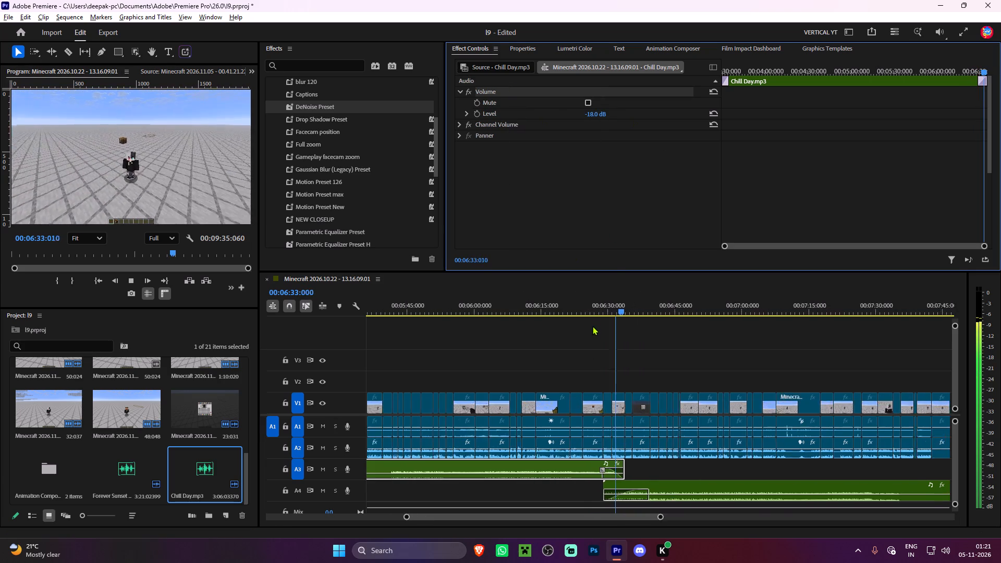
pyautogui.keyDown('alt'); pyautogui.scroll(-11, 592, 326); pyautogui.keyUp('alt')
pyautogui.press('space')
pyautogui.moveTo(768, 489); pyautogui.dragTo(512, 499)
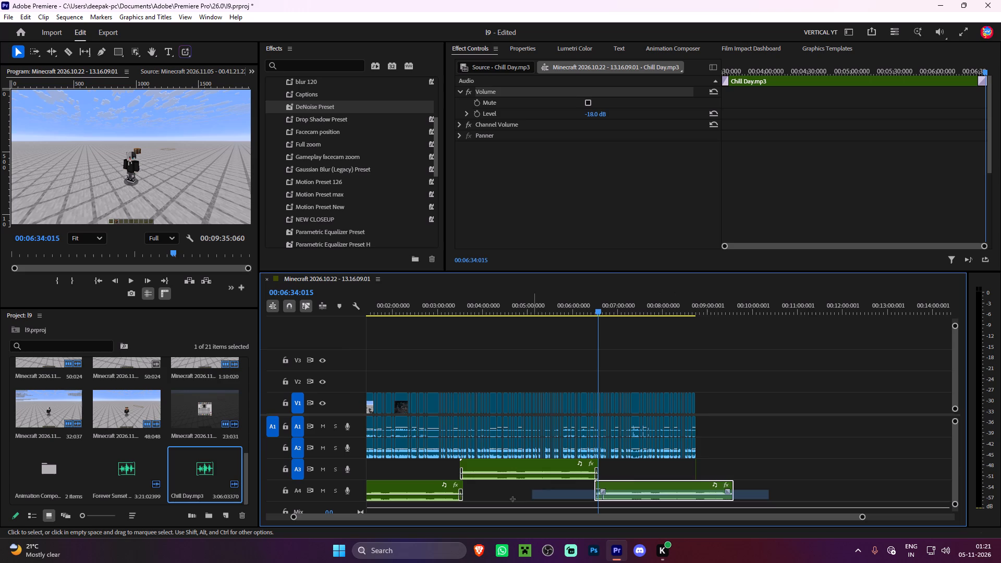
pyautogui.moveTo(512, 499); pyautogui.dragTo(308, 472)
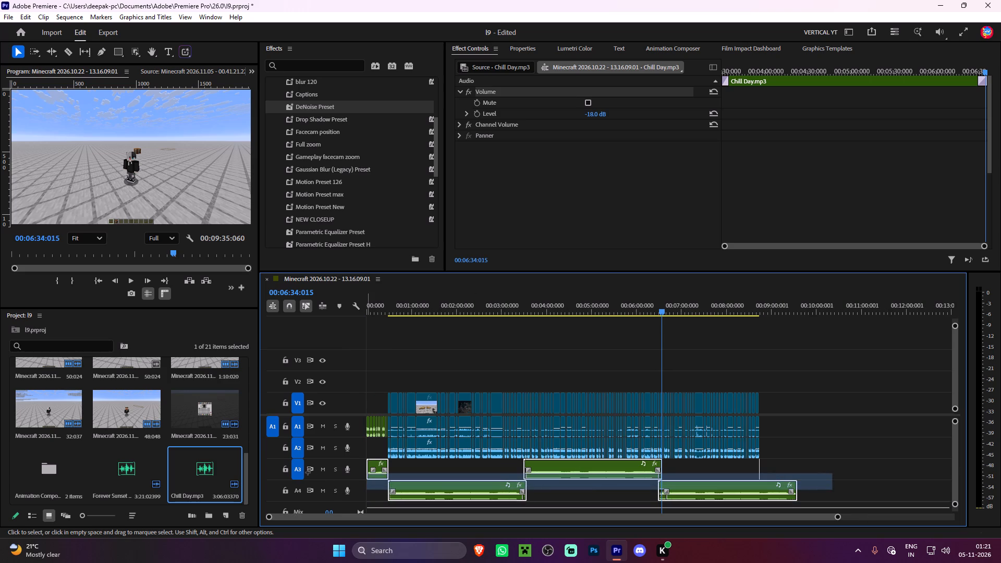
pyautogui.moveTo(308, 472); pyautogui.dragTo(411, 475)
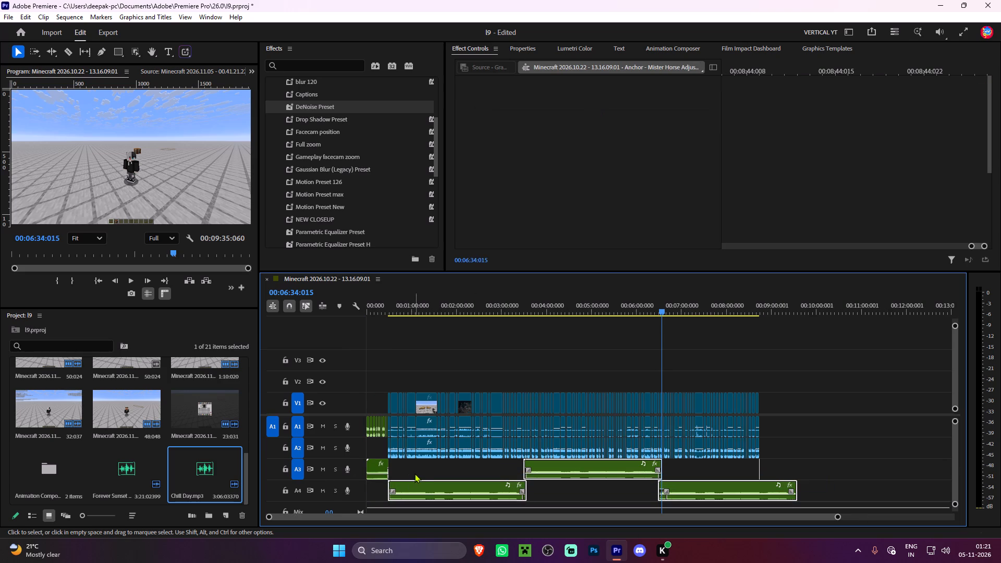
pyautogui.hotkey('ctrl', 'v')
pyautogui.click(695, 351)
# Play on from about 00:06:34 to 00:07:18 to check the music level after the A3 to A4 transition.
pyautogui.press('space')
pyautogui.keyDown('alt'); pyautogui.scroll(8, 692, 375); pyautogui.keyUp('alt')
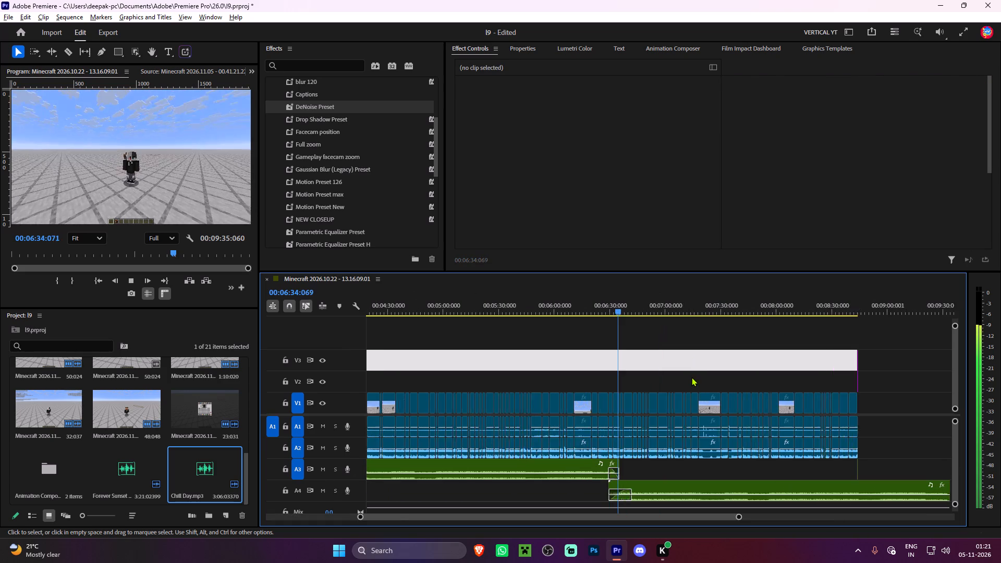
pyautogui.keyDown('alt'); pyautogui.scroll(4, 691, 377); pyautogui.keyUp('alt')
pyautogui.click(598, 330)
pyautogui.keyDown('alt'); pyautogui.scroll(1, 603, 344); pyautogui.keyUp('alt')
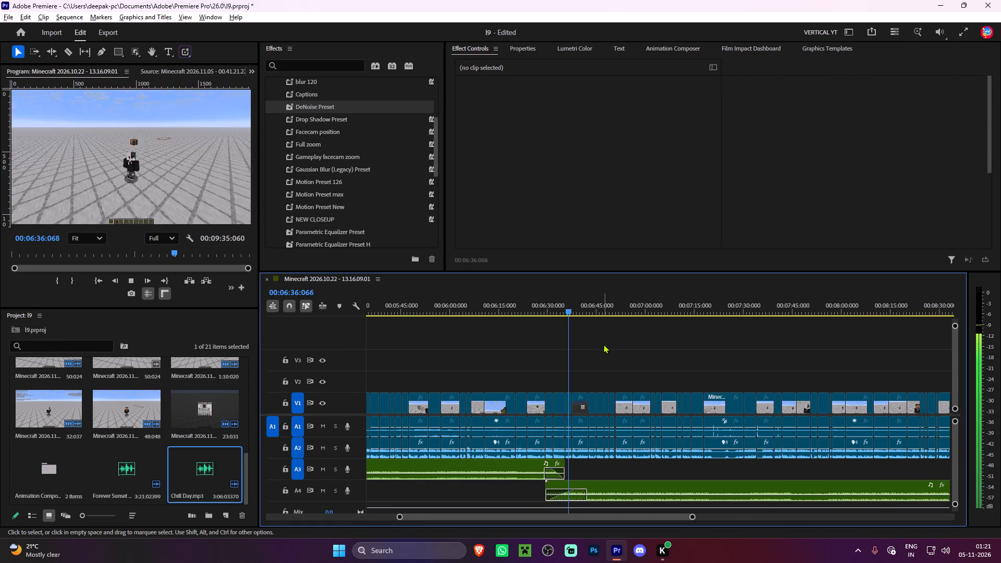
pyautogui.keyDown('alt'); pyautogui.scroll(7, 603, 344); pyautogui.keyUp('alt')
pyautogui.scroll(-5, 603, 344)
pyautogui.keyDown('alt'); pyautogui.scroll(-7, 603, 341); pyautogui.keyUp('alt')
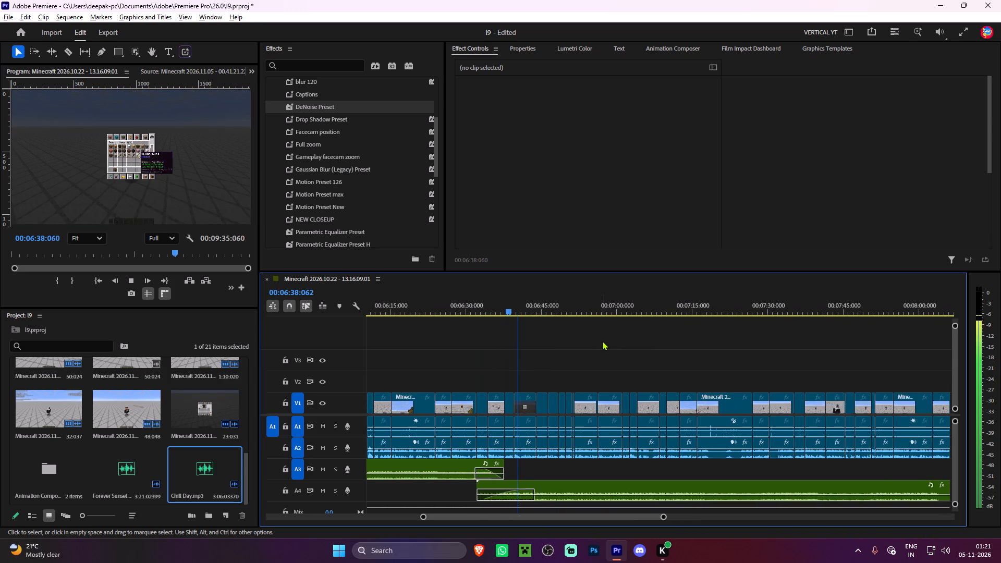
pyautogui.keyDown('alt'); pyautogui.scroll(2, 552, 346); pyautogui.keyUp('alt')
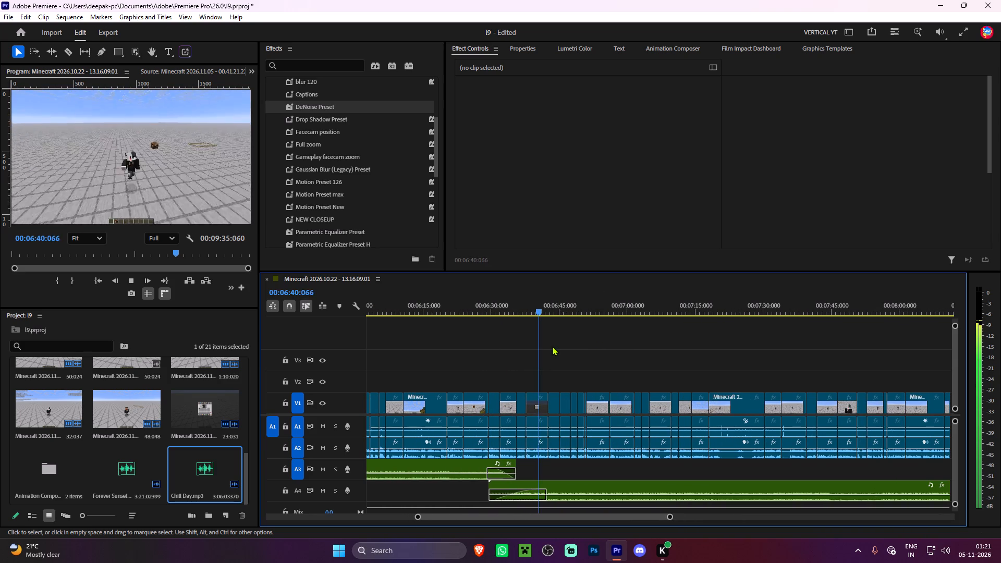
pyautogui.scroll(-5, 552, 346)
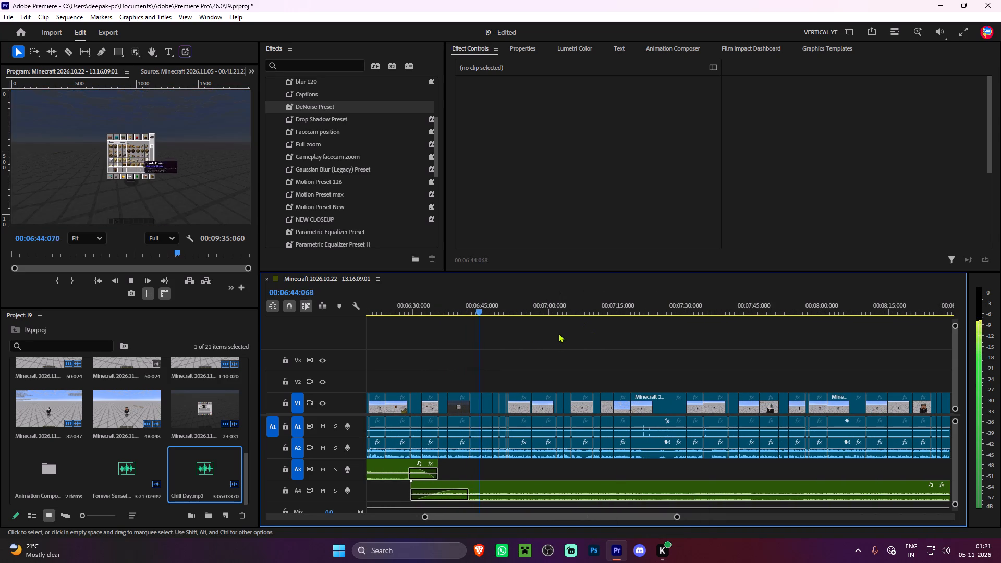
pyautogui.moveTo(559, 332); pyautogui.dragTo(562, 323)
pyautogui.scroll(-4, 559, 335)
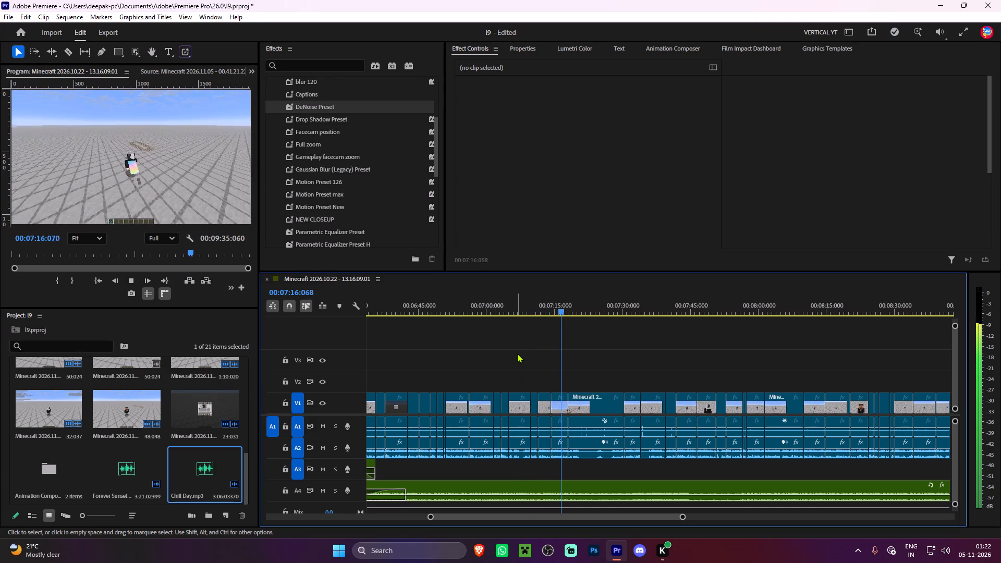
pyautogui.scroll(-5, 519, 352)
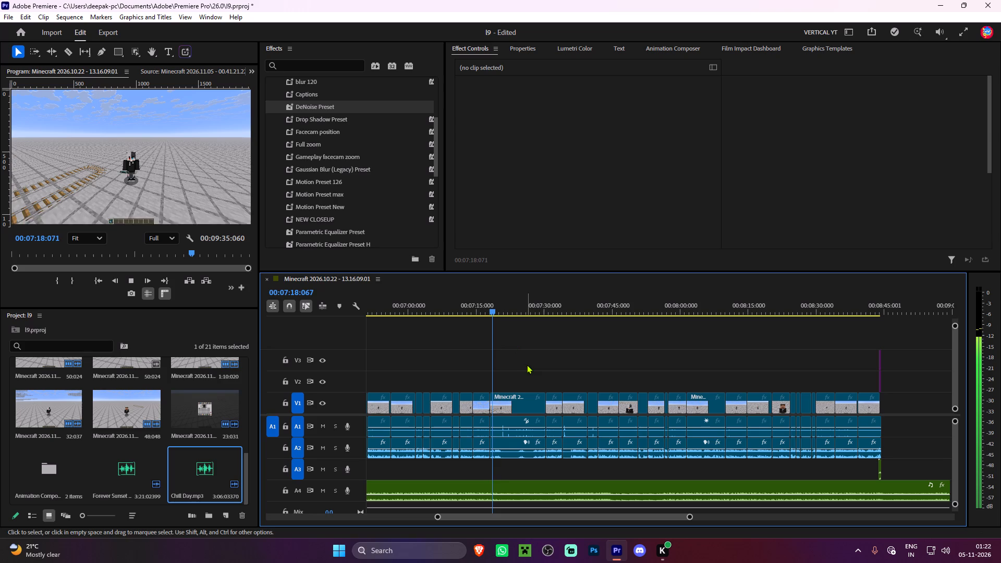
# Lower the volume level of the Chill Day.mp3 copy on track A4 to -22 dB, and readjust it to -20 dB.
pyautogui.keyDown('alt'); pyautogui.click(509, 485); pyautogui.keyUp('alt')
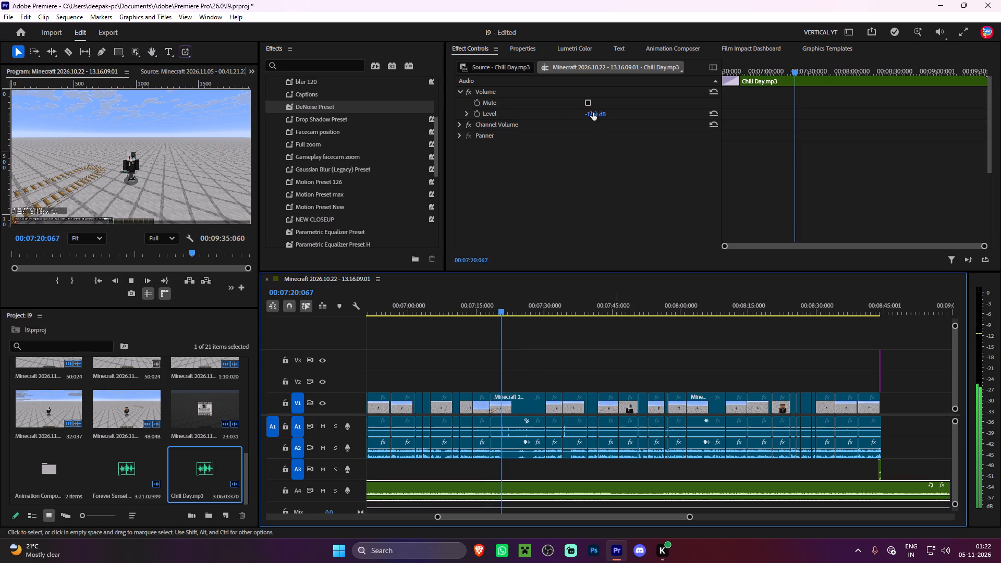
pyautogui.click(592, 111)
pyautogui.write('-22')
pyautogui.press('Return')
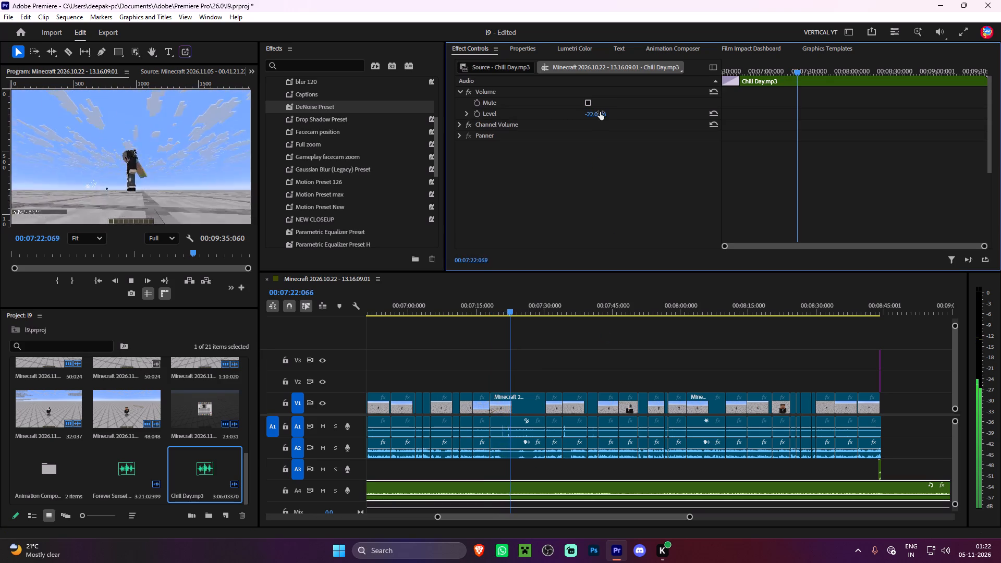
pyautogui.click(584, 112)
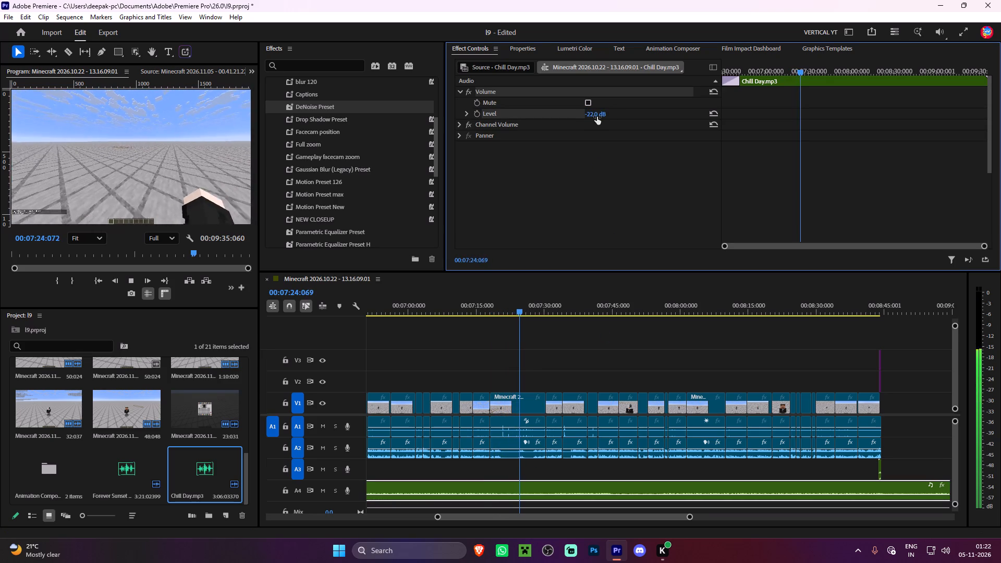
pyautogui.click(597, 117)
pyautogui.write('-20')
pyautogui.press('Return')
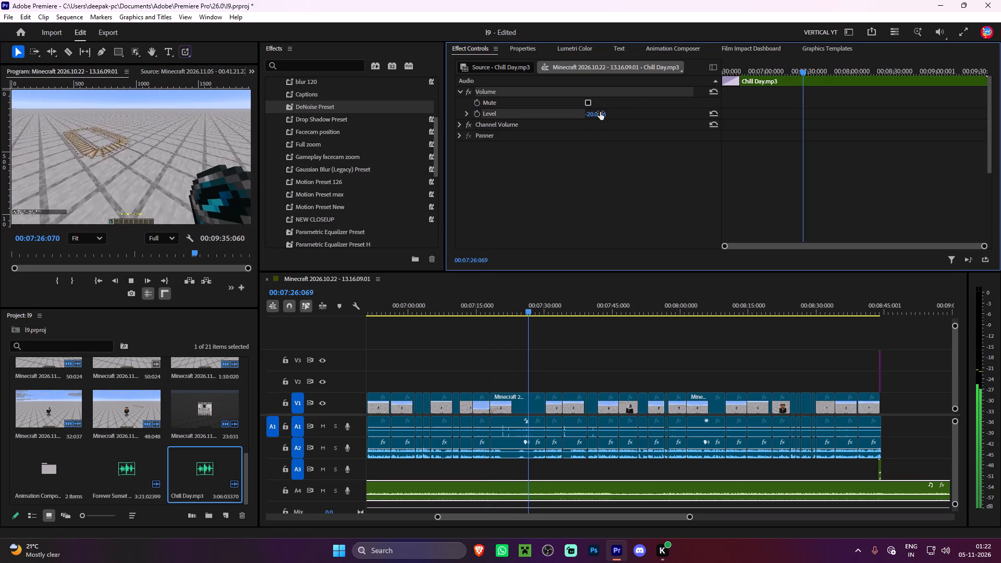
# Copy the -20 dB Volume effect from the last Chill Day.mp3 clip on A4 and paste it onto the main music clips on A3 and A4.
pyautogui.rightClick(506, 90)
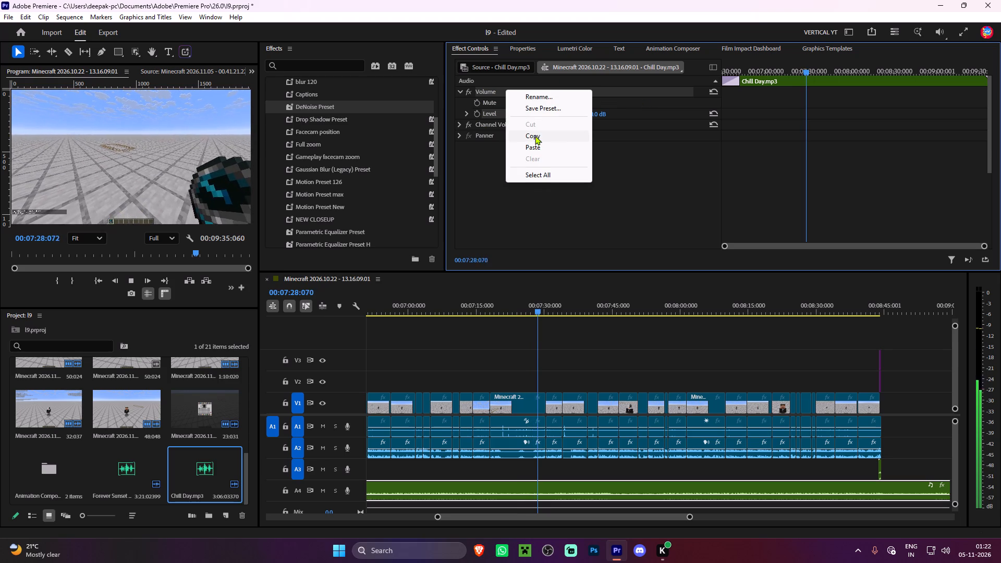
pyautogui.click(535, 136)
pyautogui.keyDown('alt'); pyautogui.scroll(-11, 652, 341); pyautogui.keyUp('alt')
pyautogui.moveTo(809, 488); pyautogui.dragTo(520, 487)
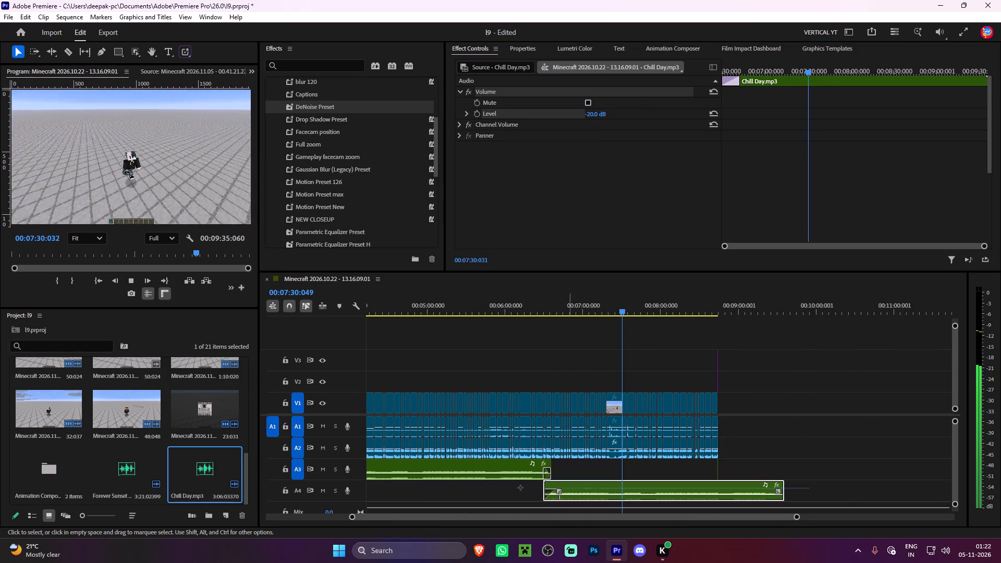
pyautogui.moveTo(520, 487); pyautogui.dragTo(457, 476)
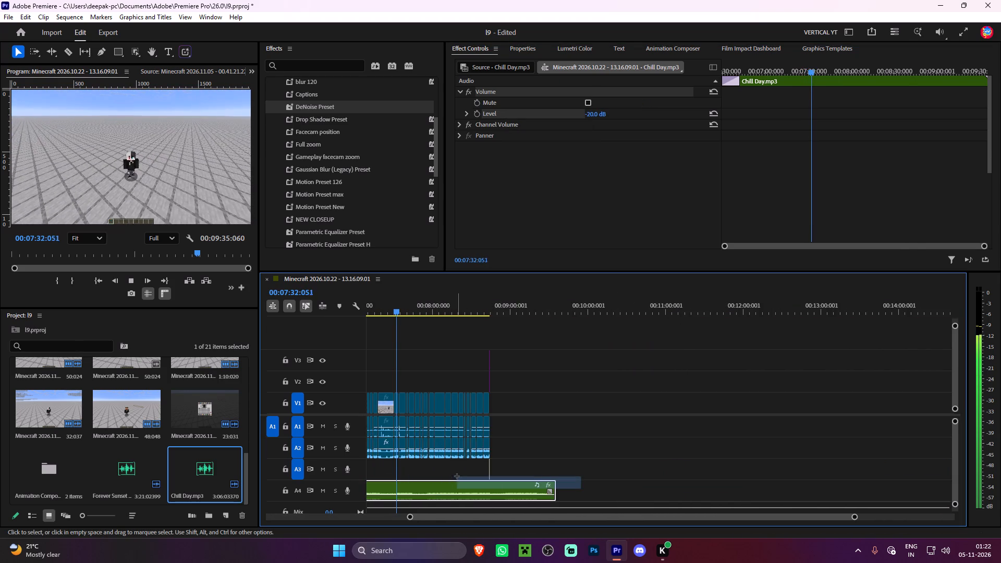
pyautogui.moveTo(457, 476); pyautogui.dragTo(463, 473)
pyautogui.keyDown('alt'); pyautogui.scroll(-7, 461, 471); pyautogui.keyUp('alt')
pyautogui.scroll(6, 487, 467)
pyautogui.moveTo(758, 488); pyautogui.dragTo(600, 484)
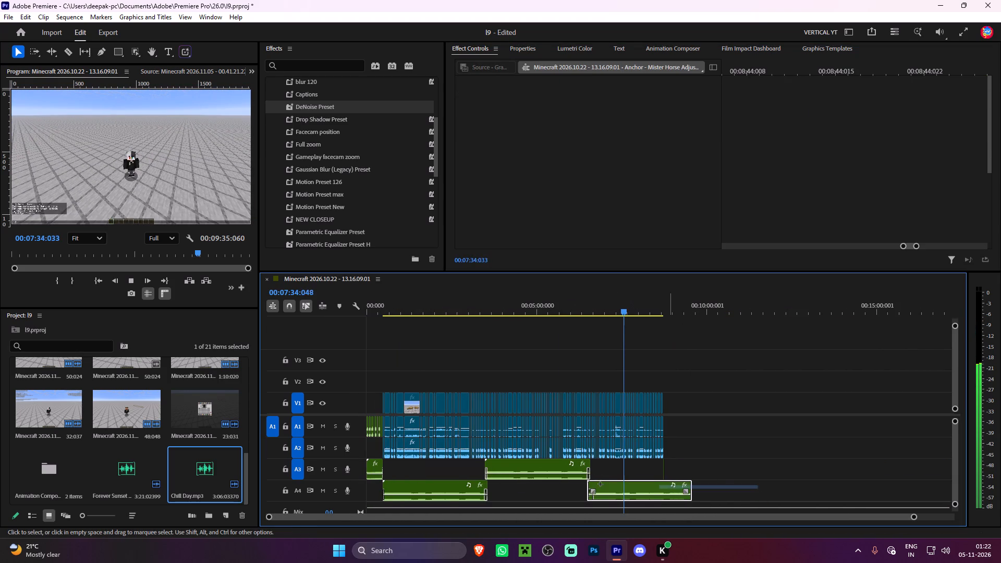
pyautogui.moveTo(600, 484); pyautogui.dragTo(415, 476)
pyautogui.hotkey('ctrl', 'v')
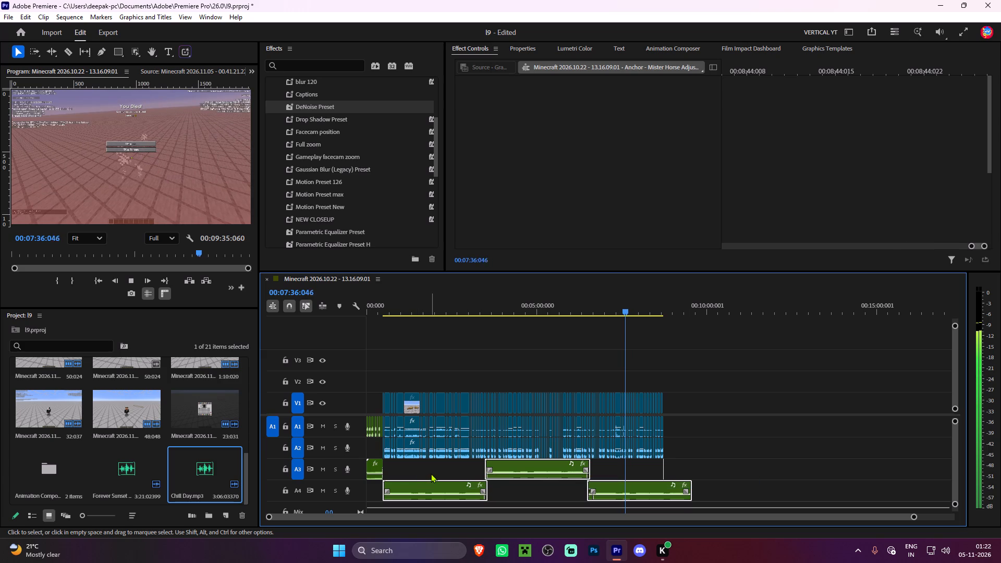
pyautogui.click(596, 344)
# Play the sequence from about 00:07:37 to 00:08:48 to check the music level through the end of the video.
pyautogui.press('space')
pyautogui.keyDown('alt'); pyautogui.scroll(19, 626, 369); pyautogui.keyUp('alt')
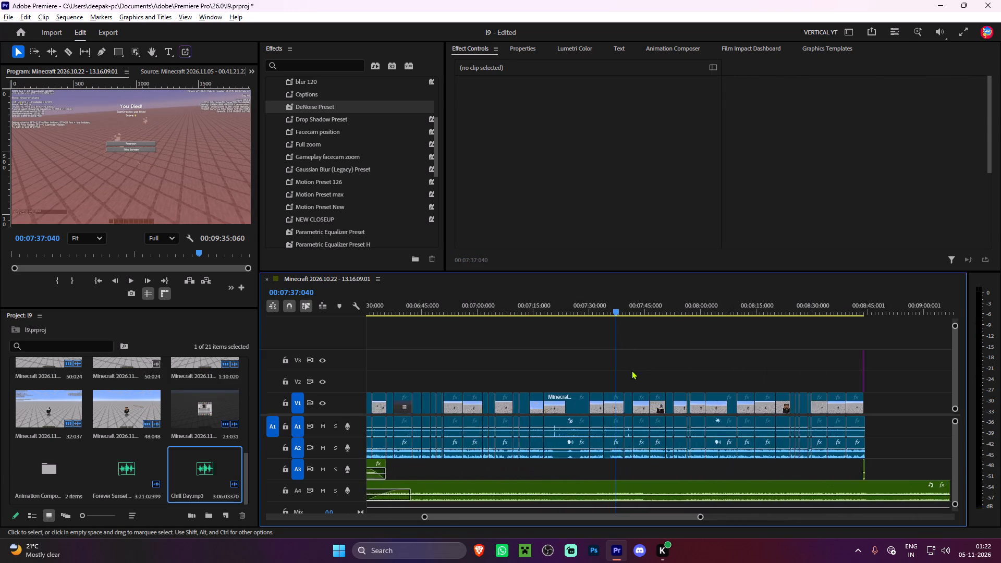
pyautogui.keyDown('alt'); pyautogui.scroll(4, 631, 370); pyautogui.keyUp('alt')
pyautogui.press('space')
pyautogui.scroll(-7, 633, 378)
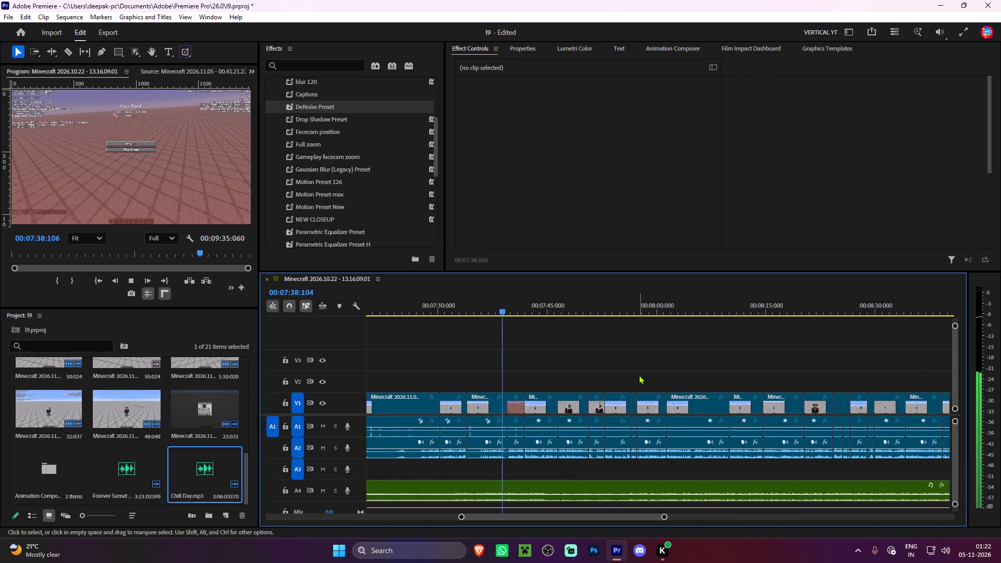
pyautogui.scroll(-6, 625, 381)
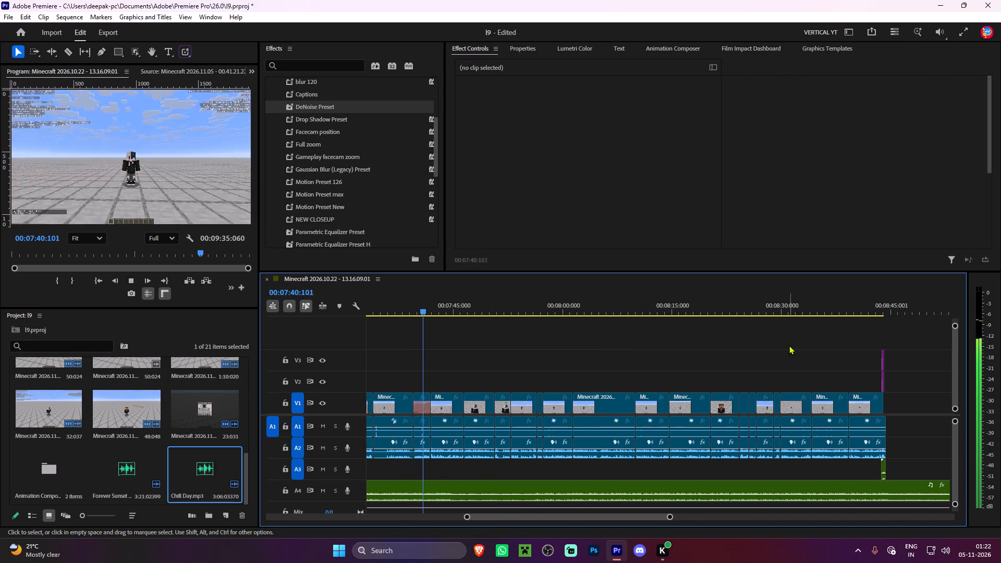
pyautogui.keyDown('alt'); pyautogui.scroll(-2, 783, 336); pyautogui.keyUp('alt')
pyautogui.scroll(-7, 880, 354)
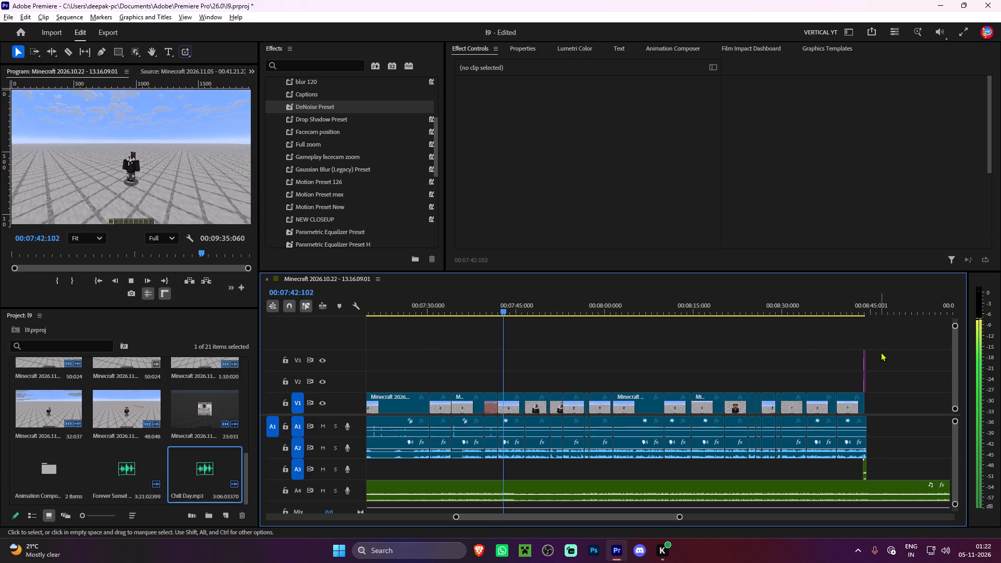
pyautogui.click(686, 341)
pyautogui.scroll(-13, 686, 341)
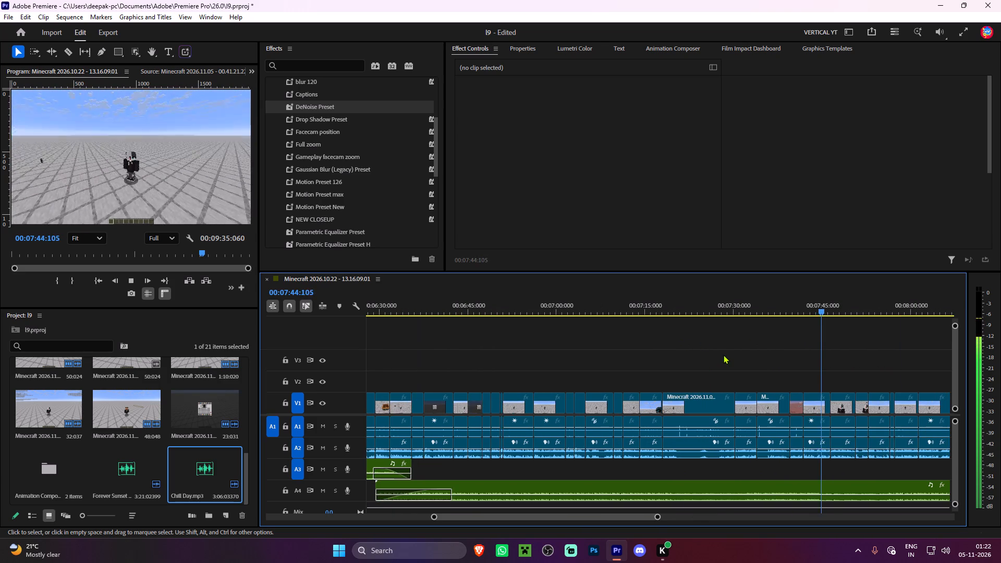
pyautogui.scroll(-11, 718, 356)
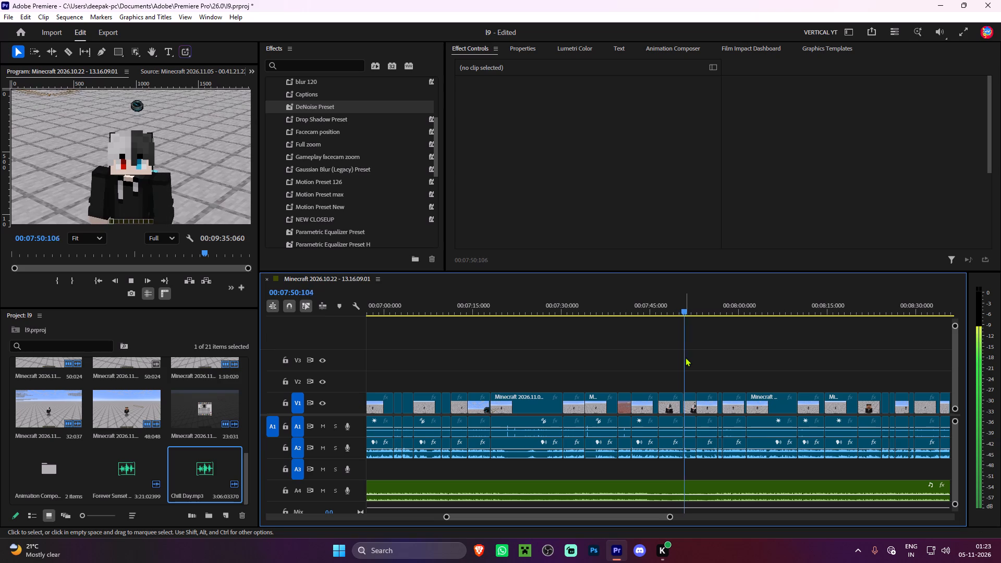
pyautogui.scroll(-3, 686, 352)
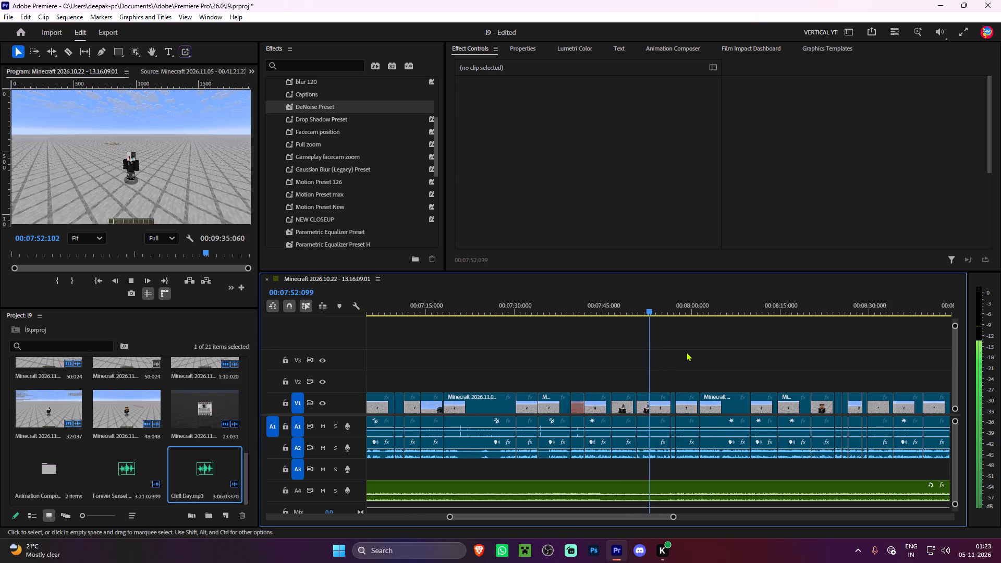
pyautogui.scroll(-5, 686, 352)
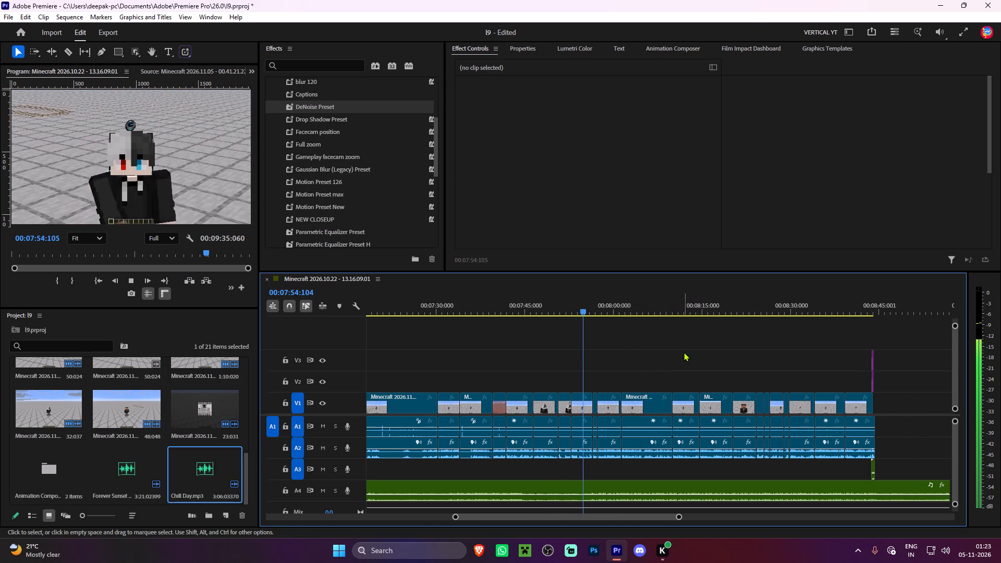
pyautogui.scroll(-1, 692, 345)
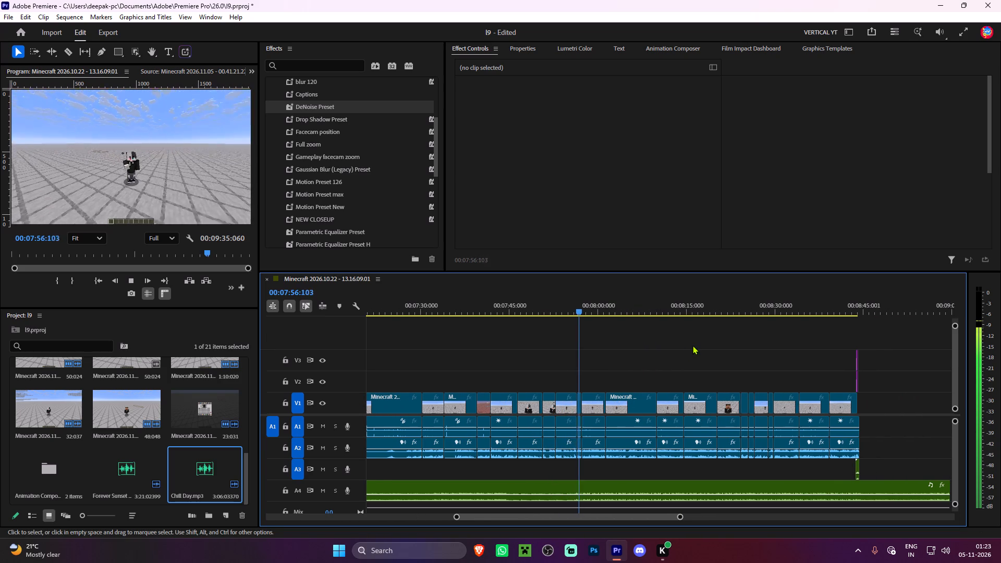
pyautogui.scroll(-1, 692, 345)
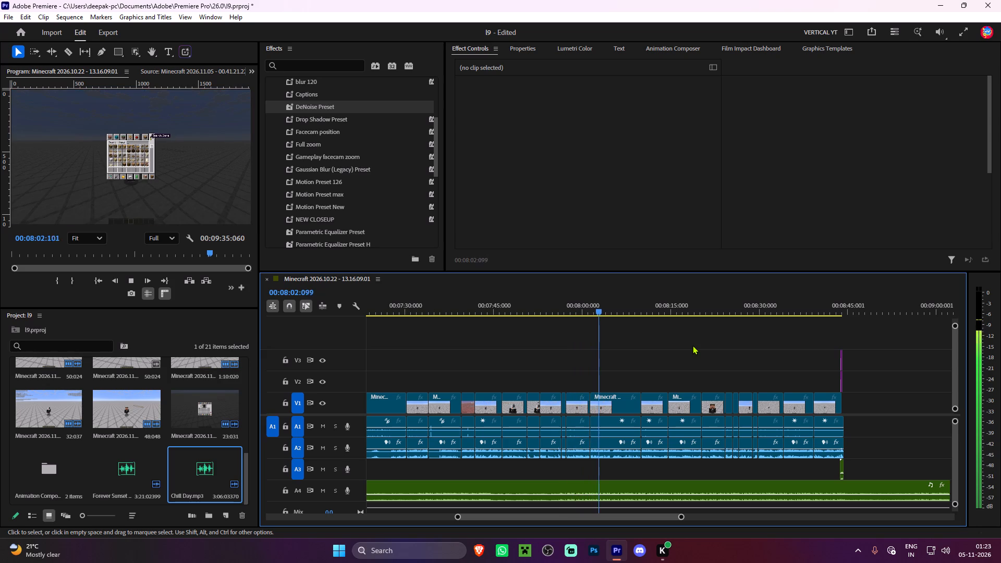
pyautogui.click(625, 334)
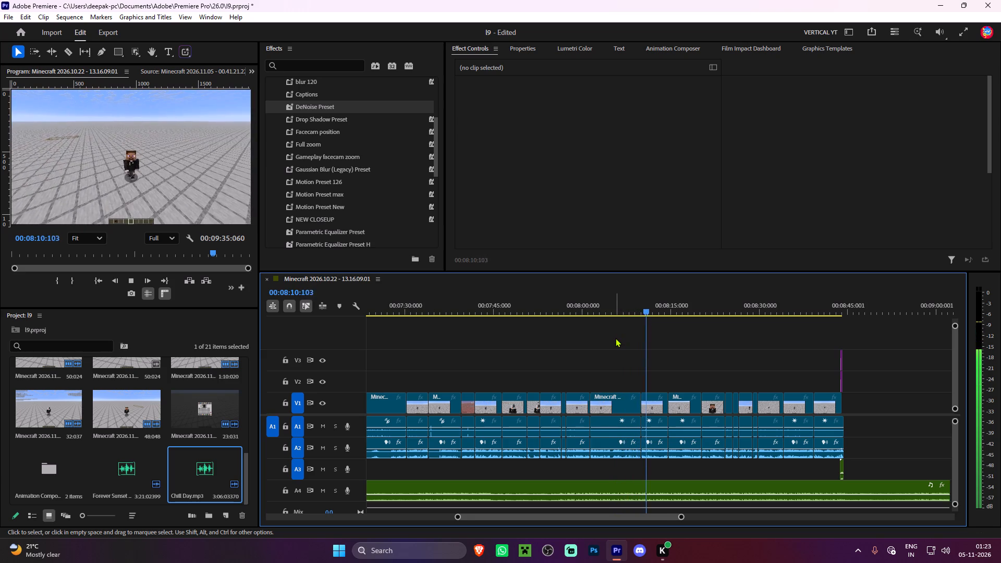
pyautogui.scroll(-5, 616, 341)
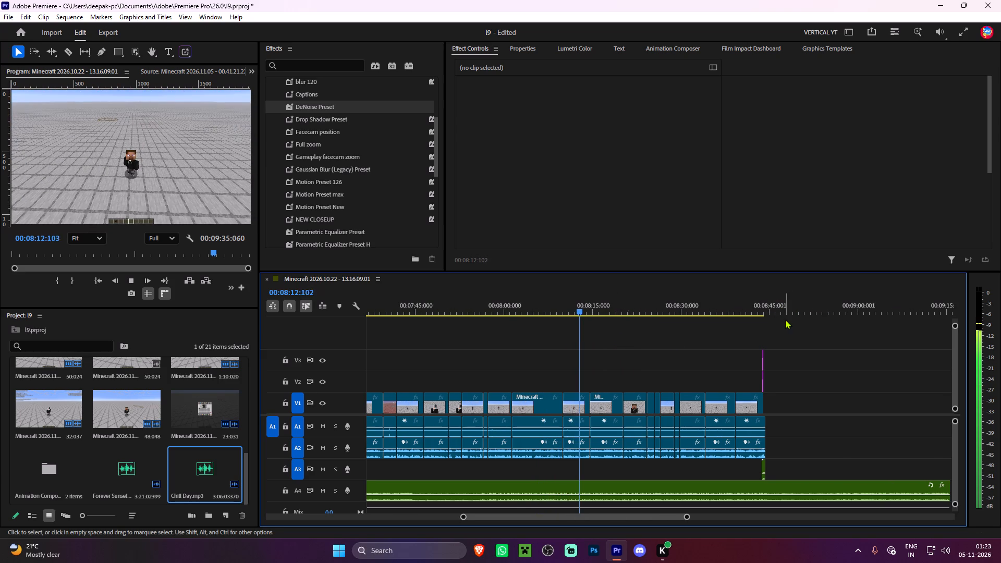
pyautogui.keyDown('alt'); pyautogui.scroll(10, 782, 324); pyautogui.keyUp('alt')
pyautogui.scroll(1, 782, 325)
pyautogui.scroll(-7, 782, 325)
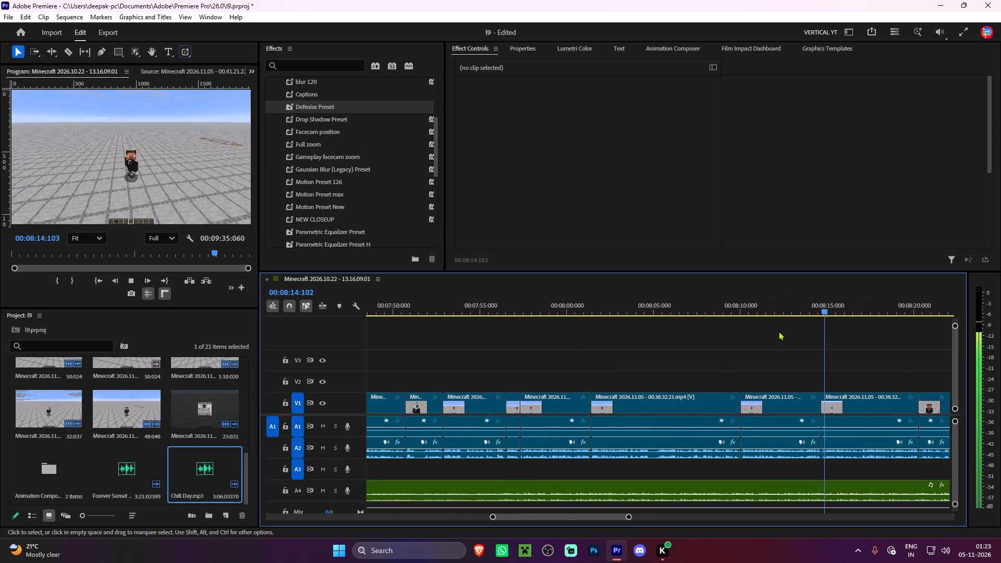
pyautogui.scroll(-19, 778, 331)
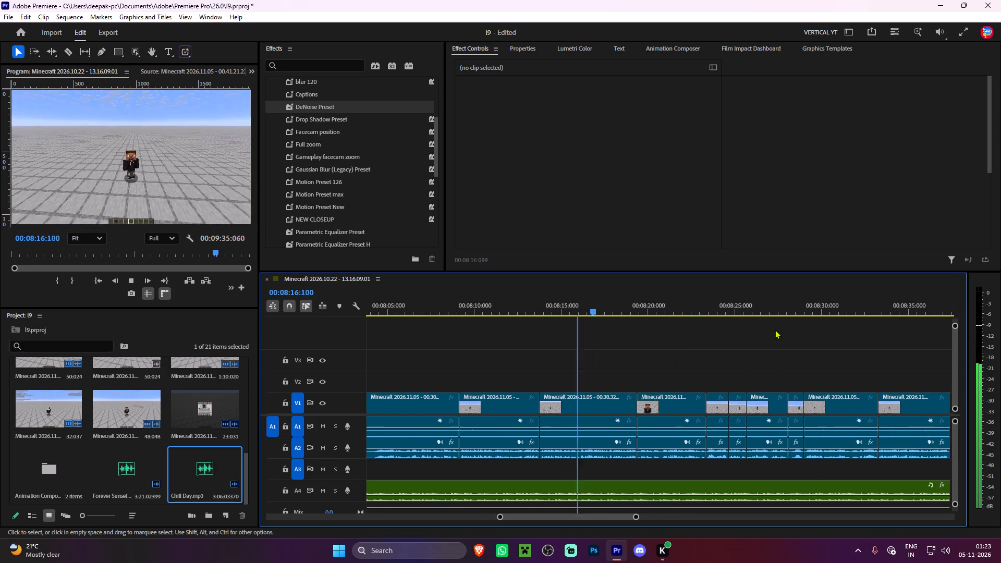
pyautogui.scroll(-9, 775, 329)
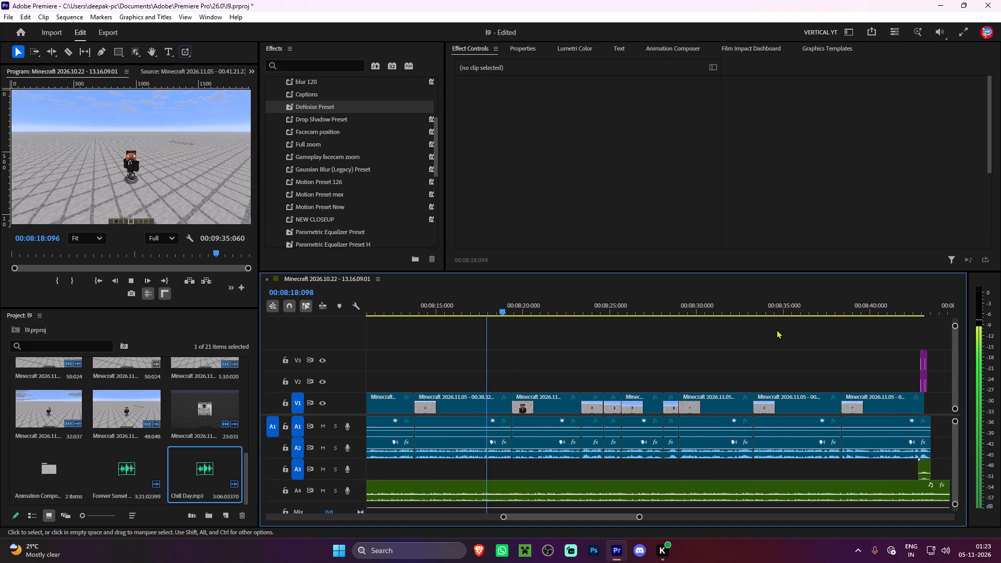
pyautogui.scroll(-1, 776, 329)
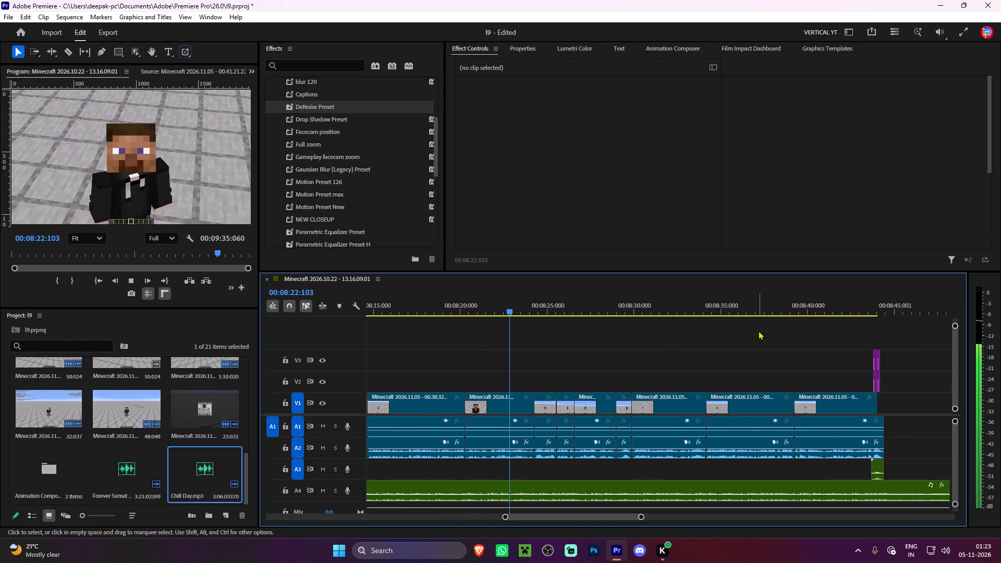
pyautogui.click(654, 321)
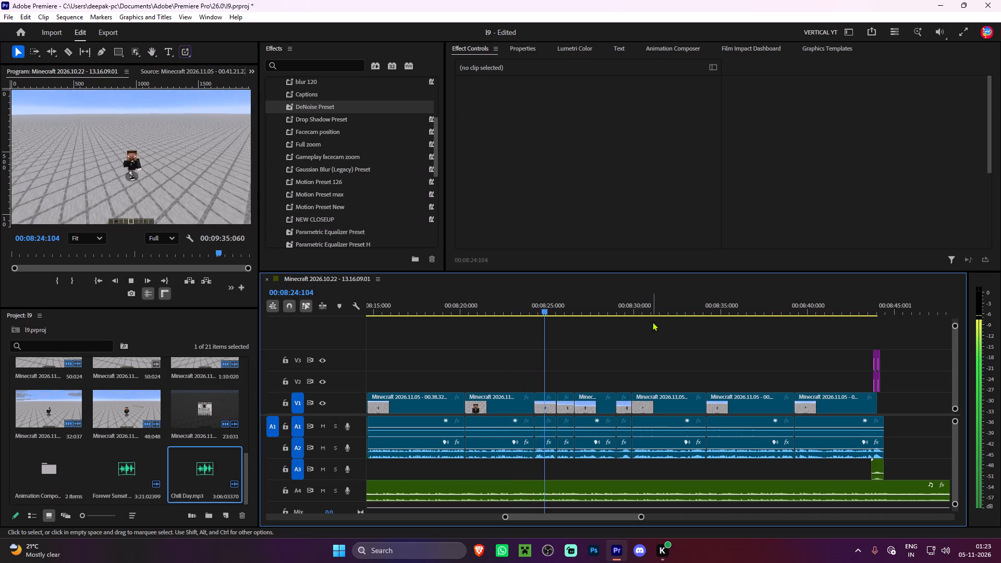
pyautogui.keyDown('alt'); pyautogui.scroll(-3, 652, 322); pyautogui.keyUp('alt')
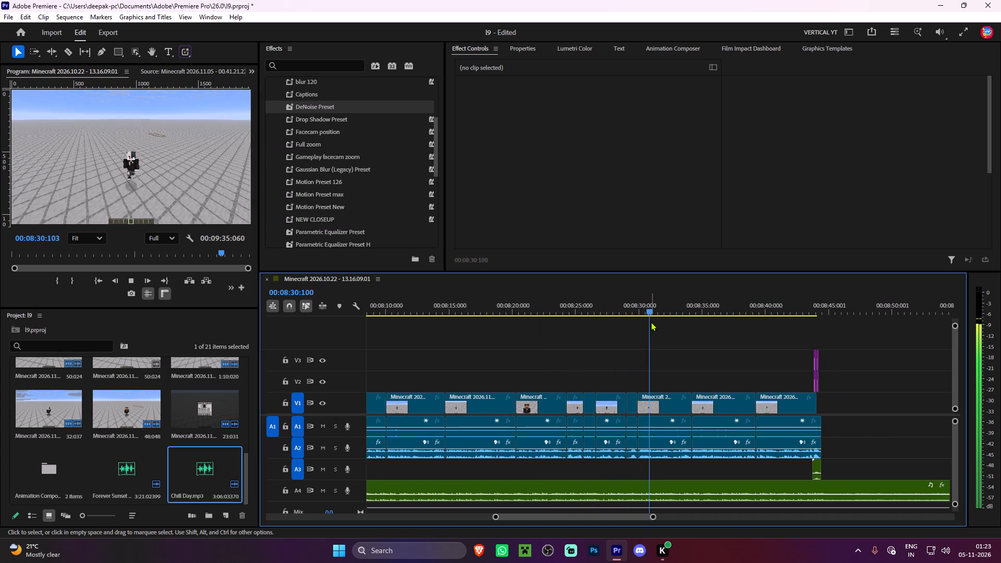
pyautogui.keyDown('alt'); pyautogui.scroll(3, 669, 345); pyautogui.keyUp('alt')
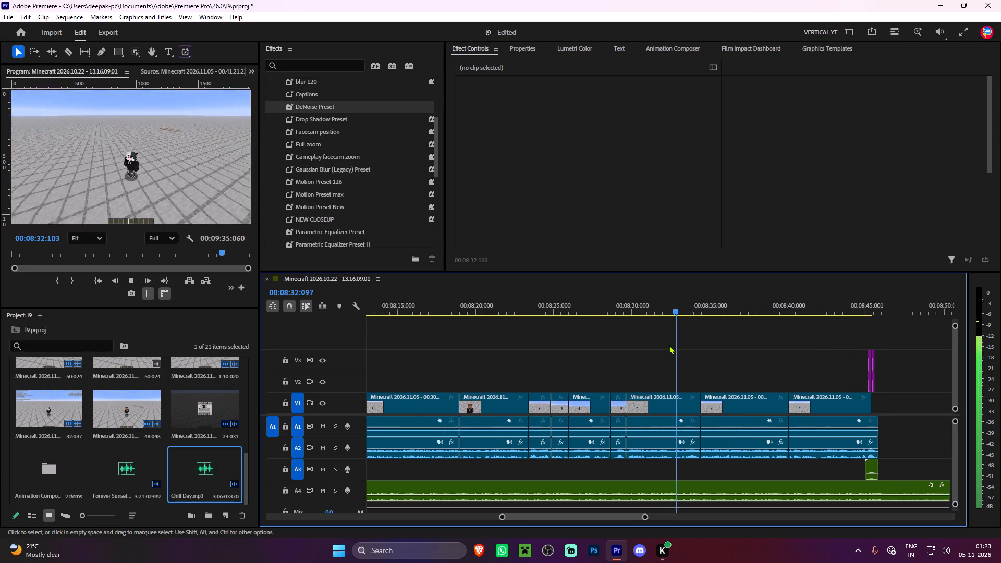
pyautogui.scroll(-11, 669, 346)
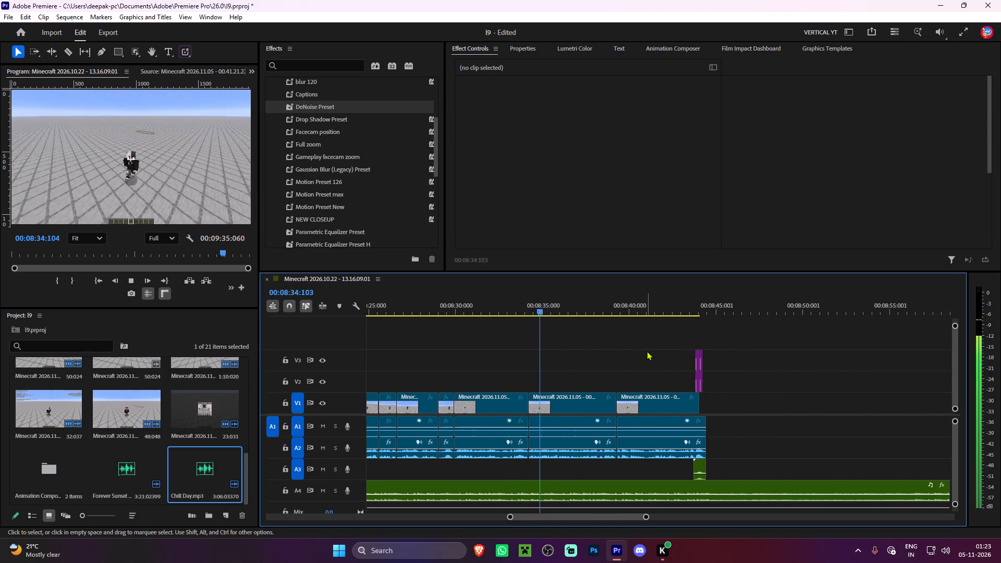
pyautogui.keyDown('alt'); pyautogui.scroll(2, 646, 348); pyautogui.keyUp('alt')
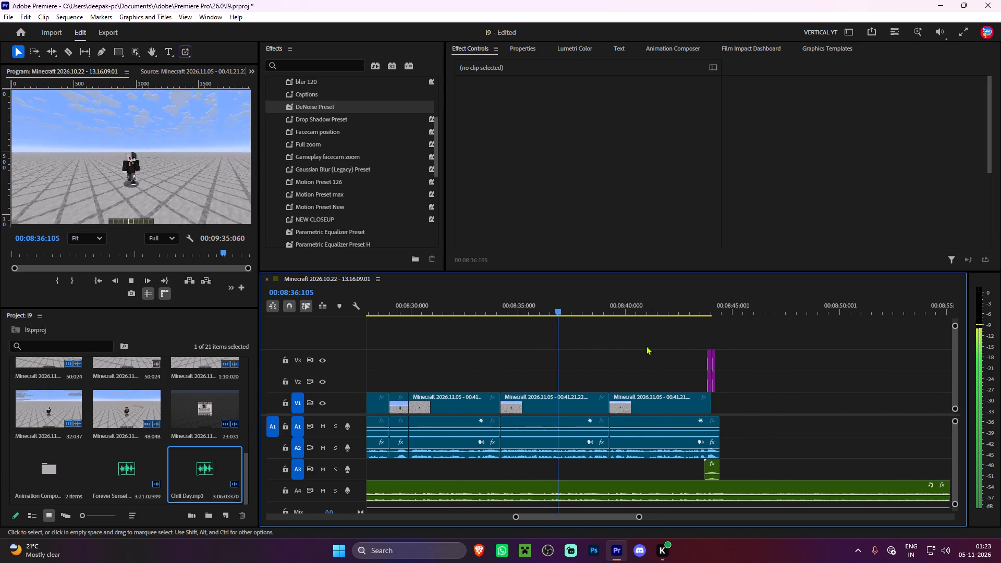
pyautogui.click(631, 327)
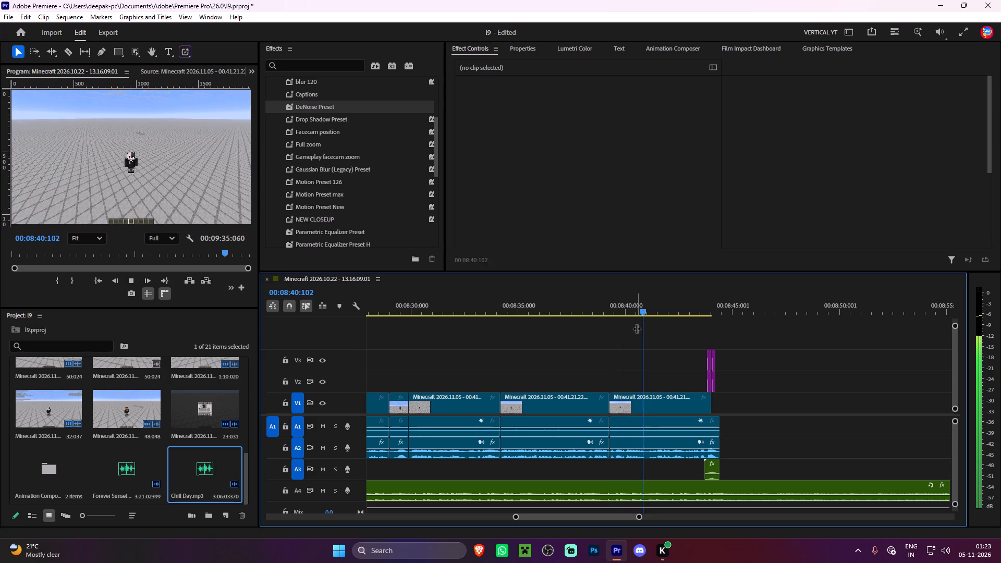
pyautogui.scroll(-11, 658, 371)
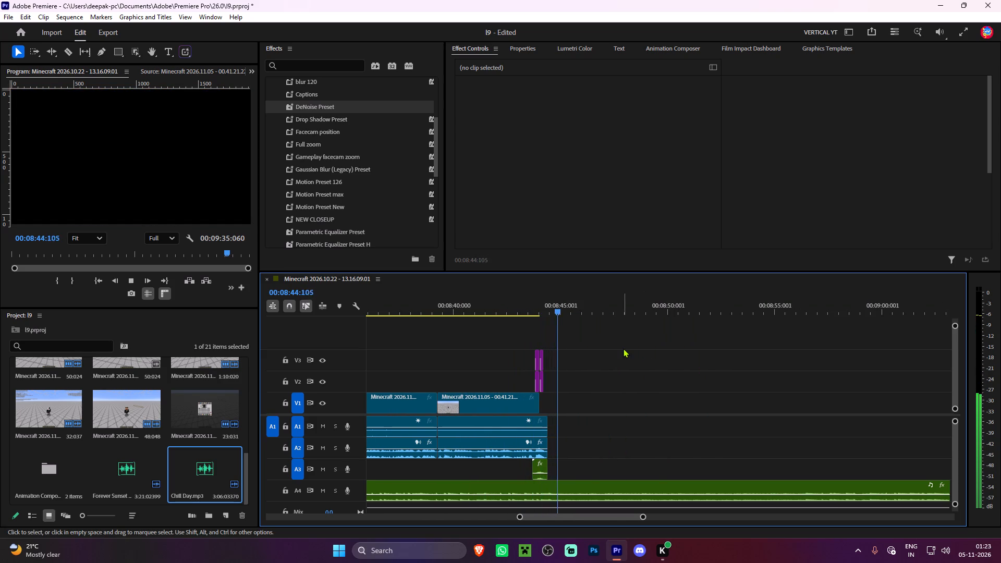
pyautogui.press('space')
pyautogui.press('space')
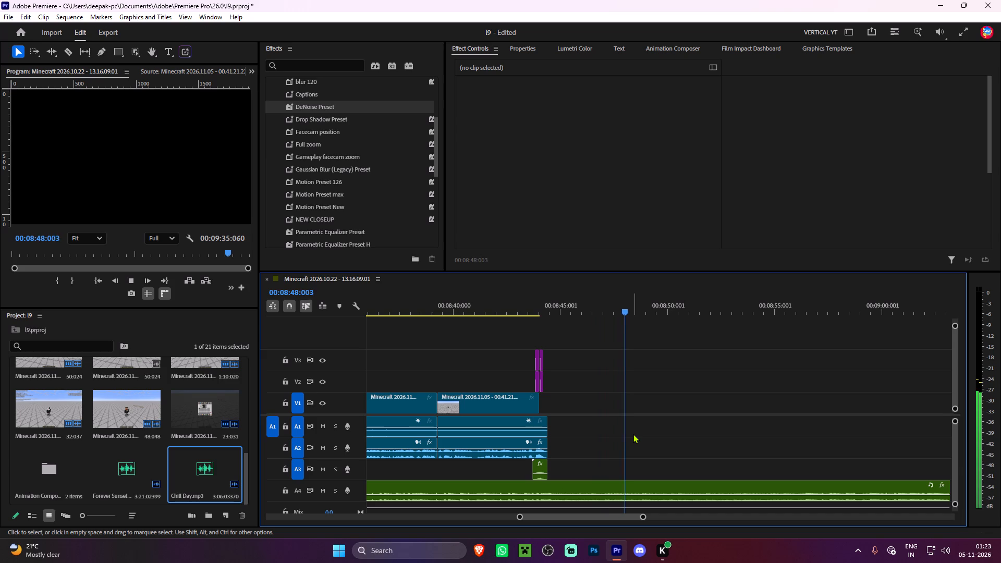
pyautogui.press('space')
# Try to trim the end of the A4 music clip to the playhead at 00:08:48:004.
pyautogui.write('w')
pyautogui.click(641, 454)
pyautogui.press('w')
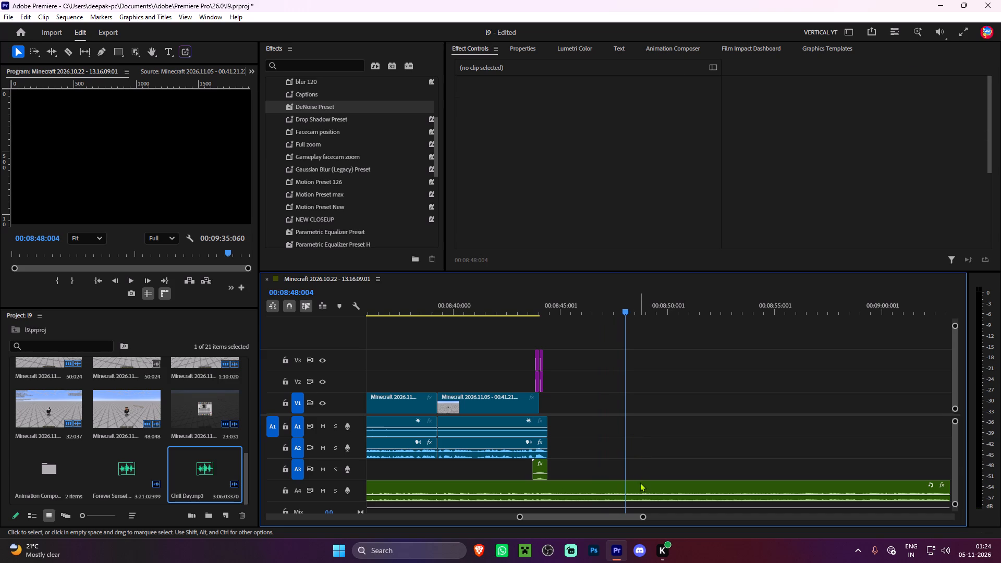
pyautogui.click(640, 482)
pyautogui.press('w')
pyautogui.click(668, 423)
# Cut the A4 music clip at 00:08:48:004 with the Razor tool and delete the remainder after the cut.
pyautogui.scroll(-6, 650, 465)
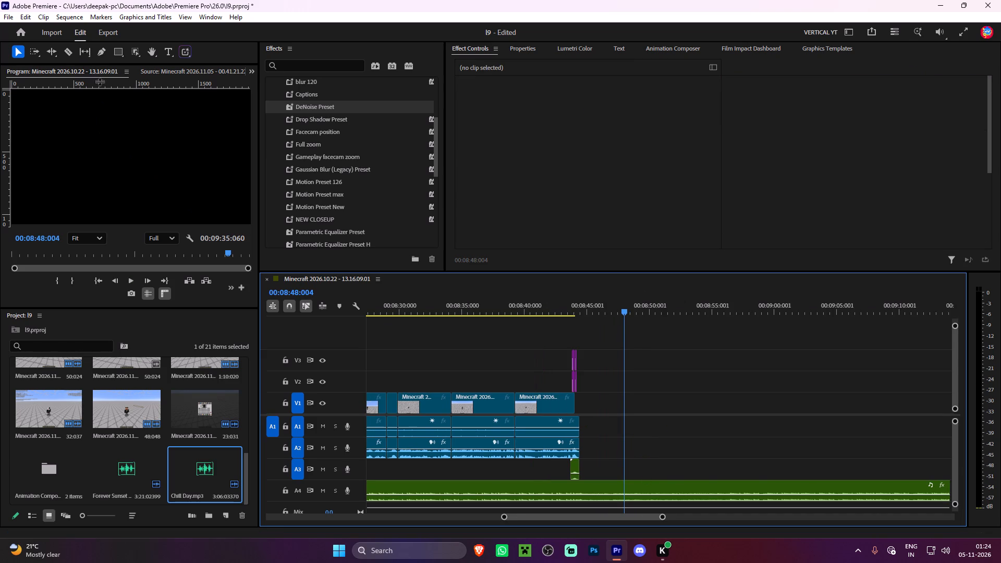
pyautogui.click(69, 50)
pyautogui.click(624, 490)
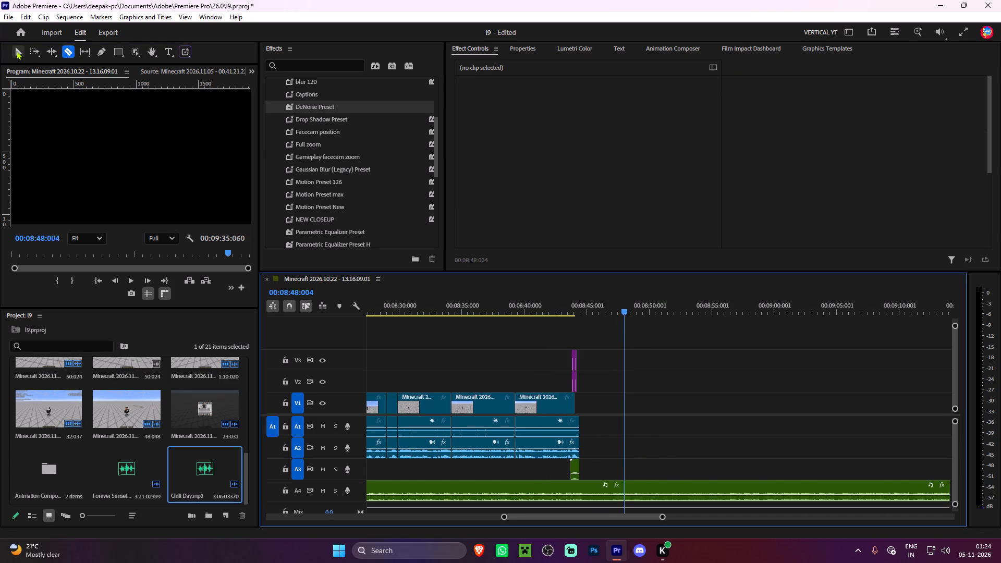
pyautogui.click(16, 51)
pyautogui.click(663, 487)
pyautogui.press('Delete')
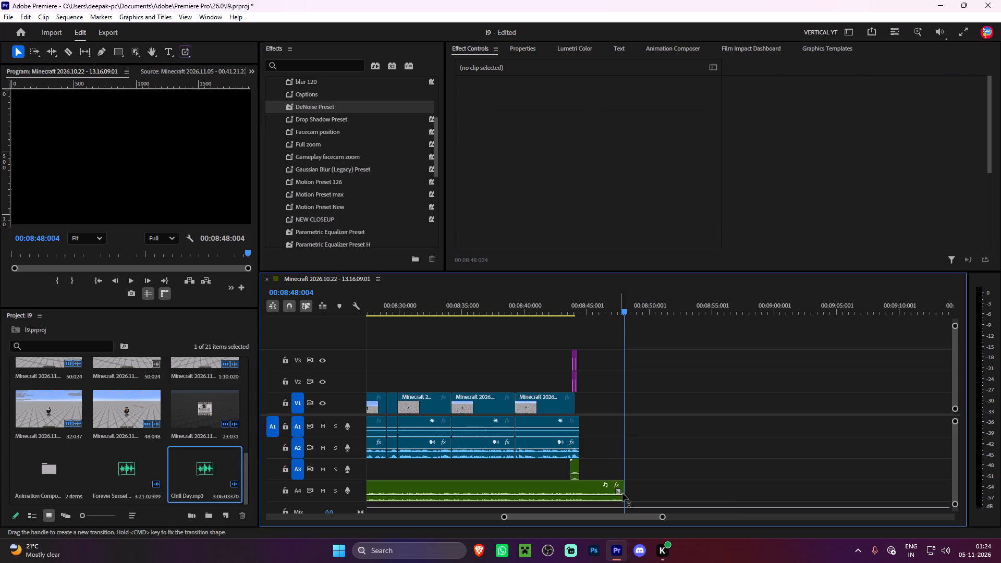
# Trim the end of the A4 music clip to 00:08:45:049 and add a fade-out of about 2 seconds.
pyautogui.moveTo(630, 491); pyautogui.dragTo(597, 492)
pyautogui.moveTo(587, 493); pyautogui.dragTo(577, 493)
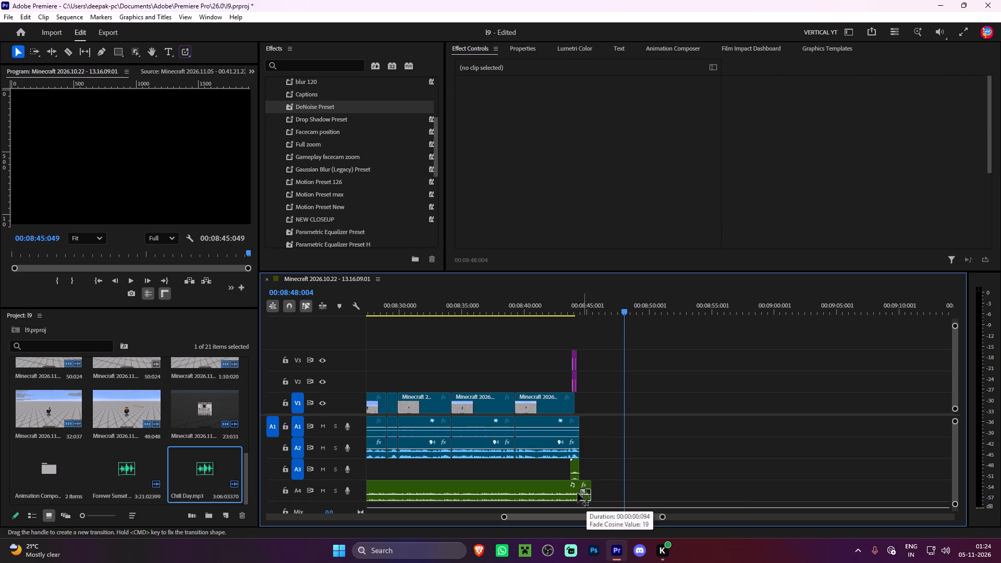
pyautogui.moveTo(577, 493); pyautogui.dragTo(563, 493)
# Play the last seconds of the sequence to check the music fade-out on track A4.
pyautogui.click(559, 296)
pyautogui.press('space')
pyautogui.keyDown('alt'); pyautogui.scroll(10, 607, 375); pyautogui.keyUp('alt')
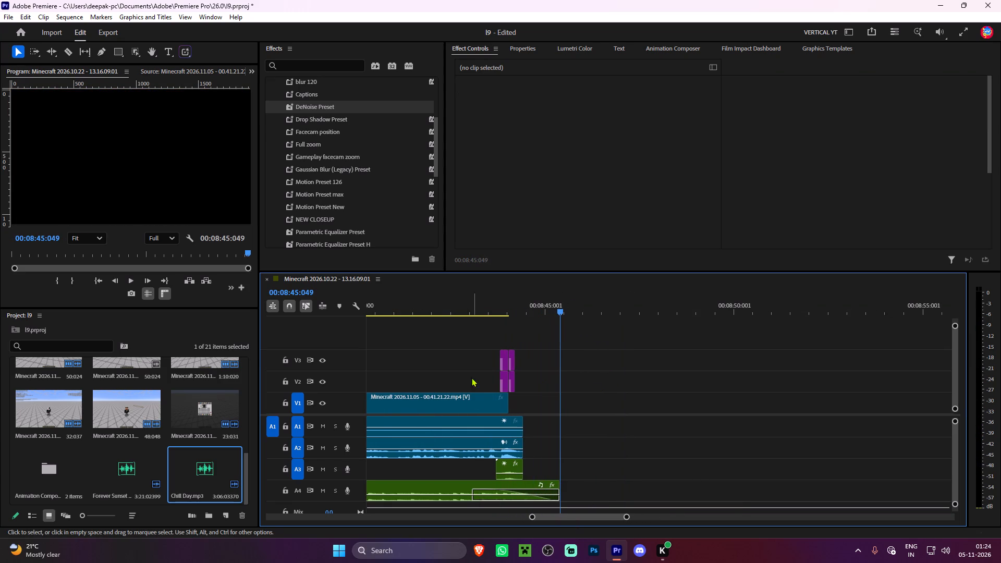
# Return the playhead to the start of the sequence and save the project.
pyautogui.click(99, 278)
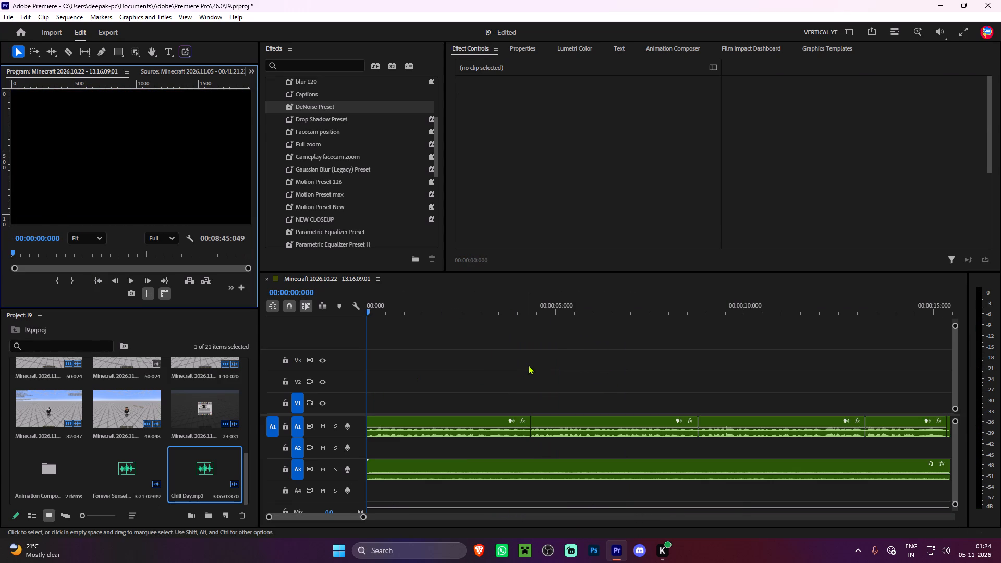
pyautogui.hotkey('ctrl', 's')
pyautogui.hotkey('ctrl', 's')
pyautogui.hotkey('ctrl', 's')
pyautogui.hotkey('ctrl', 's')
pyautogui.hotkey('ctrl', 's')
pyautogui.hotkey('ctrl', 's')
pyautogui.hotkey('ctrl', 's')
pyautogui.hotkey('ctrl', 's')
pyautogui.hotkey('ctrl', 's')
pyautogui.hotkey('ctrl', 's')
pyautogui.hotkey('ctrl', 's')
pyautogui.hotkey('ctrl', 's')
pyautogui.hotkey('ctrl', 's')
pyautogui.hotkey('ctrl', 's')
pyautogui.hotkey('ctrl', 's')
# Play the opening seconds of the sequence from 00:00:00:000 to check the voice-over on A1 against the music on A3.
pyautogui.press('space')
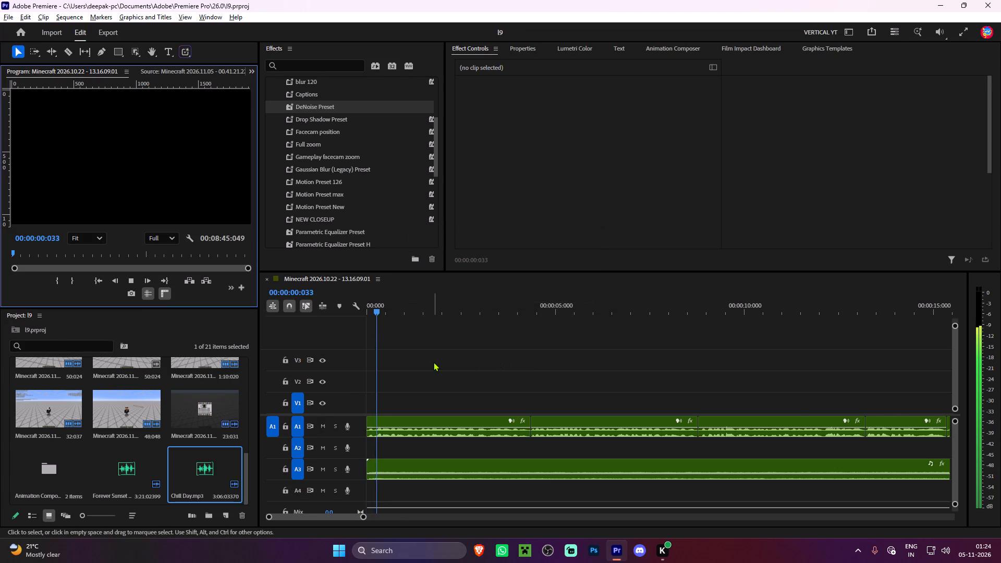
pyautogui.keyDown('alt'); pyautogui.scroll(-9, 433, 362); pyautogui.keyUp('alt')
pyautogui.click(412, 332)
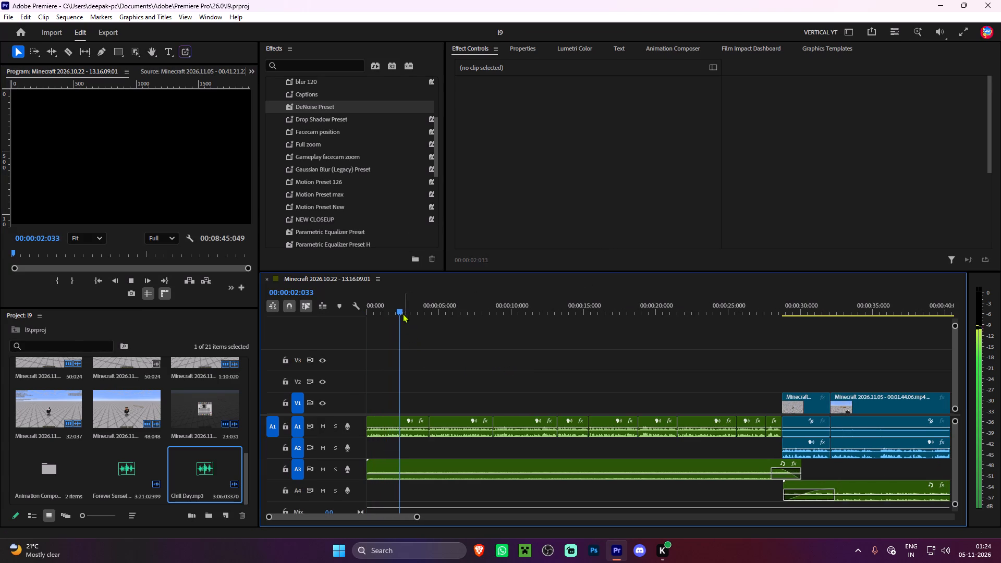
pyautogui.moveTo(395, 308); pyautogui.dragTo(326, 309)
pyautogui.press('space')
pyautogui.keyDown('alt'); pyautogui.scroll(4, 381, 387); pyautogui.keyUp('alt')
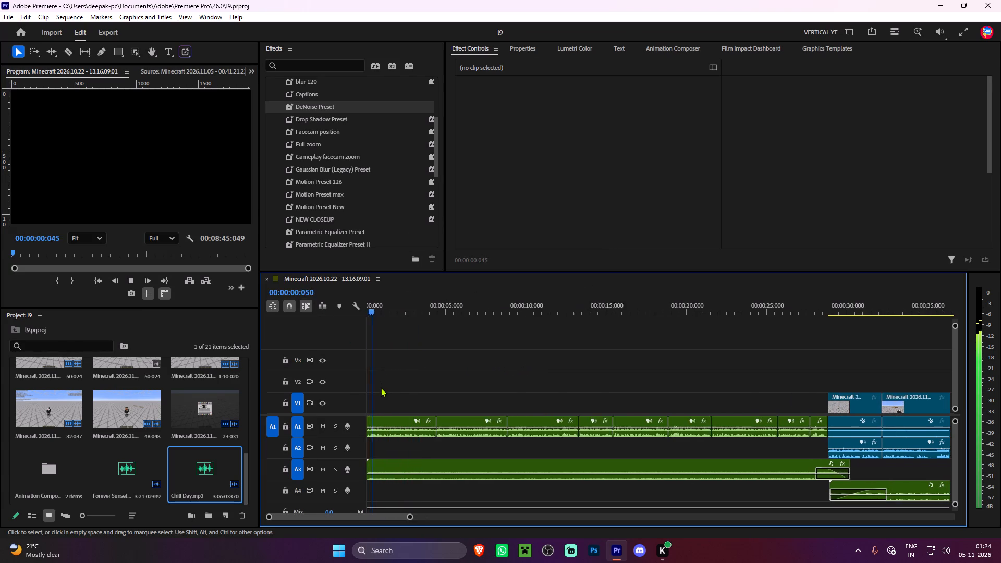
pyautogui.keyDown('alt'); pyautogui.scroll(2, 381, 387); pyautogui.keyUp('alt')
pyautogui.press('space')
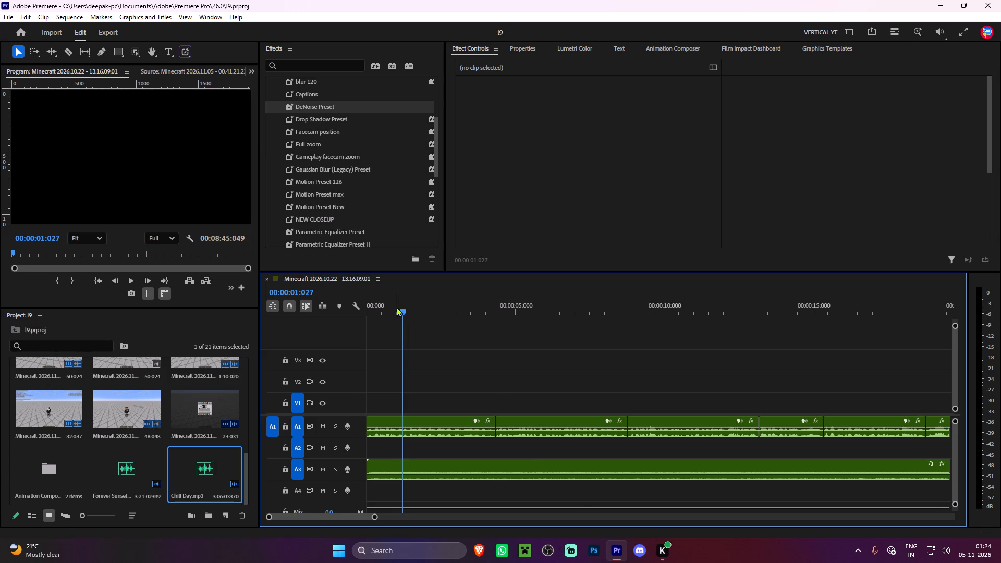
pyautogui.moveTo(396, 307); pyautogui.dragTo(363, 307)
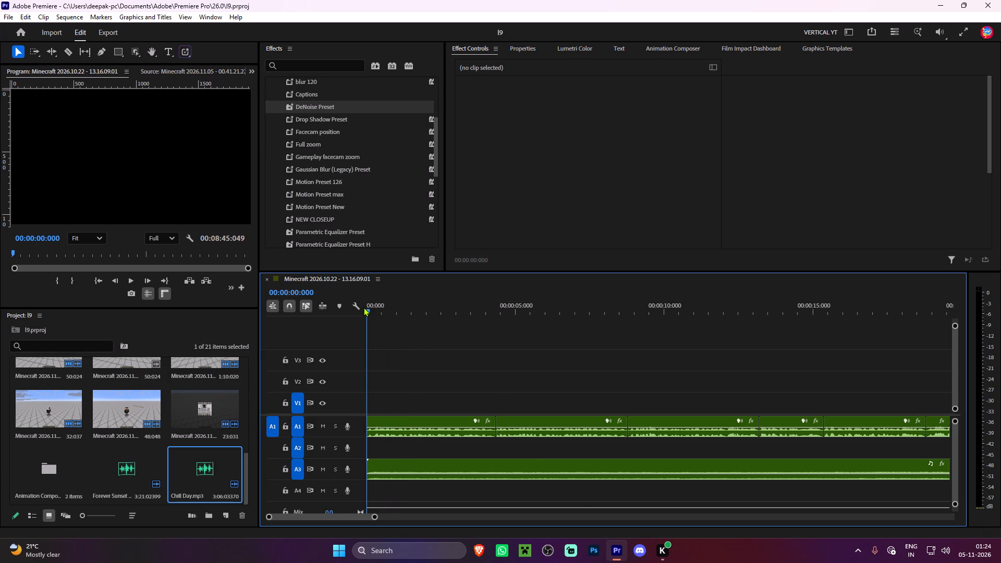
pyautogui.press('space')
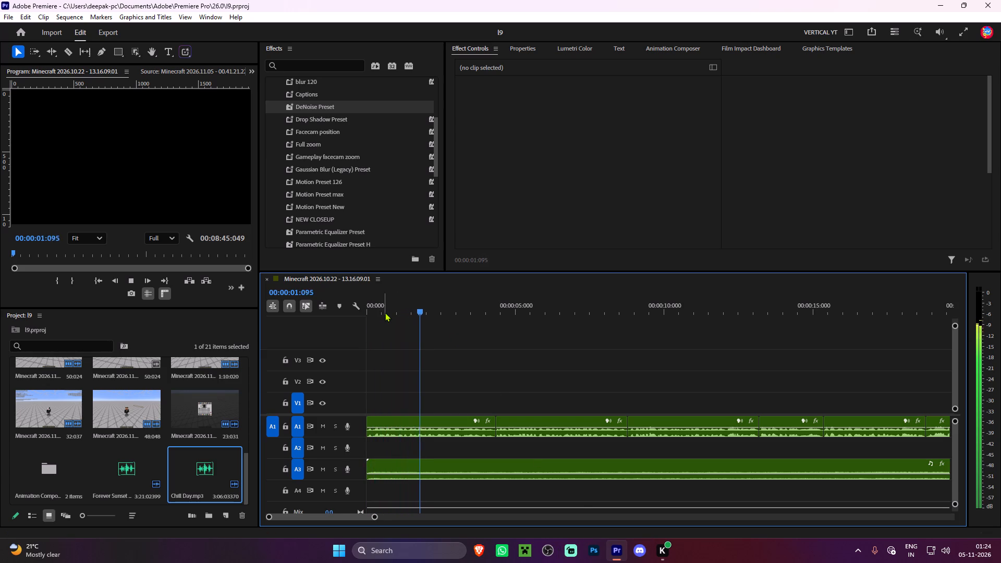
pyautogui.keyDown('alt'); pyautogui.scroll(-3, 385, 312); pyautogui.keyUp('alt')
pyautogui.keyDown('alt'); pyautogui.scroll(-5, 520, 406); pyautogui.keyUp('alt')
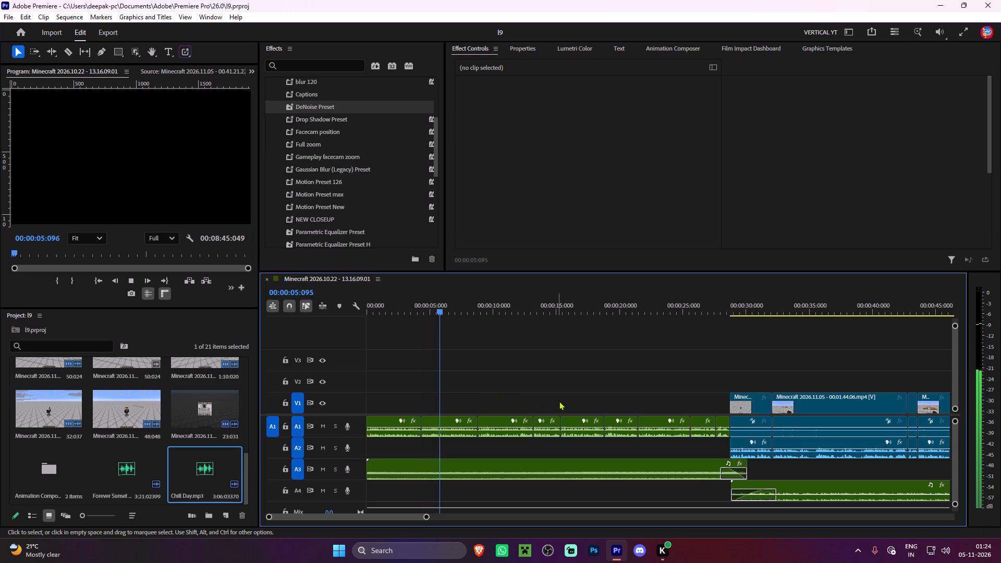
pyautogui.click(542, 327)
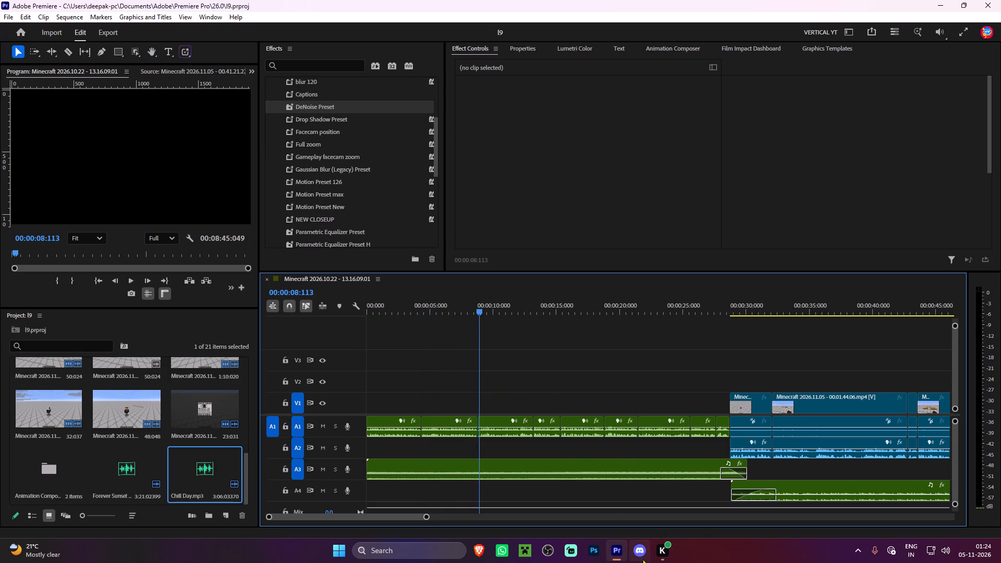